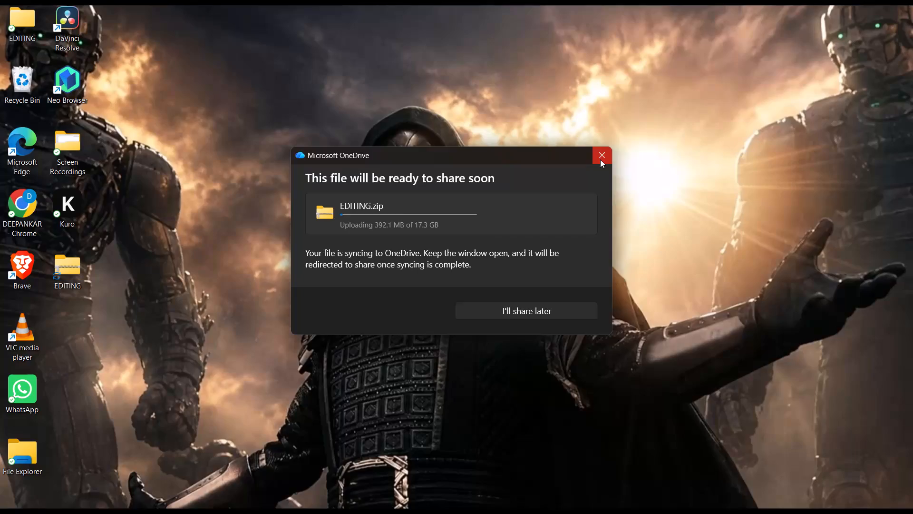
Close the OneDrive sharing window for EDITING.zip.
left_click(600, 159)
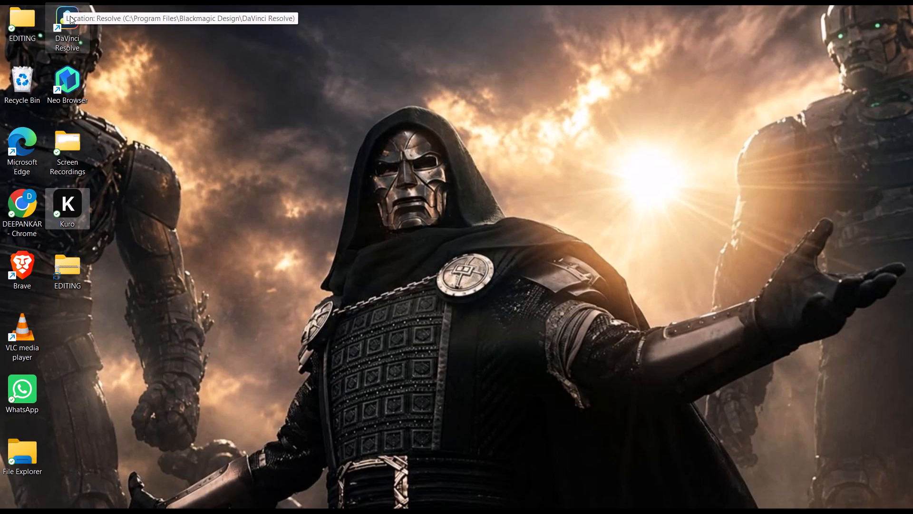
Launch DaVinci Resolve from the desktop.
double_click(70, 16)
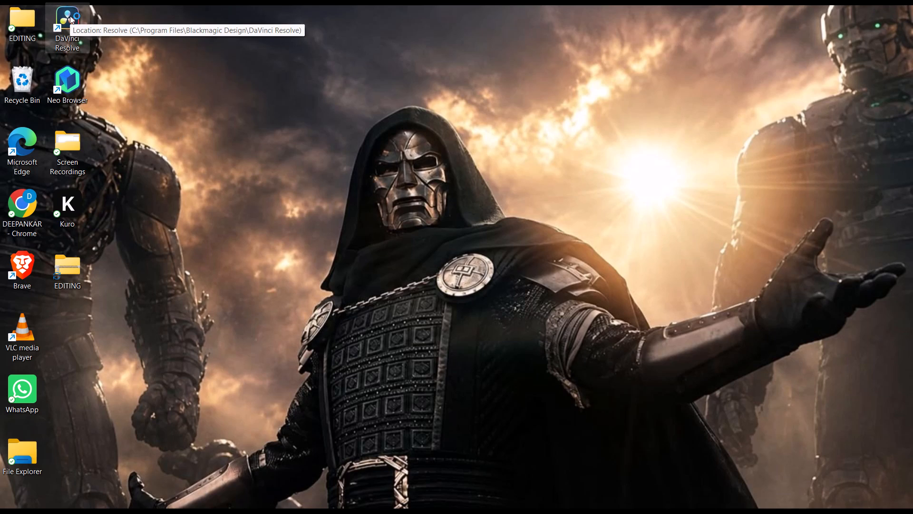
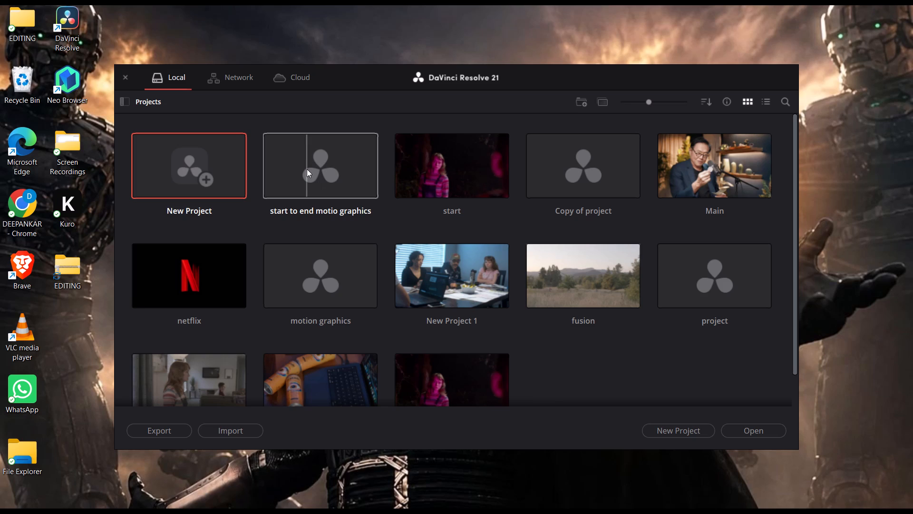
Open the project "start to end motio graphics" from the local project library.
double_click(307, 169)
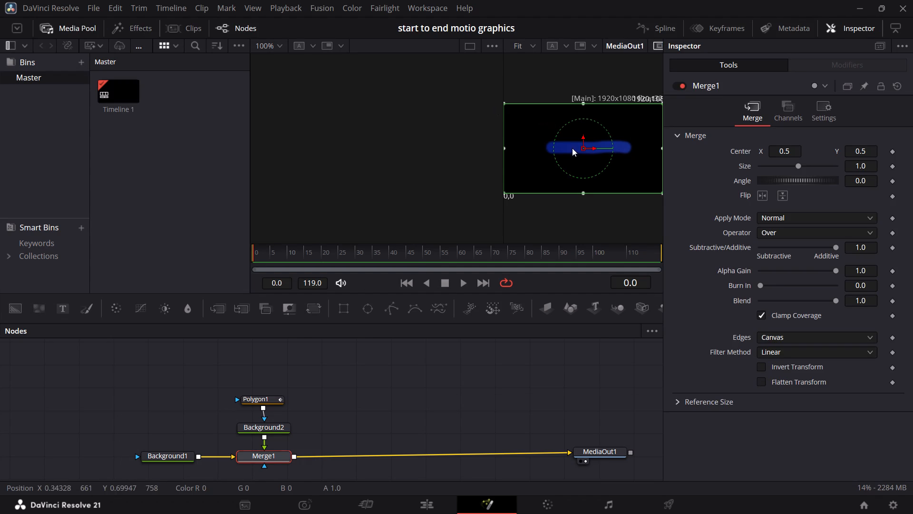
Switch the Fusion page from the dual-viewer layout to a single viewer.
left_click(588, 151)
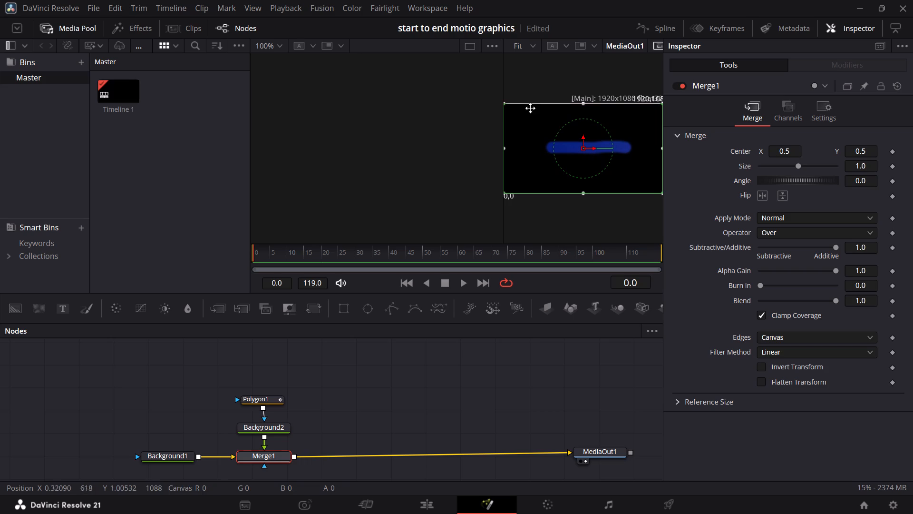
left_click(655, 44)
left_click(655, 44)
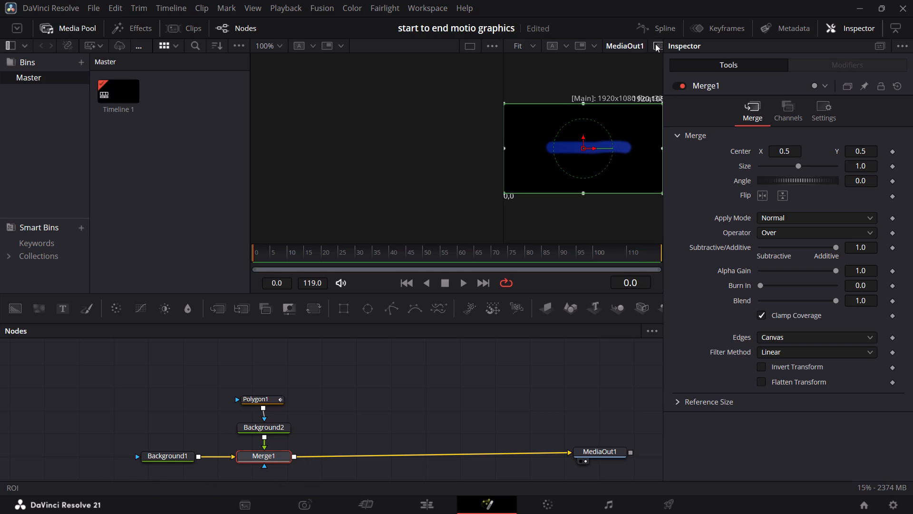
left_click(581, 46)
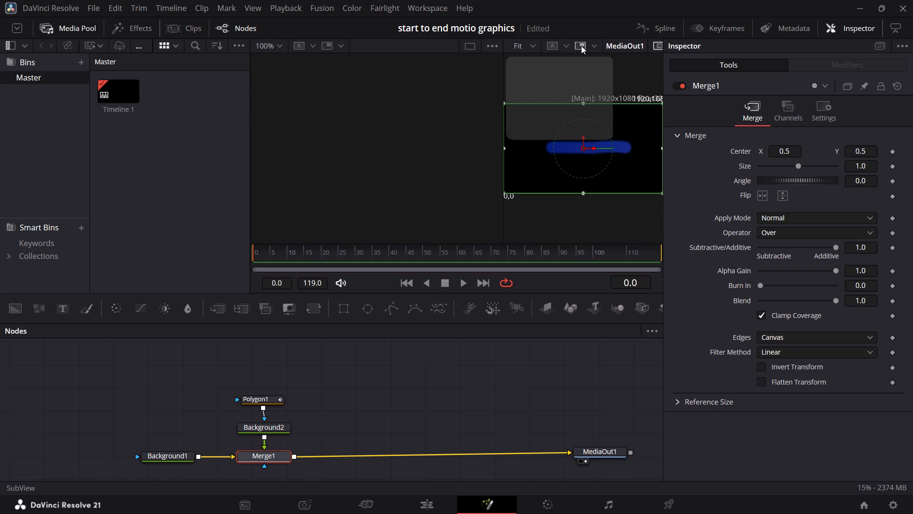
left_click(581, 46)
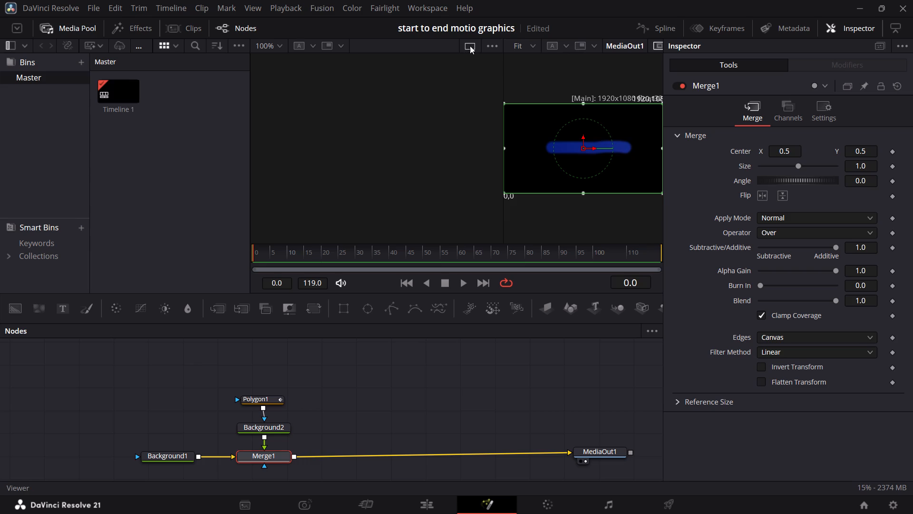
left_click(470, 46)
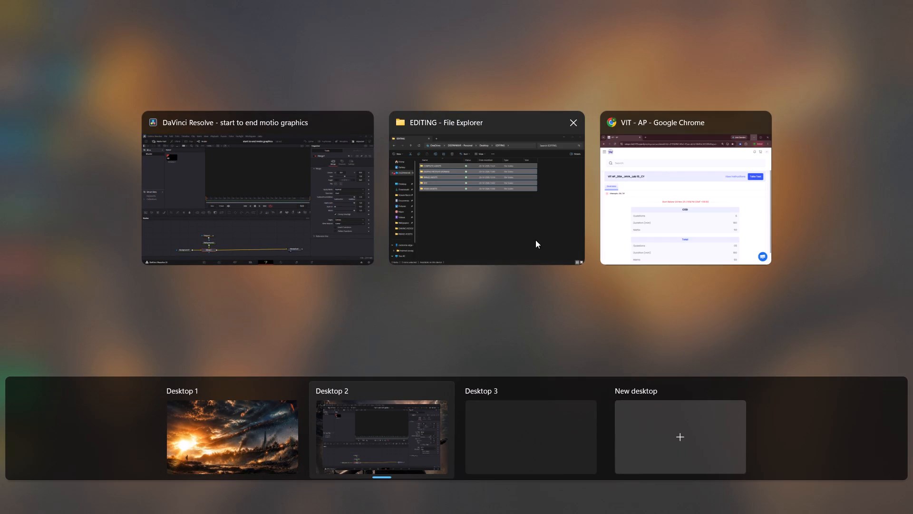
Leave the task overview and minimize DaVinci Resolve to reveal the desktop.
left_click(491, 332)
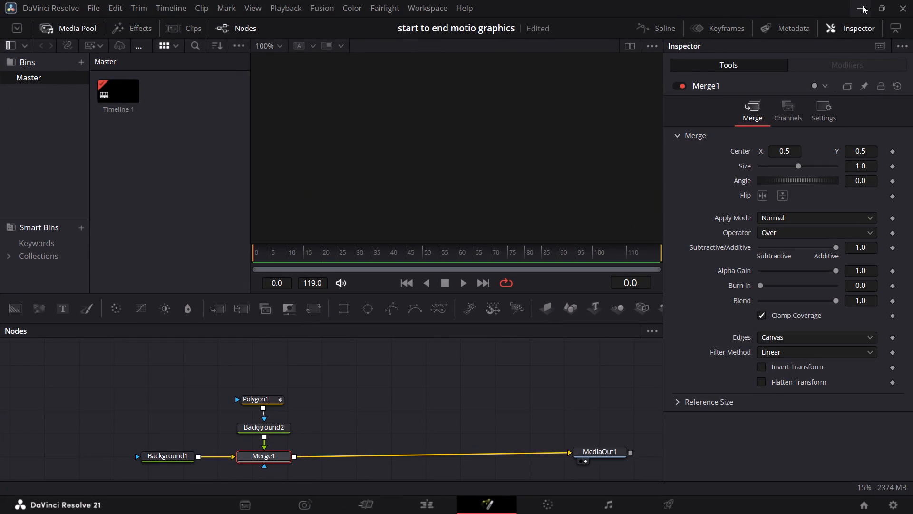
left_click(863, 5)
Launch Kuro from the desktop.
double_click(82, 194)
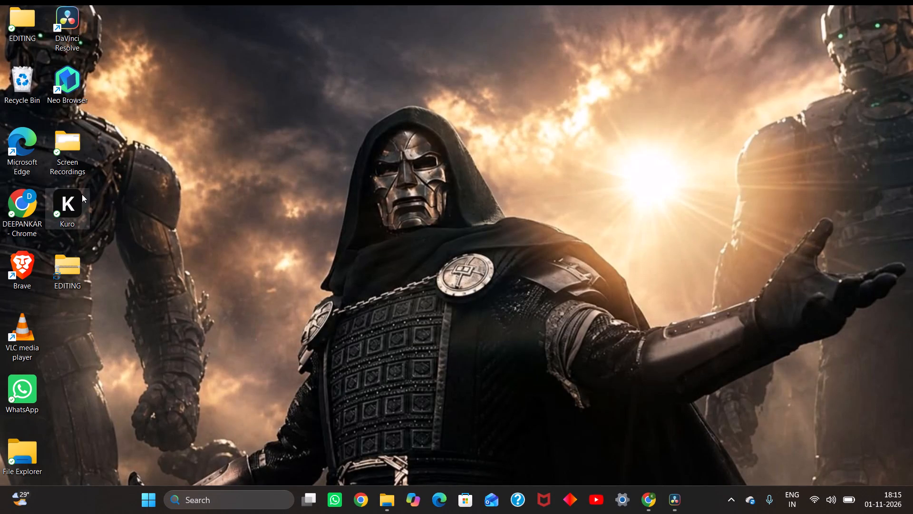
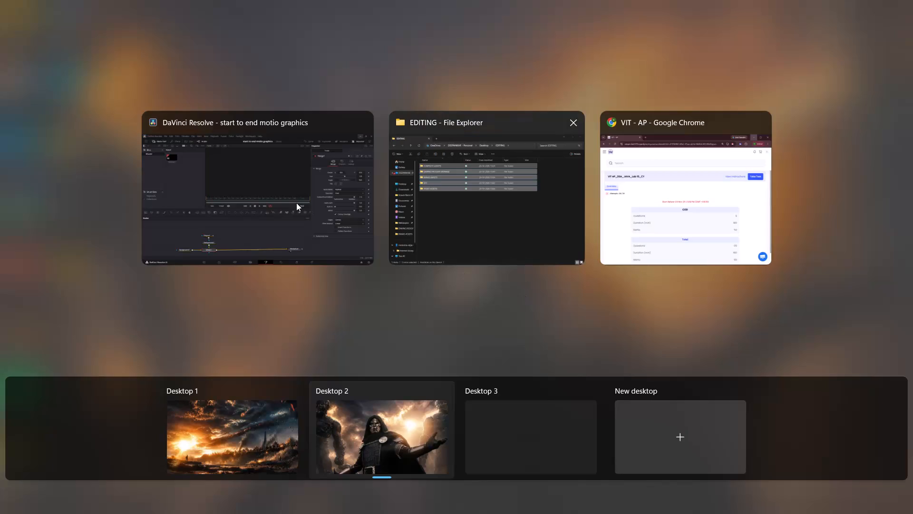
Switch to the DaVinci Resolve window with the "start to end motio graphics" project.
left_click(296, 203)
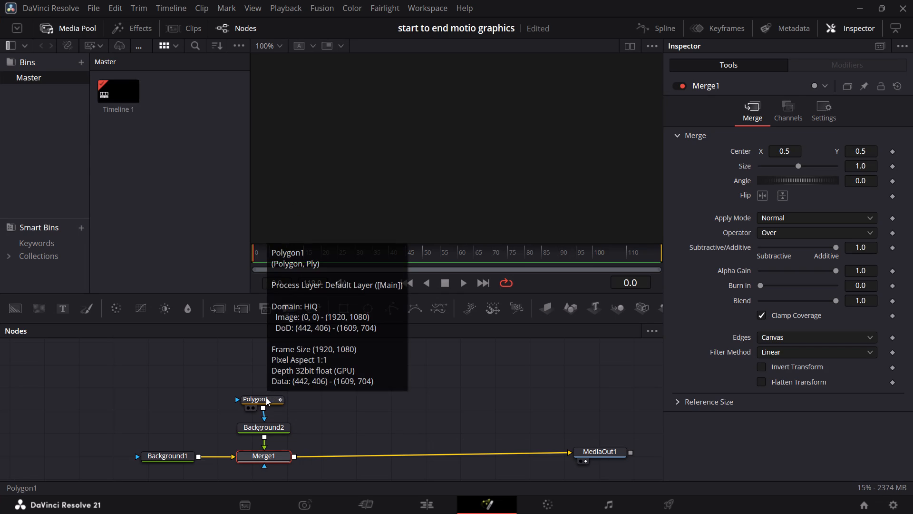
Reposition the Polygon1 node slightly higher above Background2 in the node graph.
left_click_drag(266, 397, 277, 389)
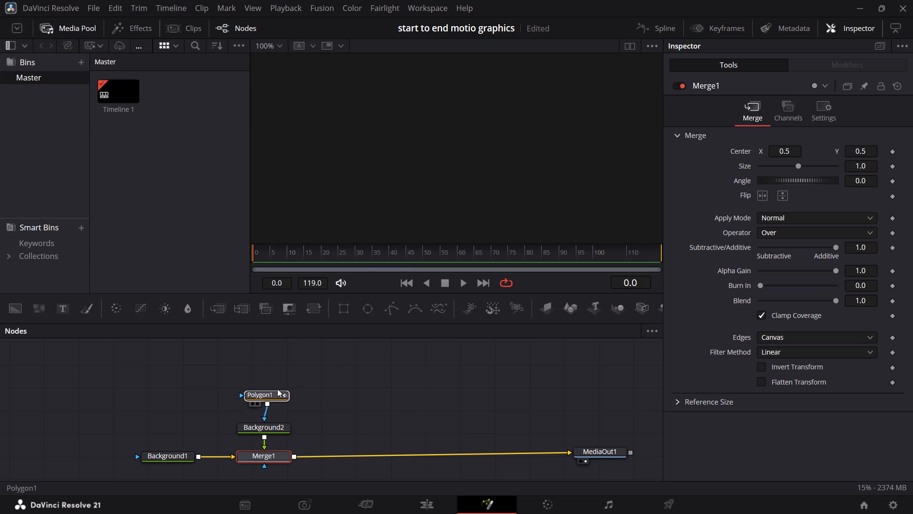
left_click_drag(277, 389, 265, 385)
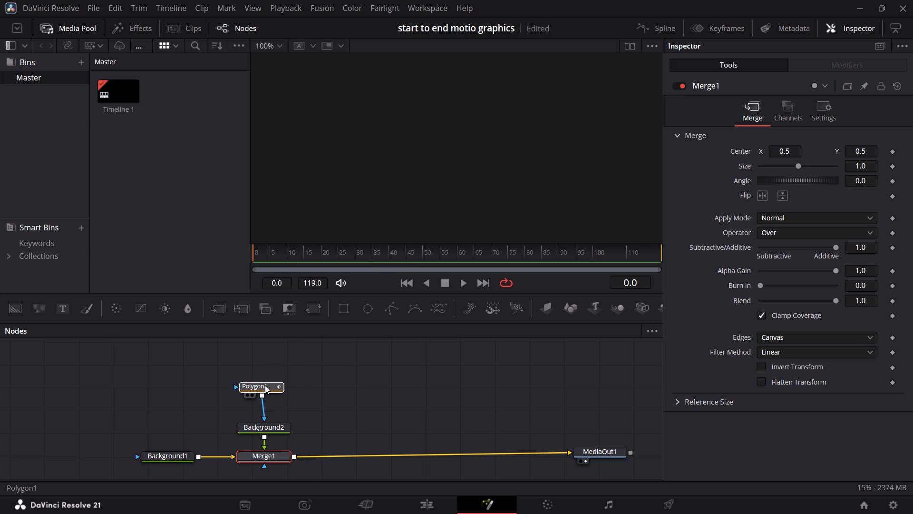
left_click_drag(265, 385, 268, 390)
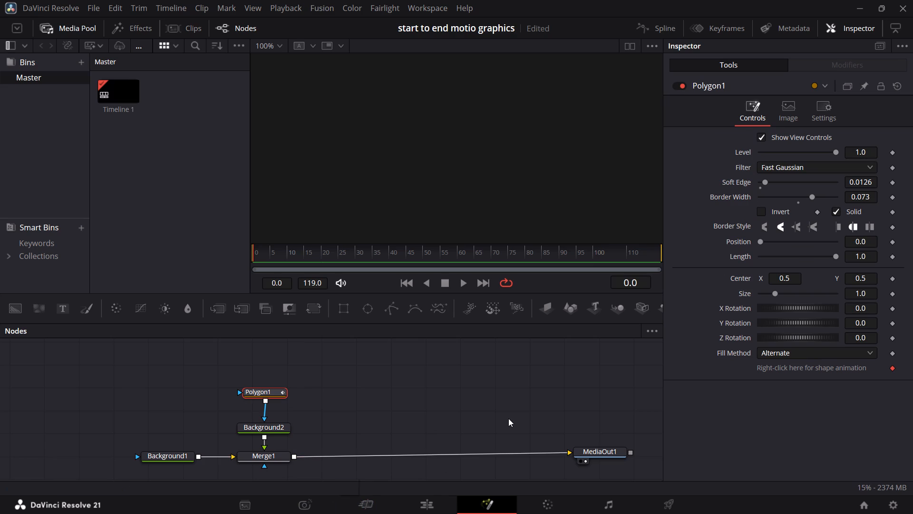
Play back part of the Fusion Composition on the Edit page and stop playback.
left_click(430, 502)
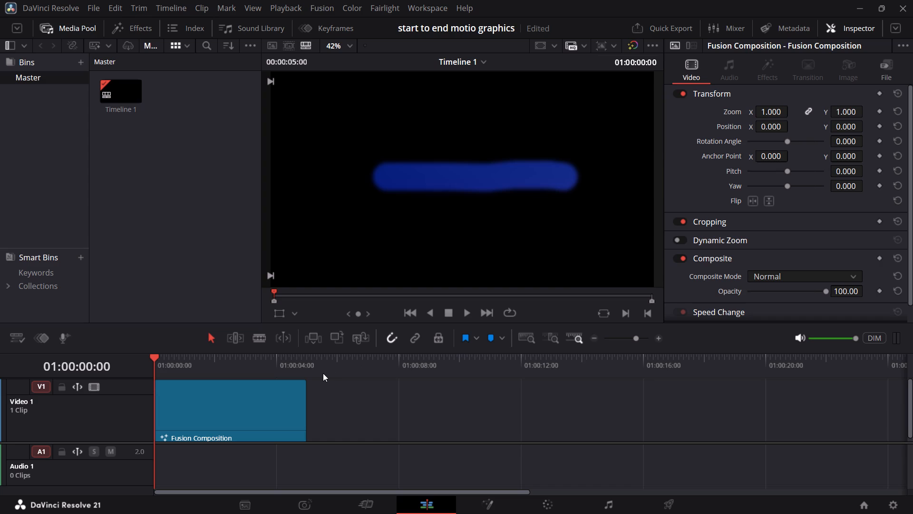
key("space")
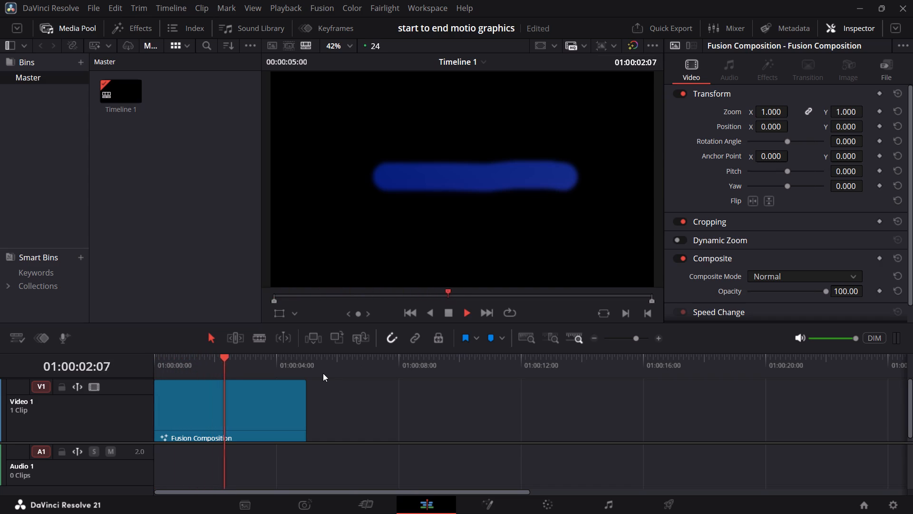
key("space")
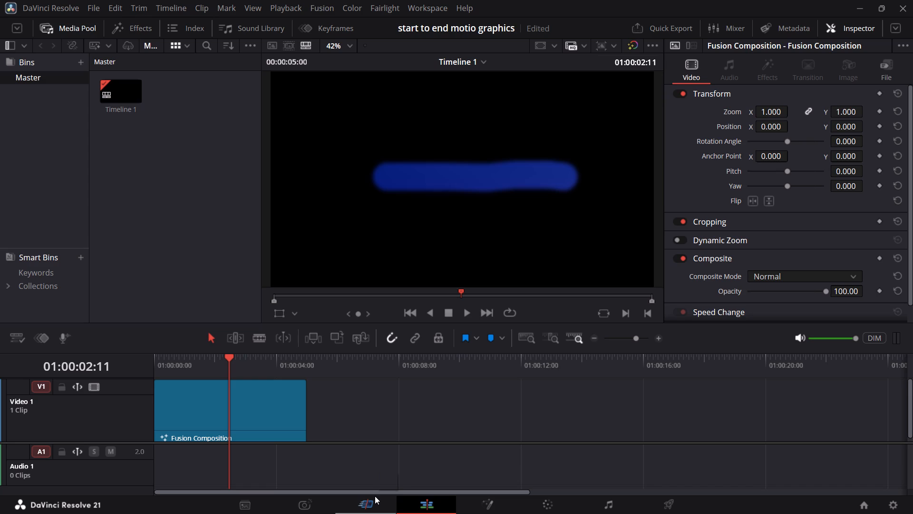
Return to the Fusion page, load Polygon1 into the viewer, and delete that mask node.
left_click(475, 496)
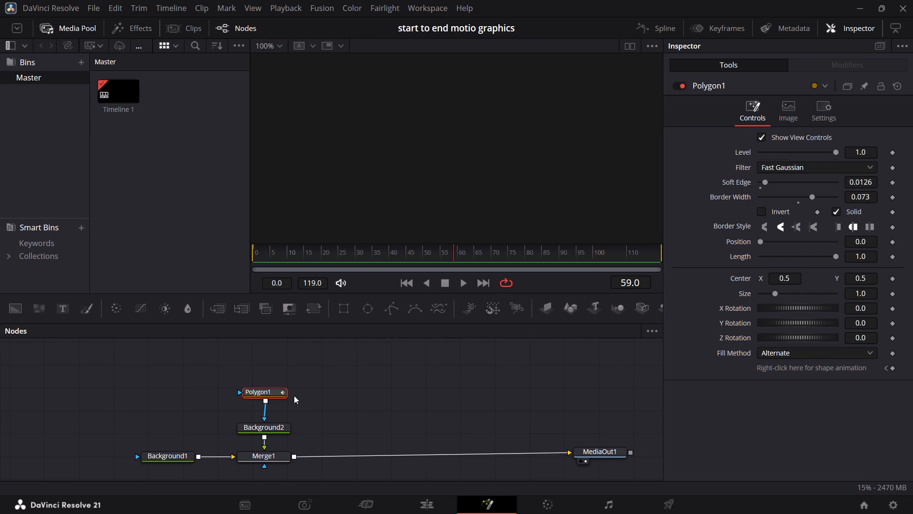
left_click(275, 398)
left_click_drag(271, 394, 423, 162)
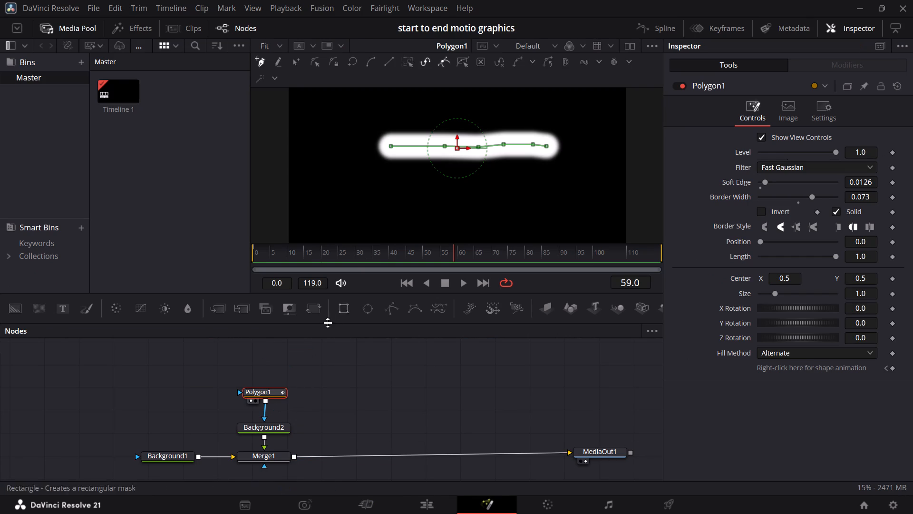
key("BackSpace")
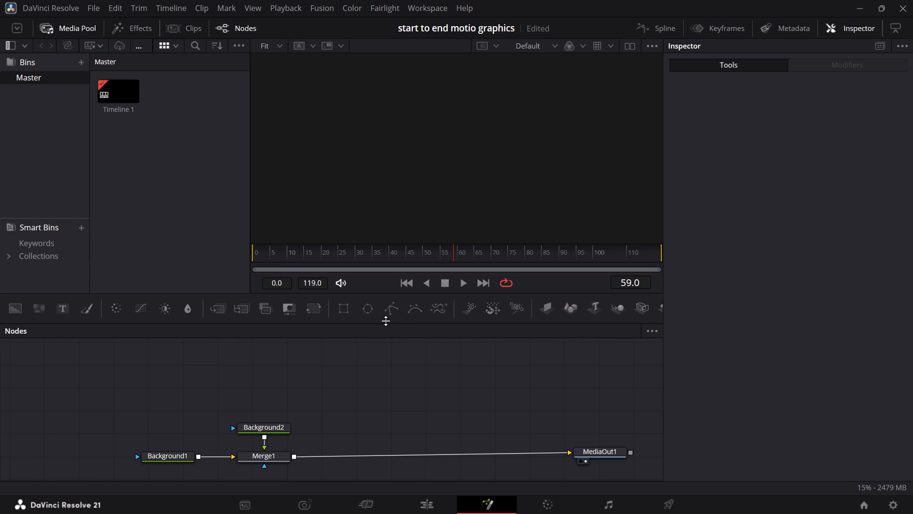
Add a new Polygon mask node and connect its output to Background2's effect mask input.
left_click(397, 311)
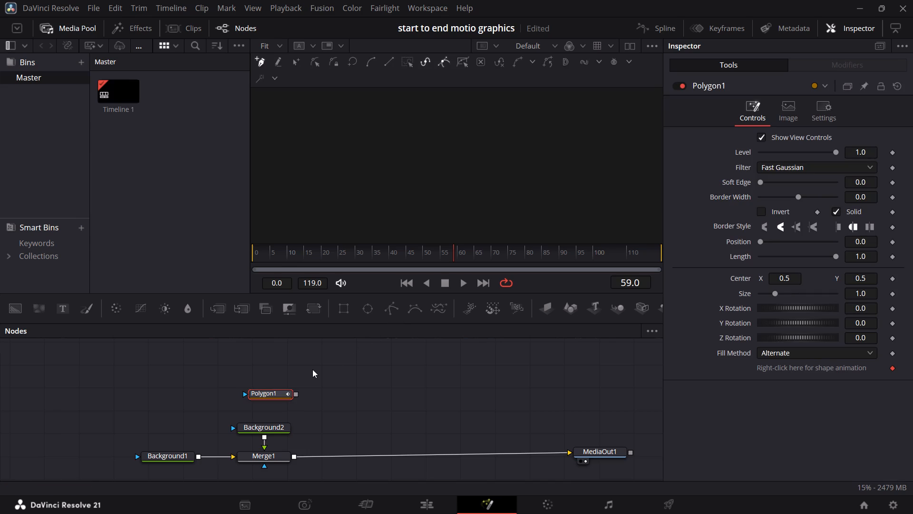
left_click_drag(295, 394, 235, 425)
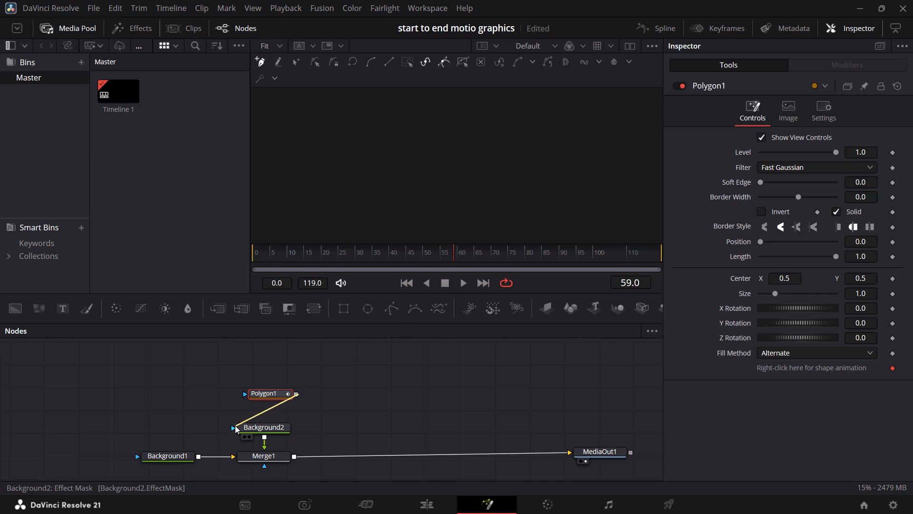
left_click_drag(235, 425, 235, 425)
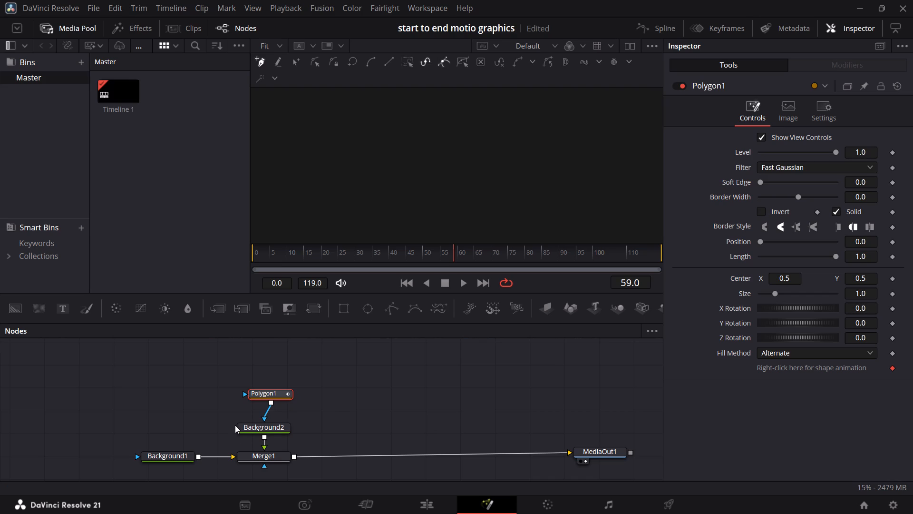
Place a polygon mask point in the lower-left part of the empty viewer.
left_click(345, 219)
Align the new Polygon1 node directly above Background2 in the node graph.
left_click_drag(278, 389, 263, 392)
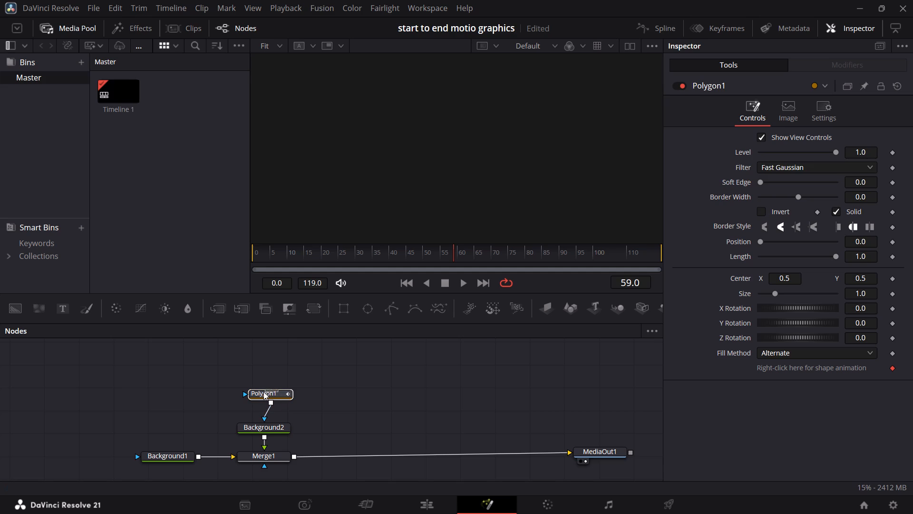
left_click_drag(263, 392, 262, 391)
left_click(269, 393)
left_click(267, 392)
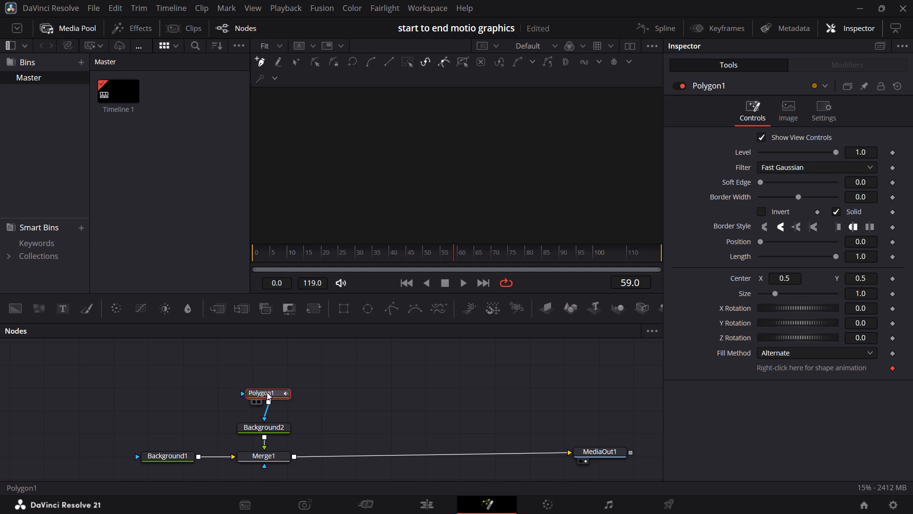
left_click_drag(272, 392, 267, 391)
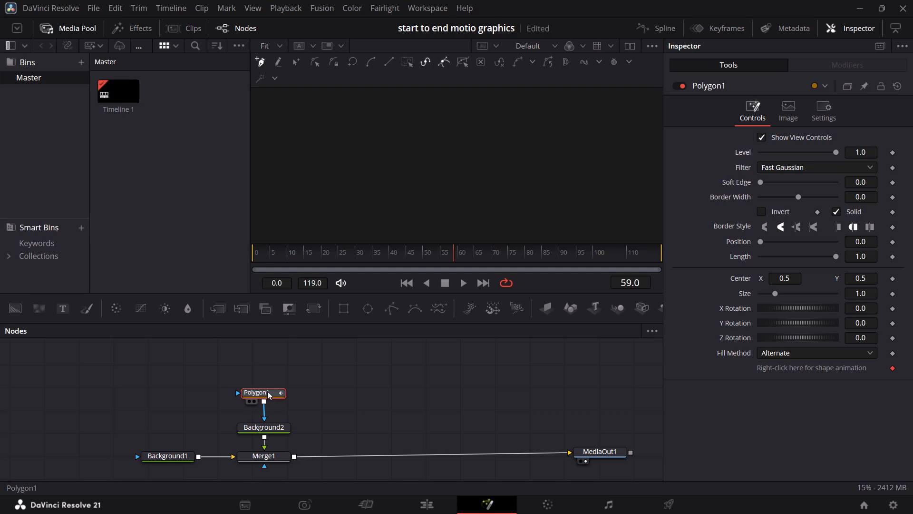
Load Background2 into the viewer.
left_click(272, 427)
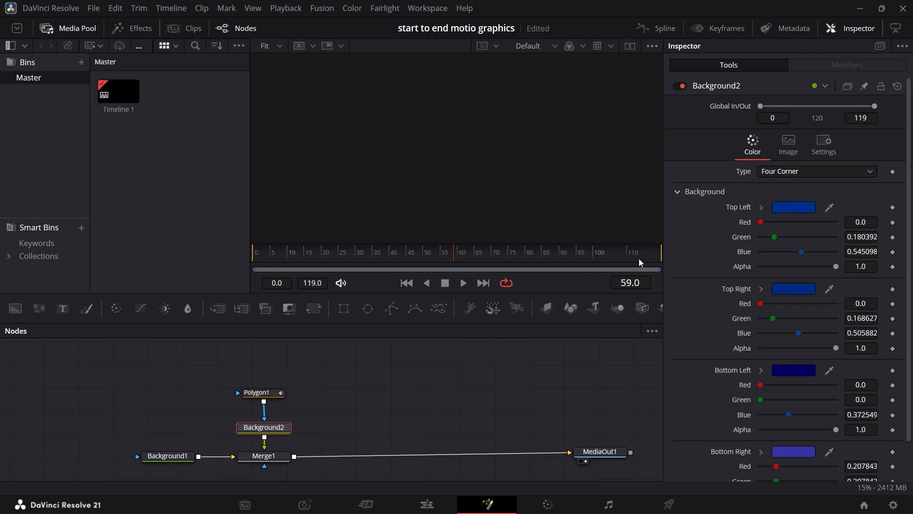
left_click(252, 424)
left_click_drag(252, 424, 371, 207)
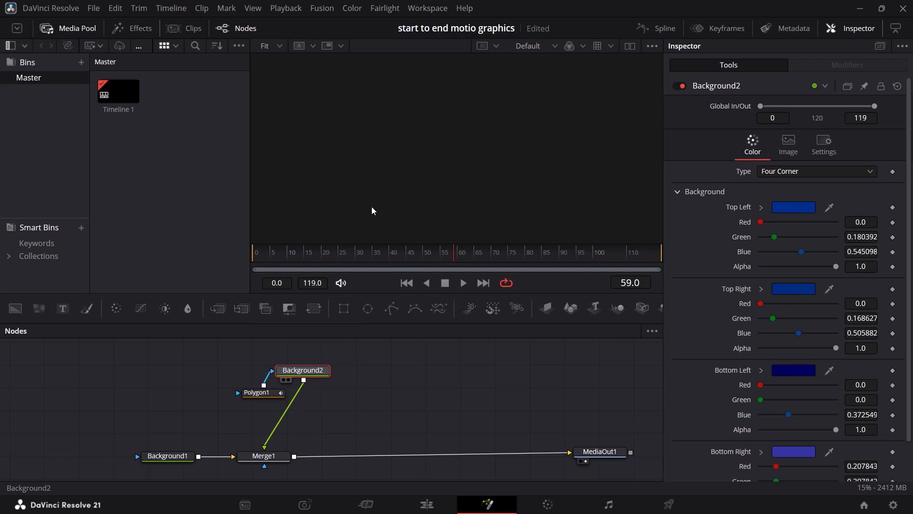
left_click_drag(371, 207, 373, 192)
Load MediaOut1 into the viewer to show the final output.
left_click_drag(606, 450, 602, 424)
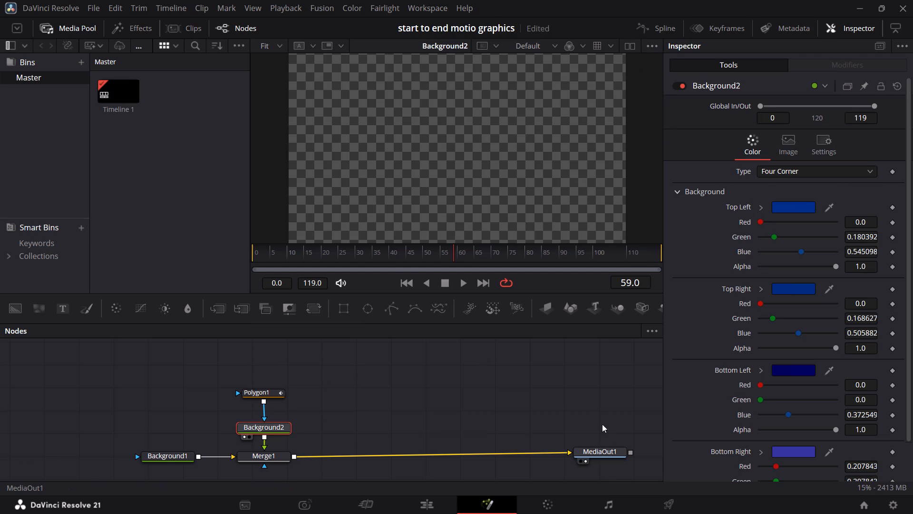
left_click_drag(602, 424, 547, 157)
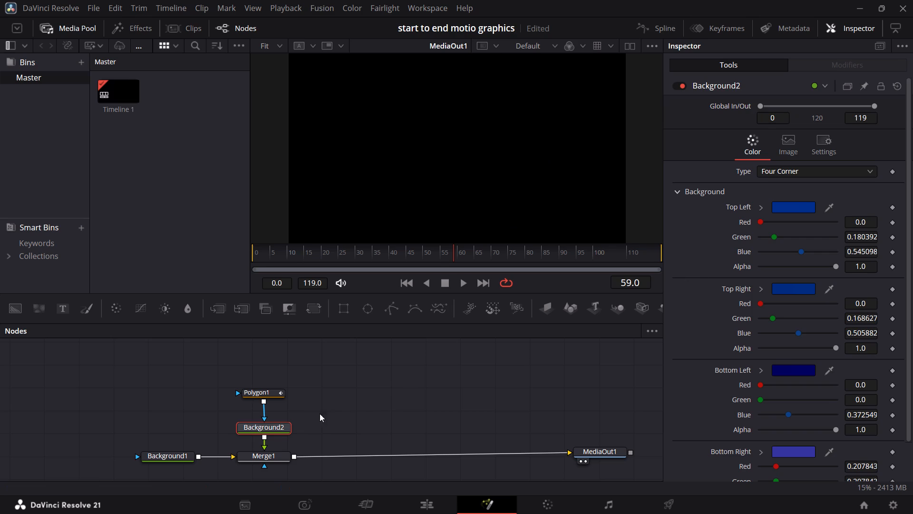
Check Background2's Top Left colour in the colour picker and accept it.
left_click(275, 423)
left_click(797, 208)
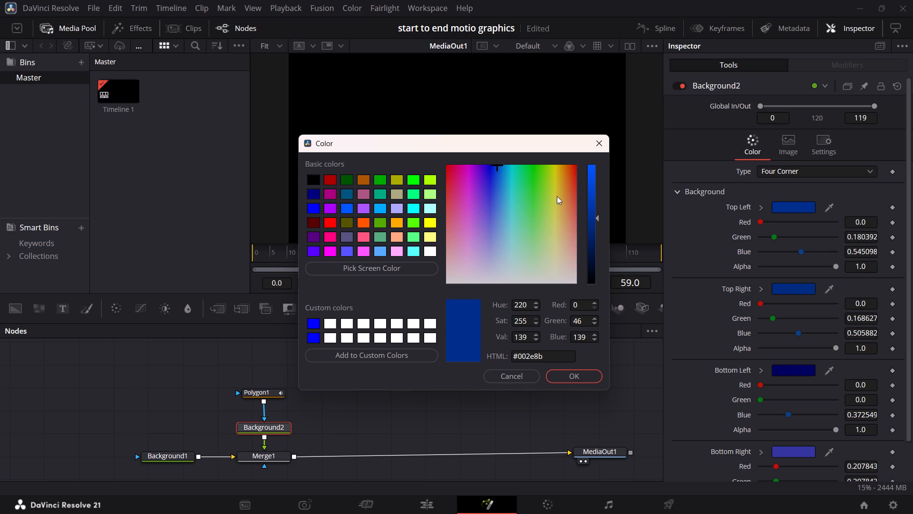
left_click(577, 376)
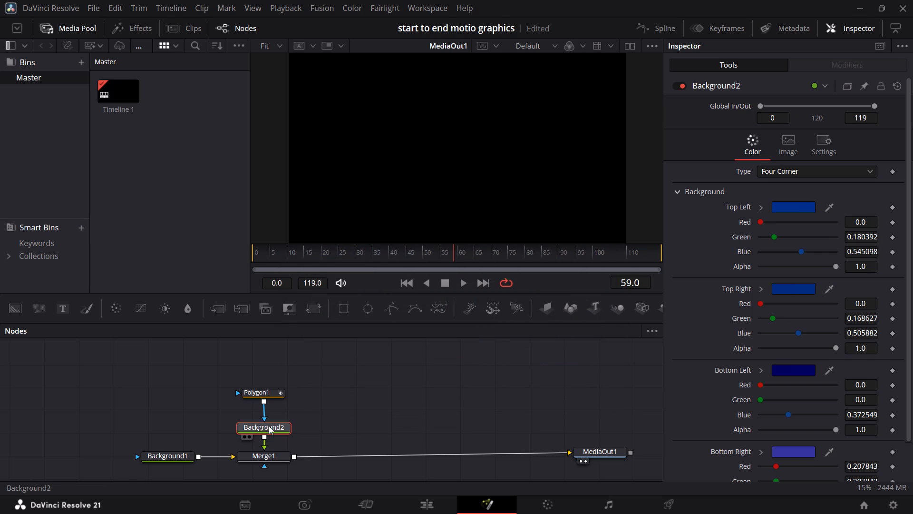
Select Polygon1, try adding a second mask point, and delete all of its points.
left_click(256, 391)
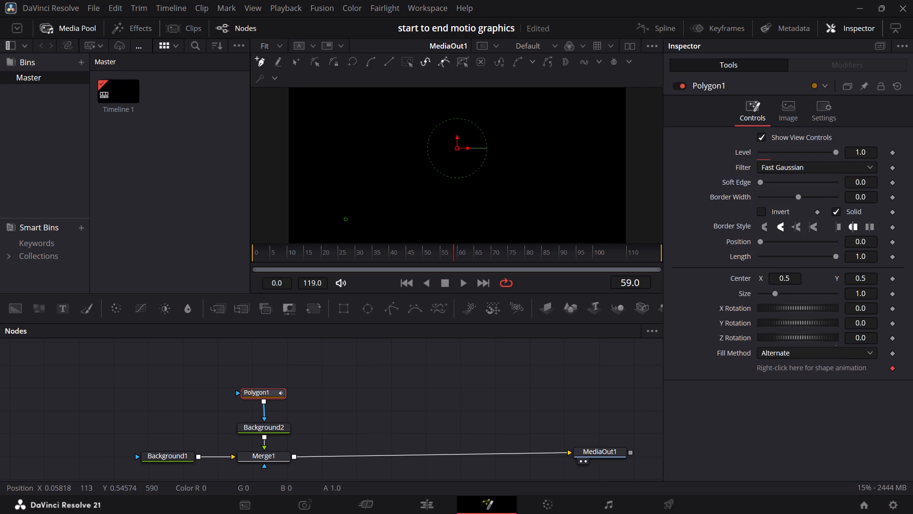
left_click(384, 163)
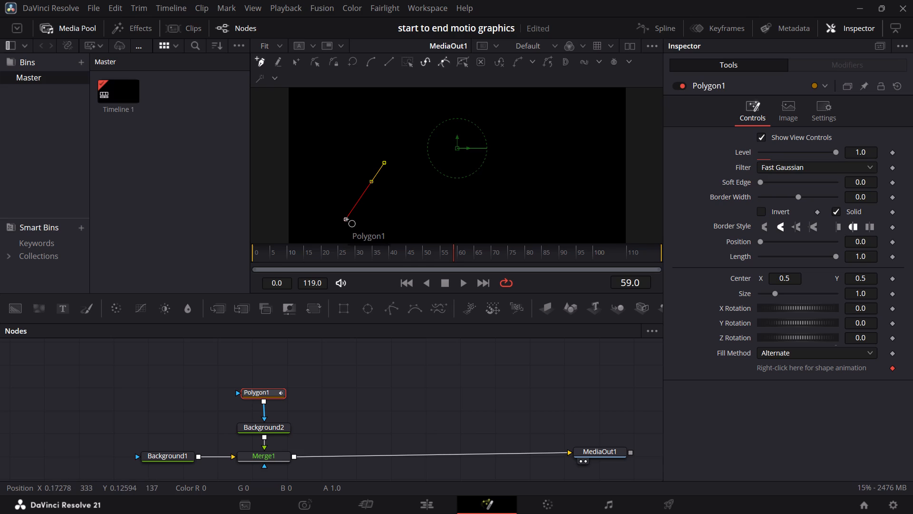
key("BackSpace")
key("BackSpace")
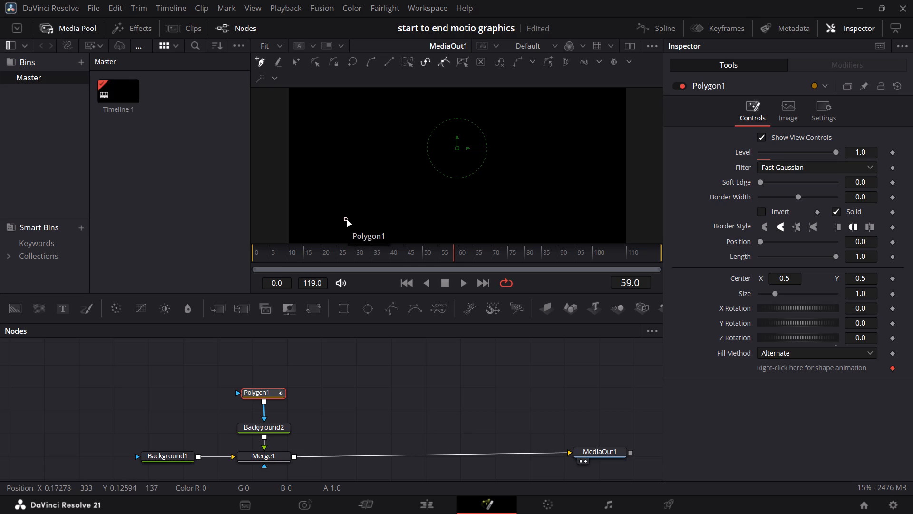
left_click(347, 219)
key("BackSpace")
Draw a nearly horizontal three-point open polygon path from about X 0.24 to X 0.70 at about Y 0.45.
left_click(369, 158)
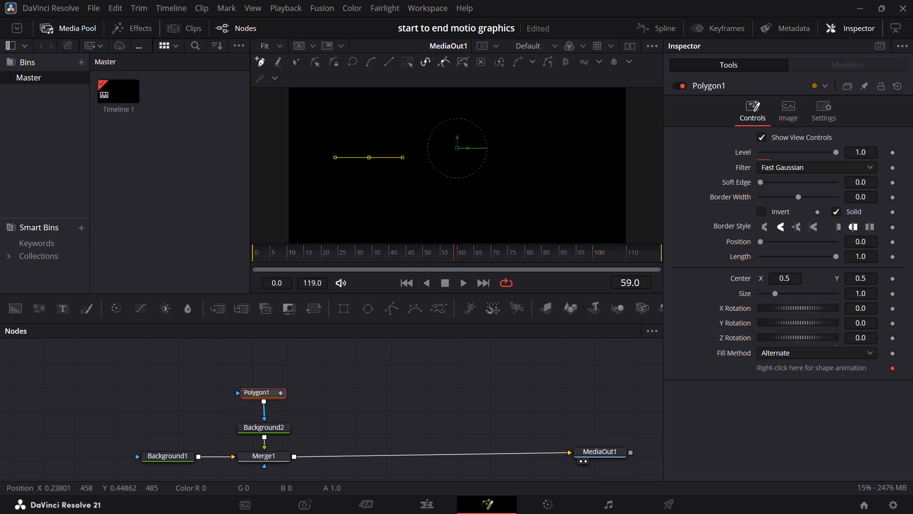
left_click(437, 158)
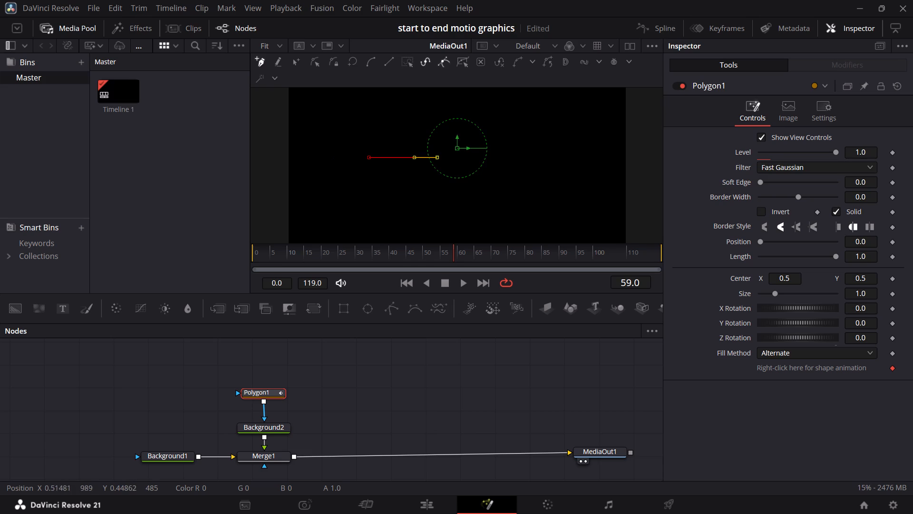
left_click(516, 158)
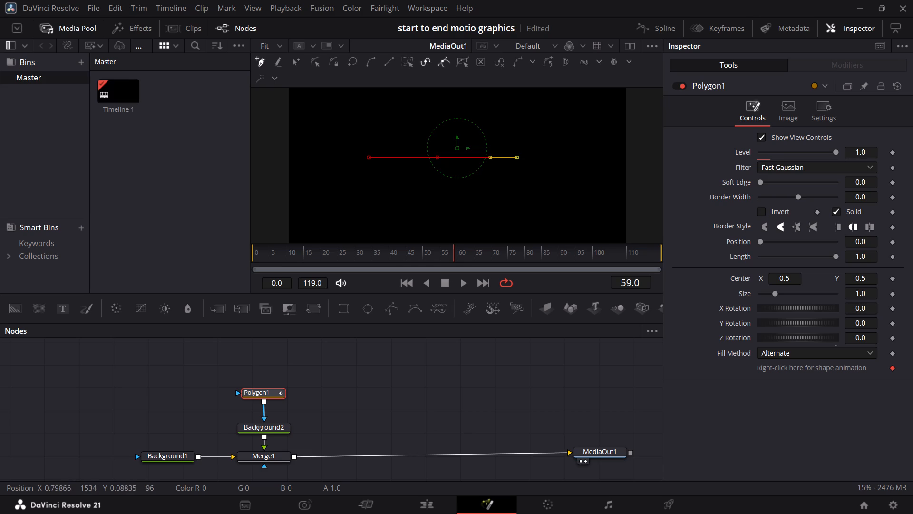
left_click_drag(517, 157, 526, 156)
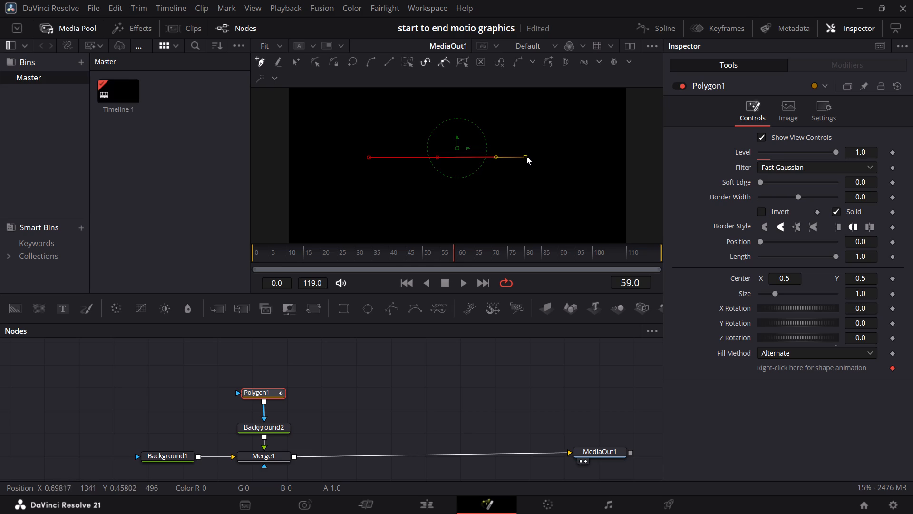
left_click_drag(526, 156, 531, 158)
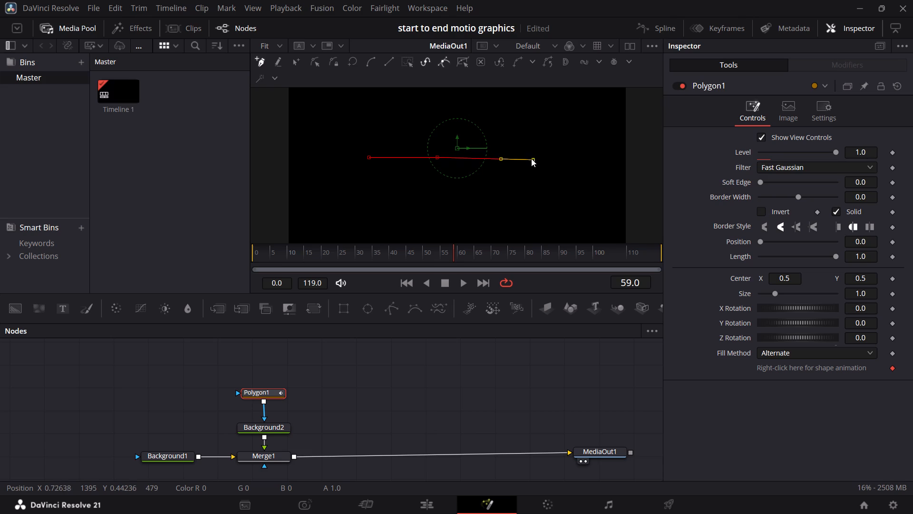
left_click_drag(531, 158, 524, 156)
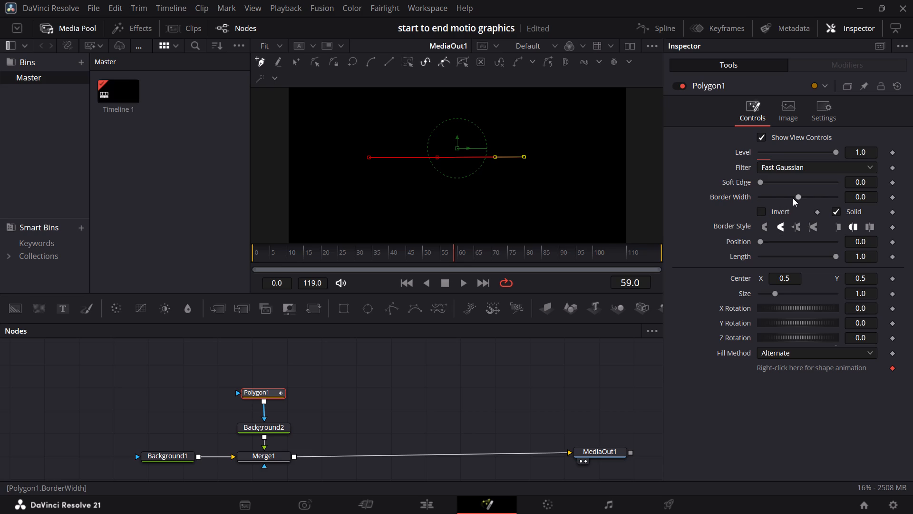
Give the Polygon1 stroke a border width of about 0.038 and a soft edge of about 0.0047.
left_click_drag(798, 194, 804, 194)
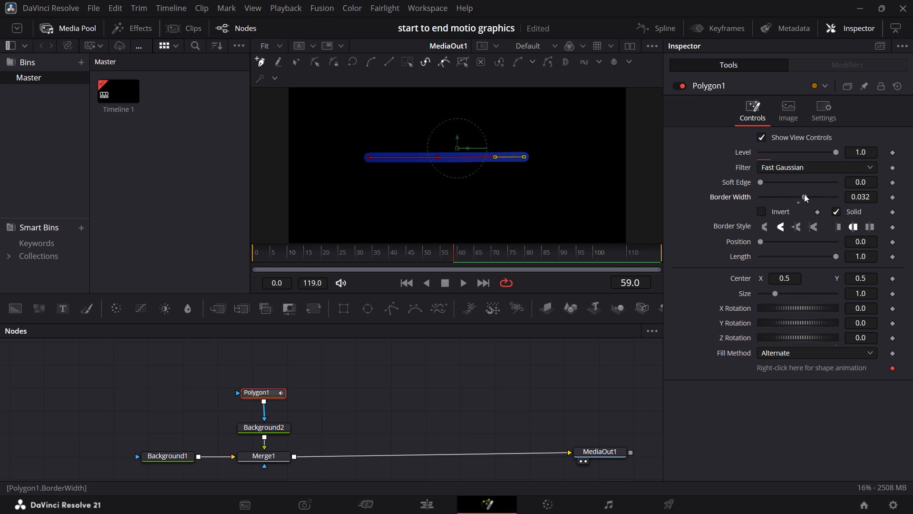
left_click_drag(804, 194, 803, 194)
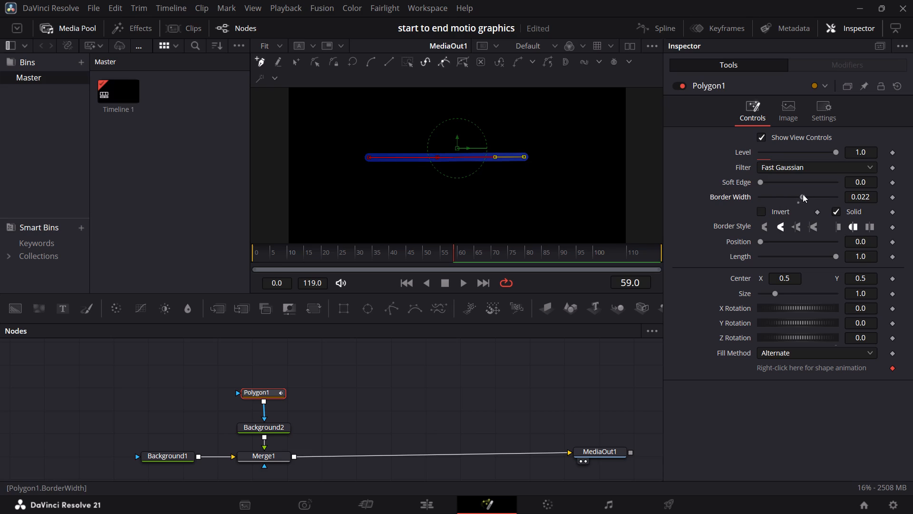
left_click_drag(803, 194, 803, 195)
left_click_drag(803, 195, 804, 195)
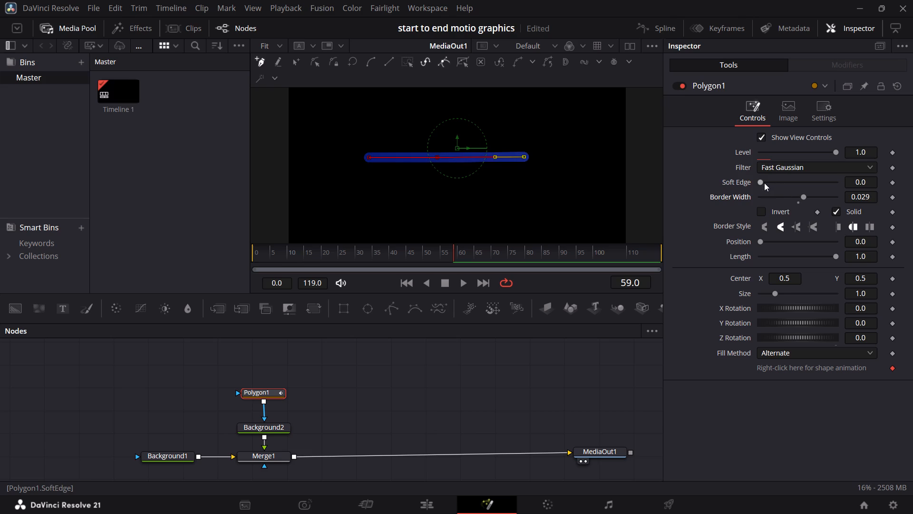
left_click(759, 183)
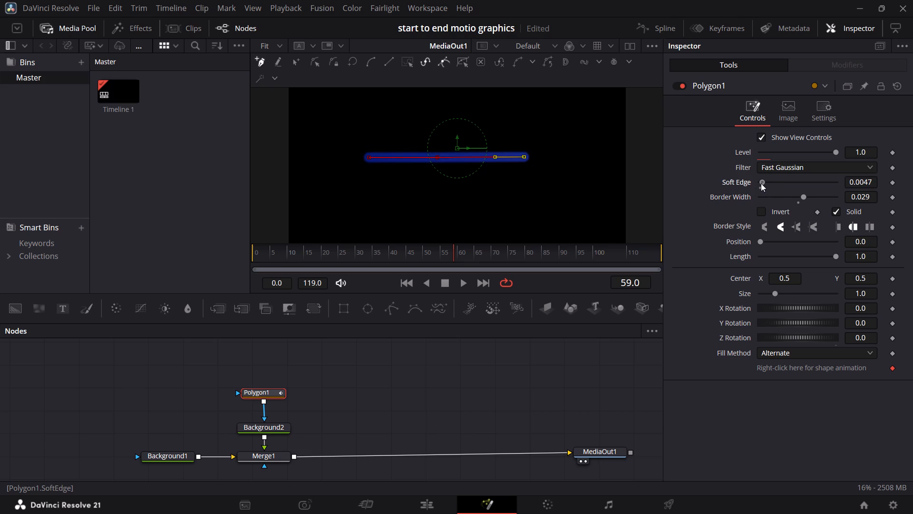
left_click(803, 196)
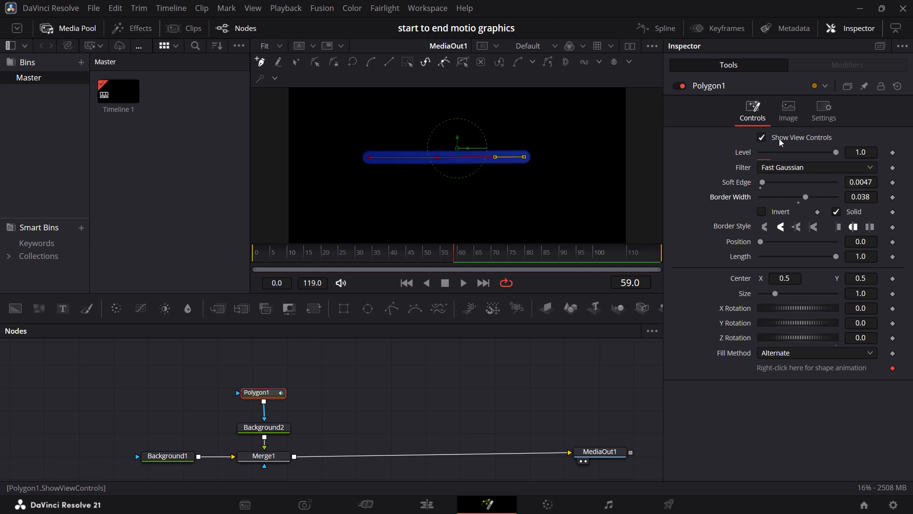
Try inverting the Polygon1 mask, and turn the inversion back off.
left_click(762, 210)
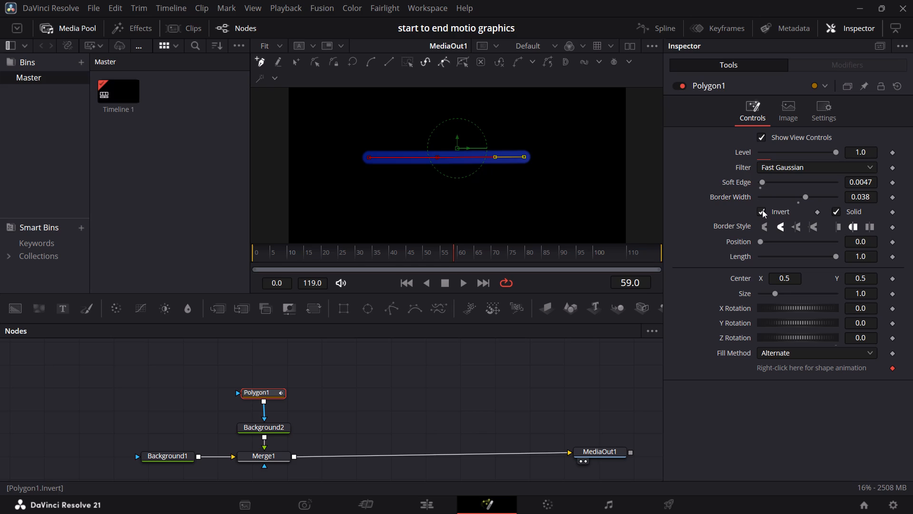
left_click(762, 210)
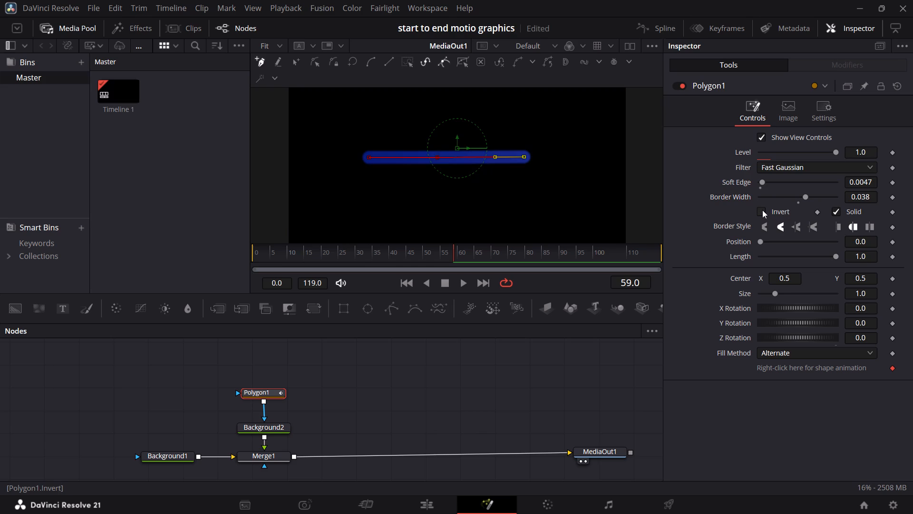
Select Polygon1 and preview the stroke drawing on by sweeping its Length down to 0.0 and back to 1.0.
left_click(267, 389)
left_click_drag(836, 256, 801, 263)
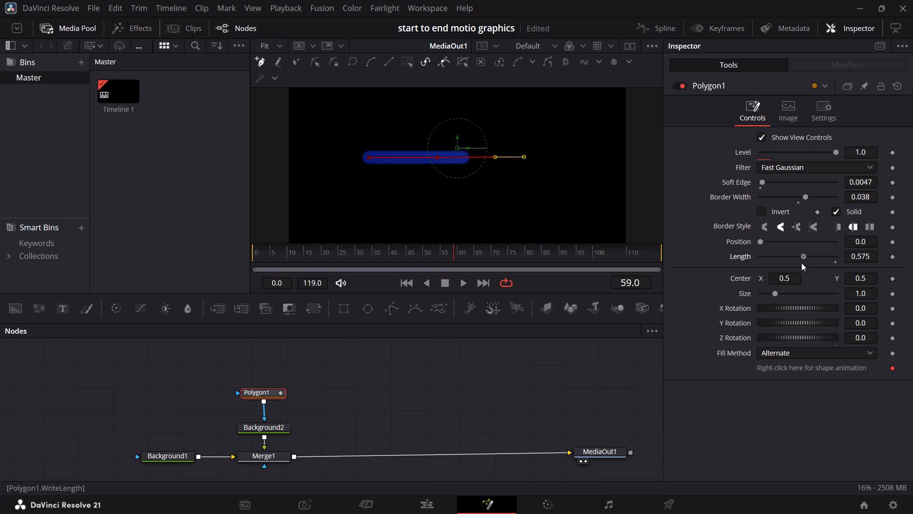
left_click_drag(801, 263, 738, 283)
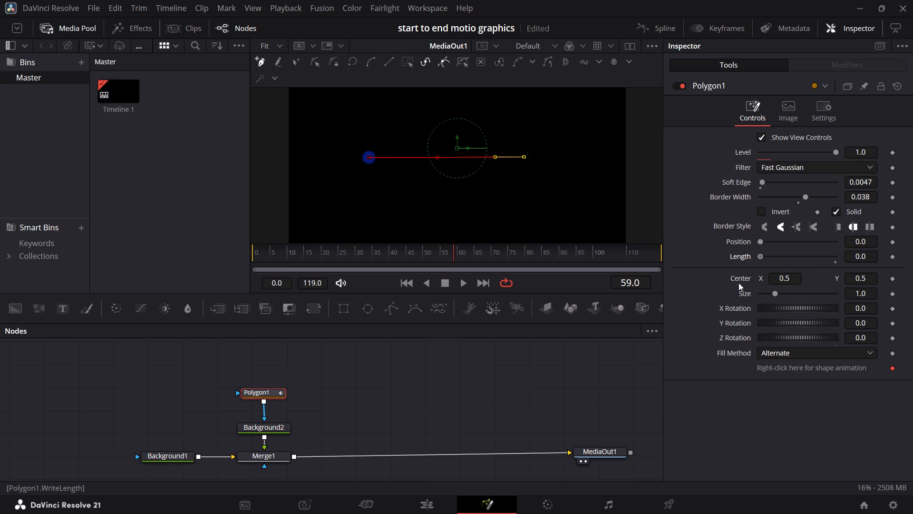
left_click_drag(738, 283, 872, 269)
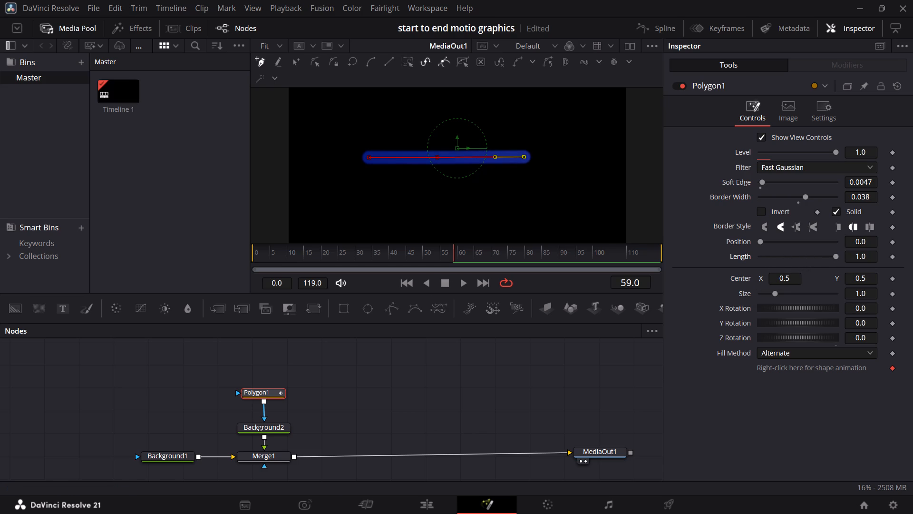
Set Polygon1's border width to about 0.029.
left_click(806, 197)
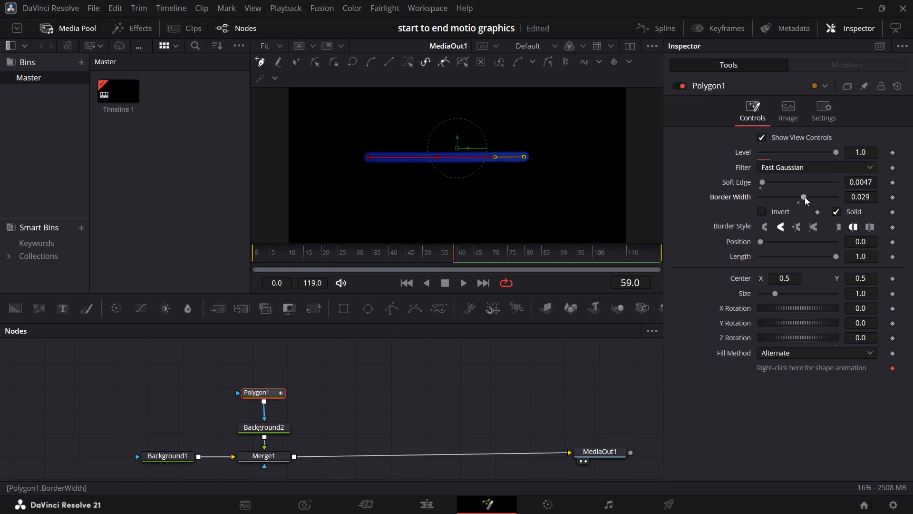
Show MediaOut1 without mask overlays and preview the stroke by shortening Polygon1's Length to about 0.165 and back to 1.0.
left_click_drag(594, 450, 516, 191)
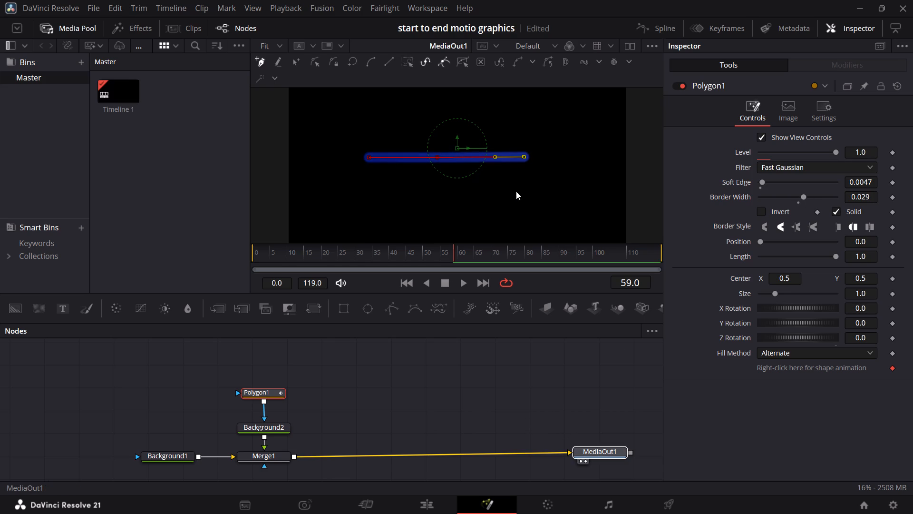
left_click_drag(516, 191, 515, 189)
left_click_drag(593, 449, 512, 133)
left_click(531, 372)
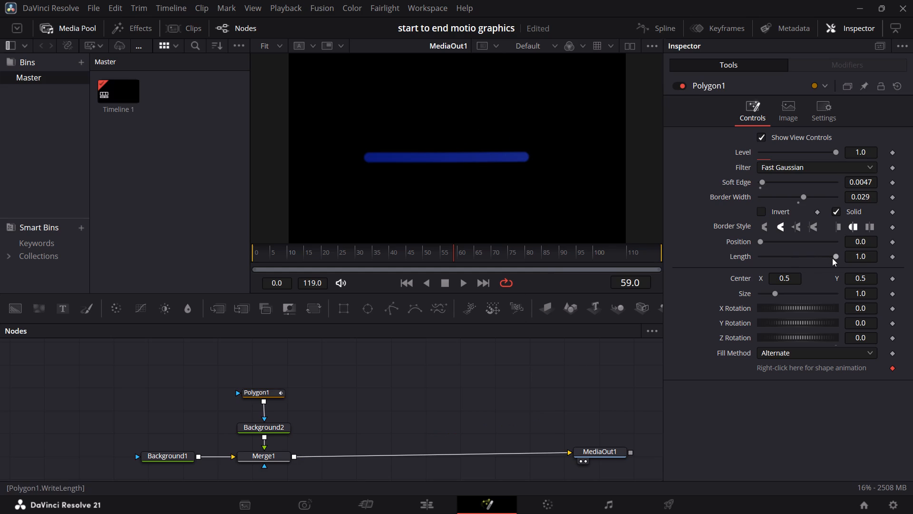
left_click_drag(835, 257, 771, 275)
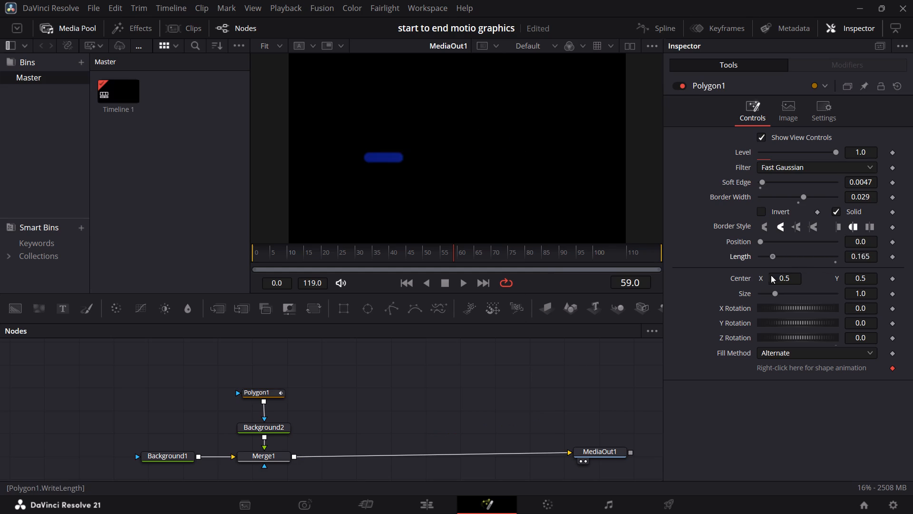
left_click_drag(771, 275, 855, 254)
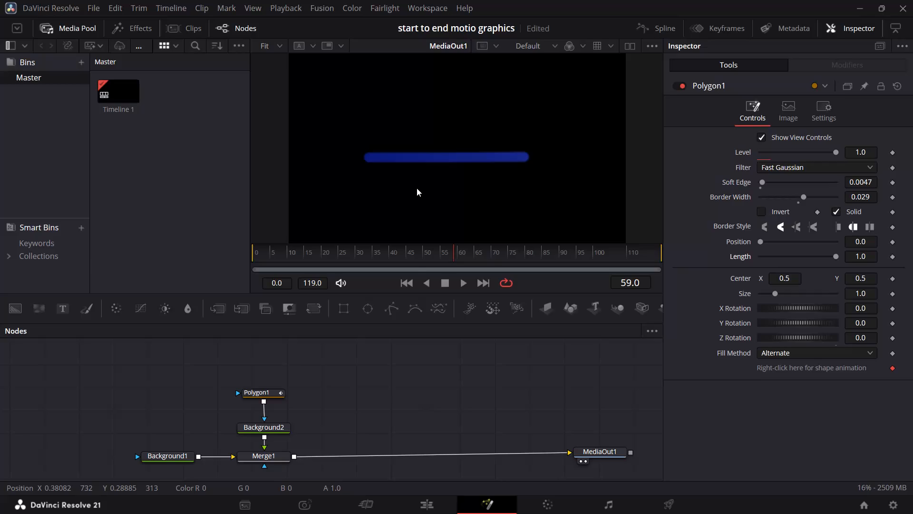
Show Background2's four-corner colour settings.
left_click(275, 429)
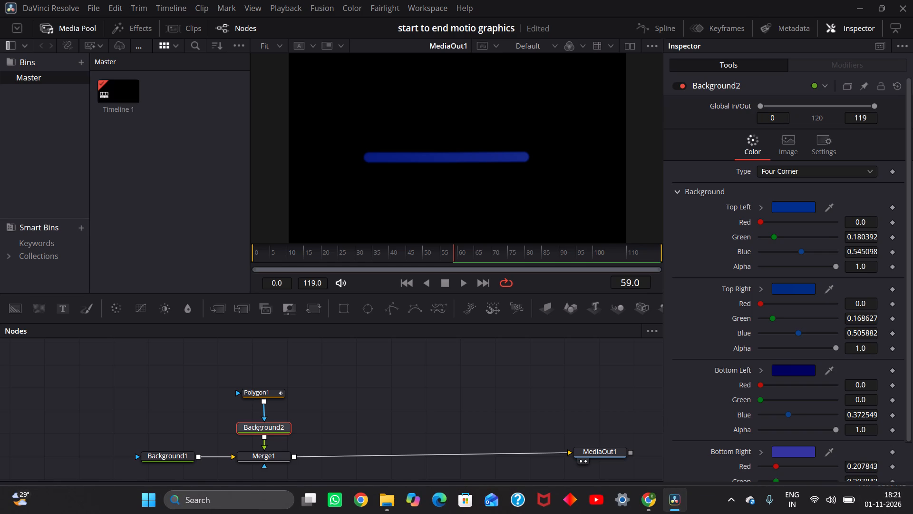
Open the "motion graphics" project from the local project library.
left_click(866, 510)
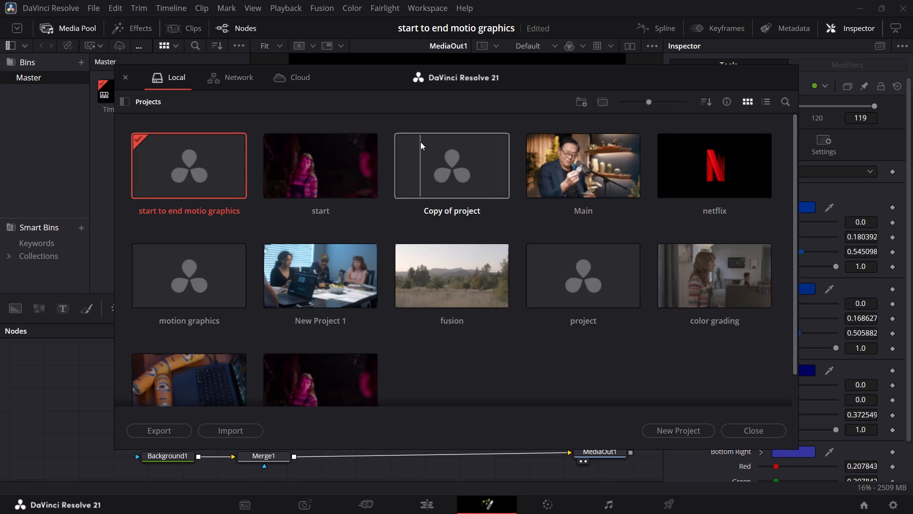
double_click(190, 272)
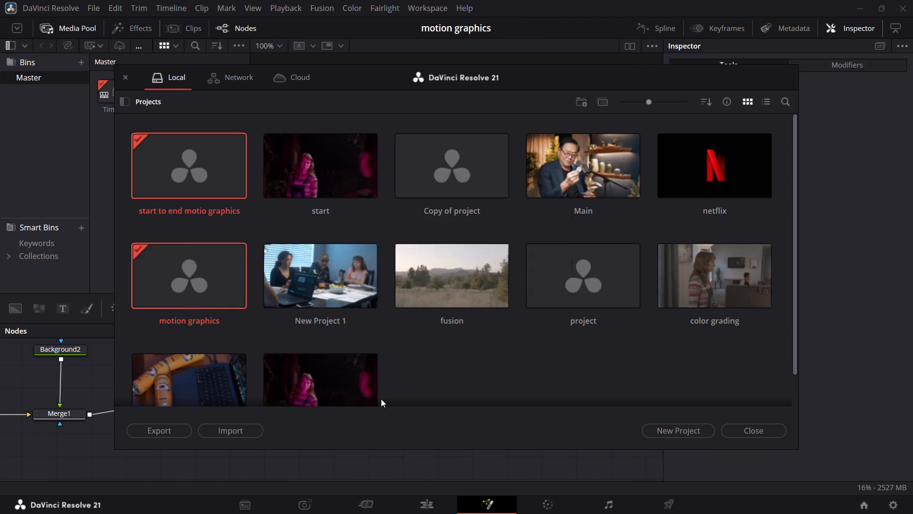
Look over the reference project's node graph and play its Fusion composition briefly.
scroll(384, 467, "right", 1)
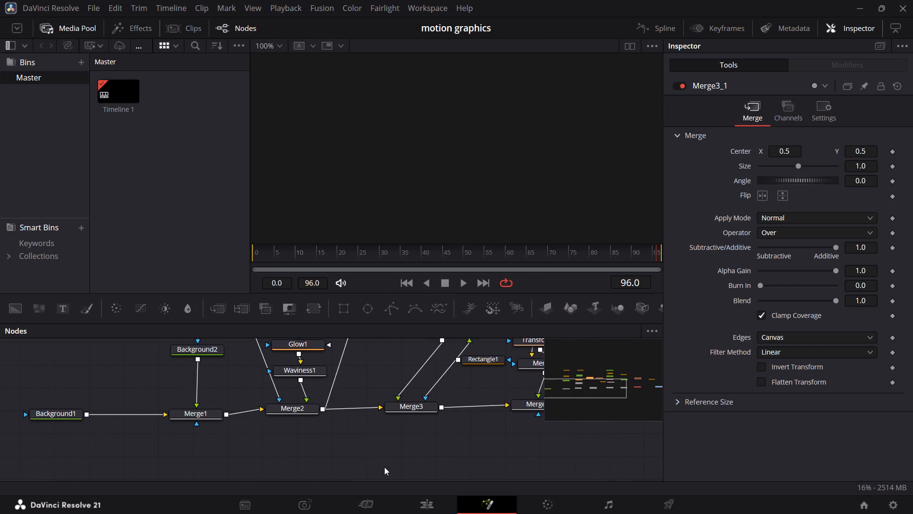
scroll(384, 467, "up", 1)
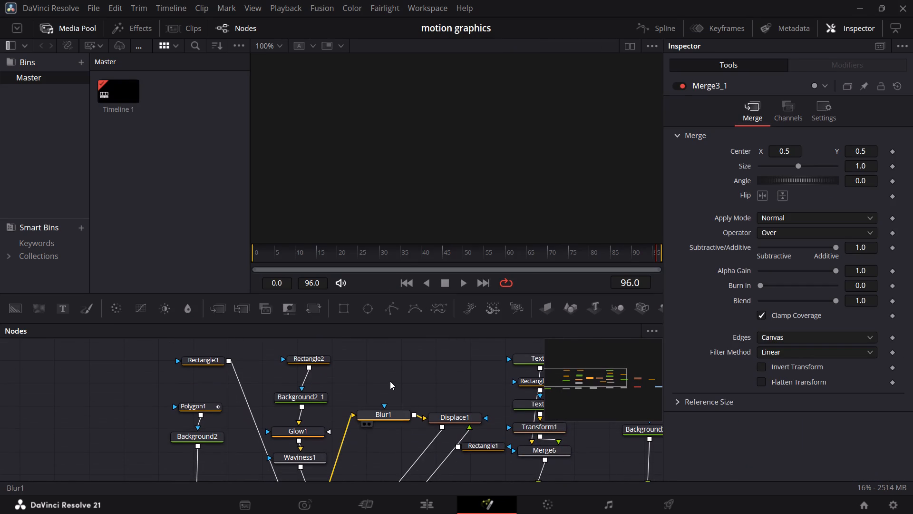
left_click(390, 380)
key("space")
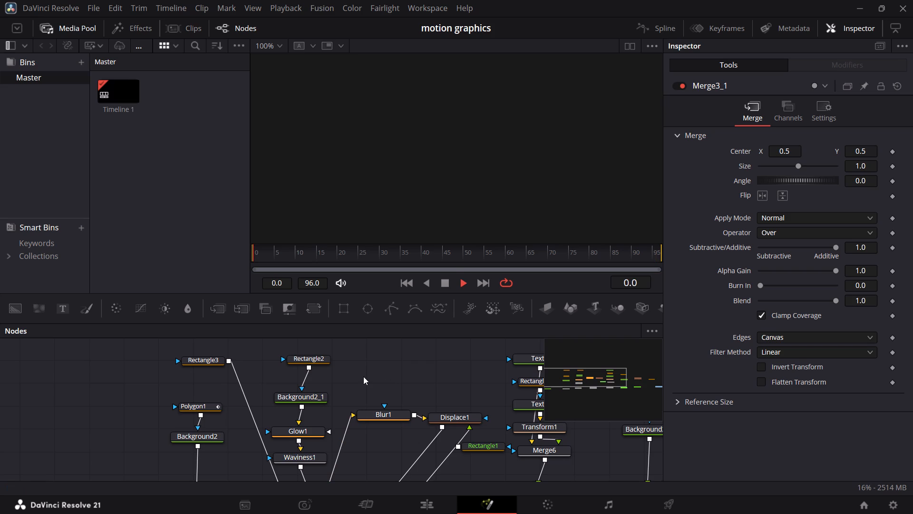
key("space")
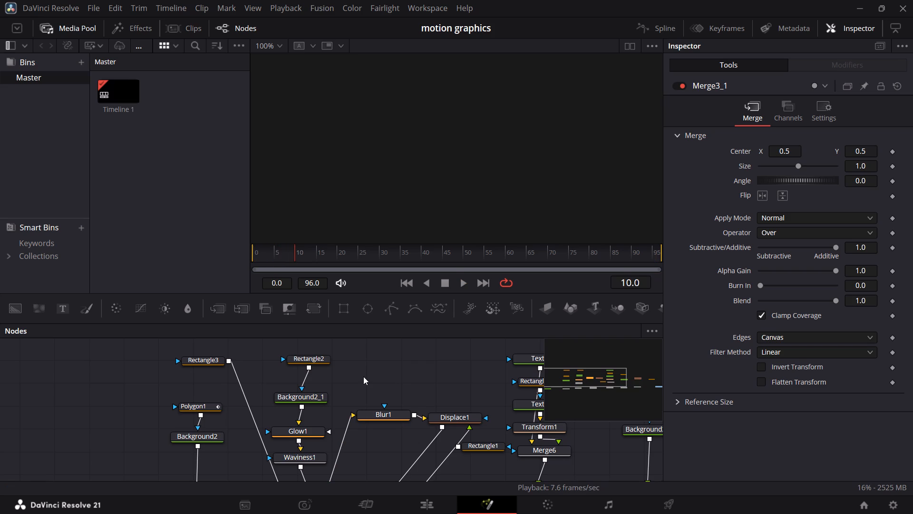
Play Timeline 1 of the "motion graphics" project from its start on the Edit page.
left_click(430, 501)
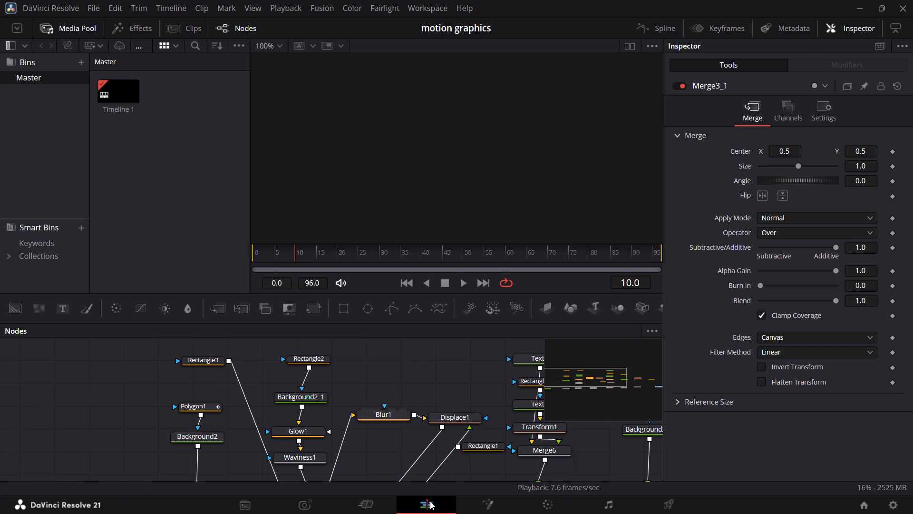
left_click_drag(165, 354, 146, 357)
key("space")
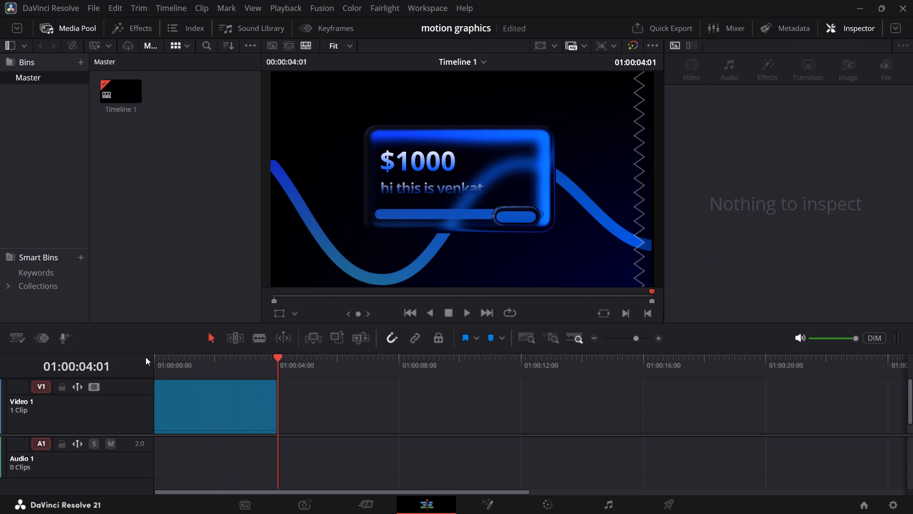
key("space")
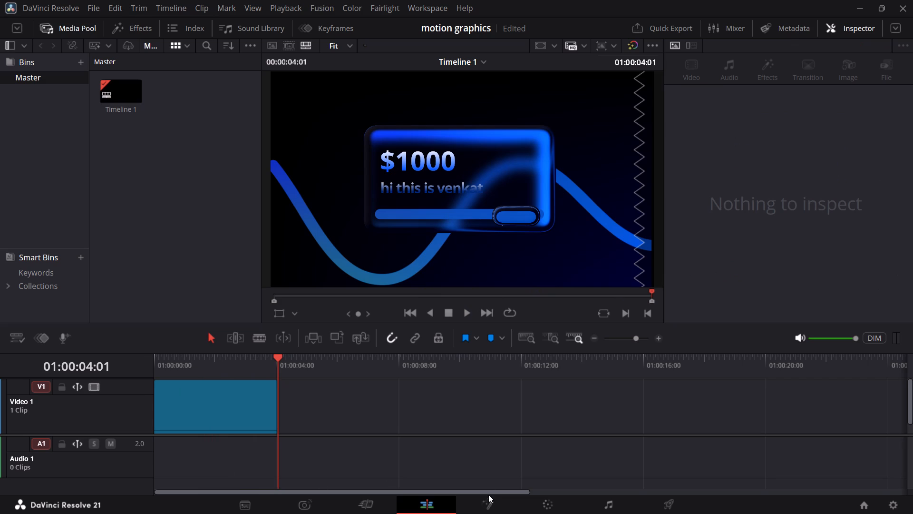
Return to the Fusion page and load the MediaOut1 node into the viewer.
left_click(487, 500)
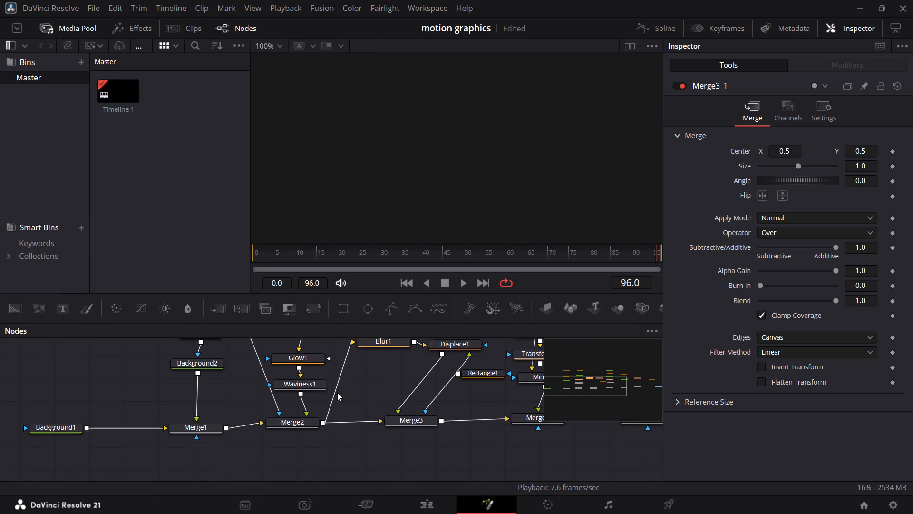
scroll(615, 455, "left", 3)
left_click_drag(483, 436, 483, 166)
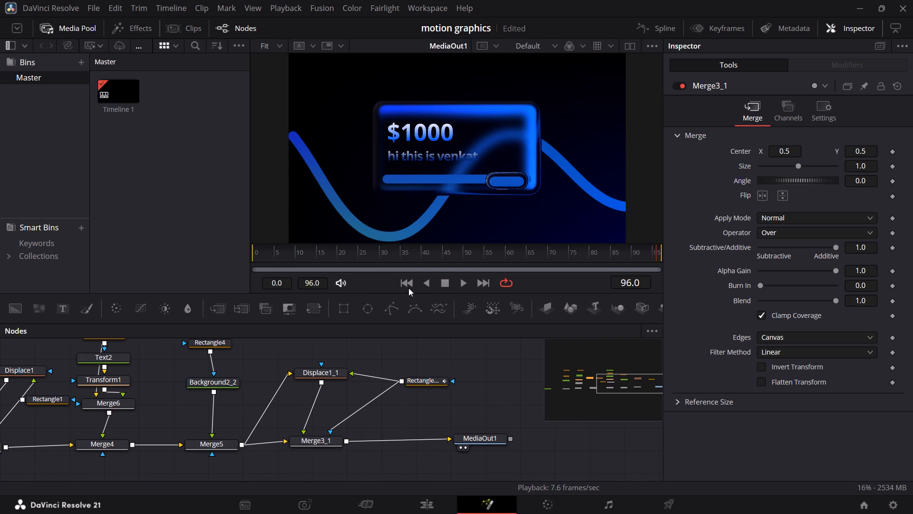
Examine the reference node graph from Background1 to Merge5, including the Polygon1, Glow1, Waviness1, Blur1 and Displace1 branches.
scroll(414, 341, "right", 2)
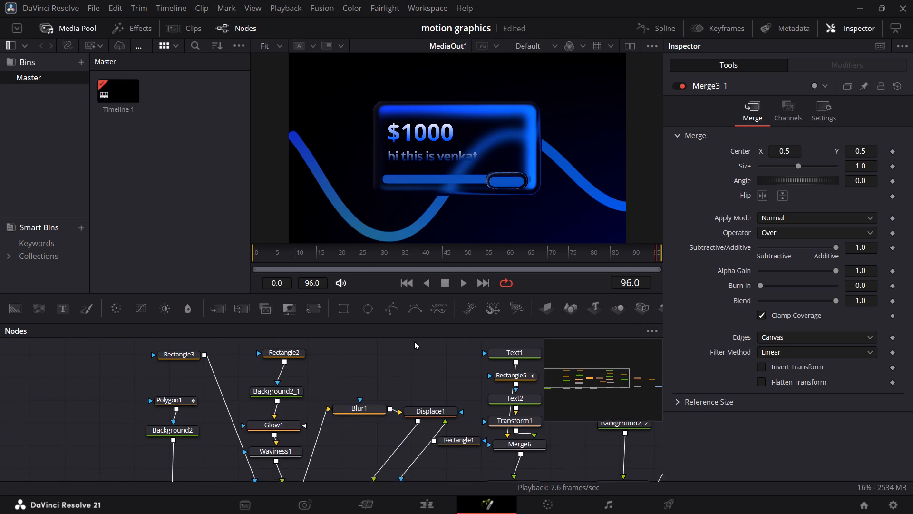
scroll(414, 341, "right", 1)
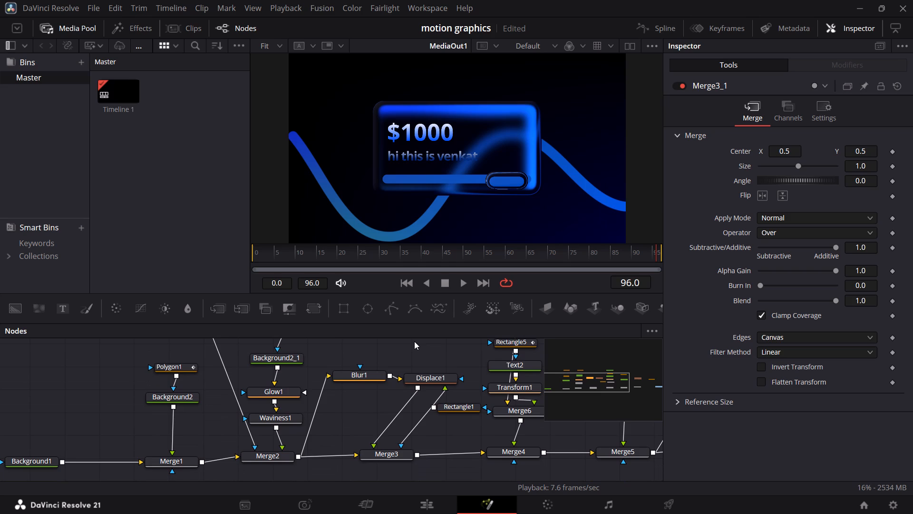
scroll(343, 389, "up", 1)
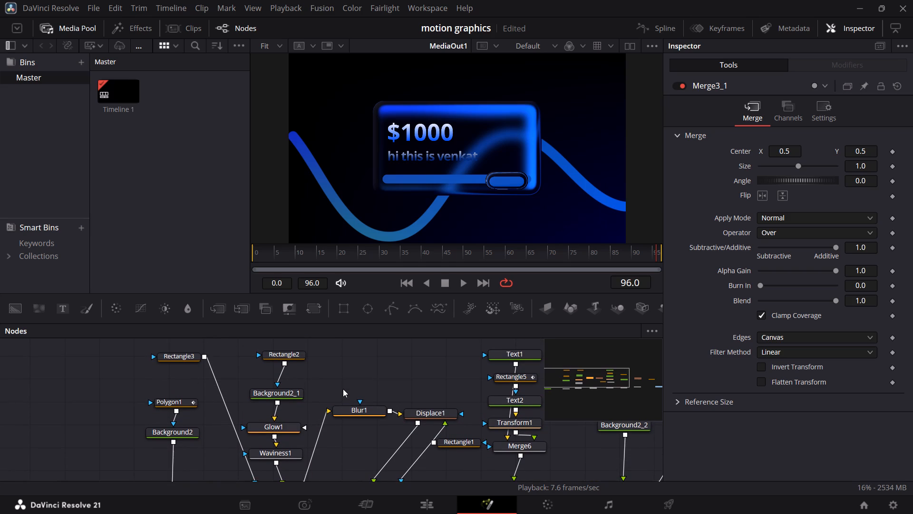
scroll(394, 393, "down", 1)
scroll(394, 393, "up", 1)
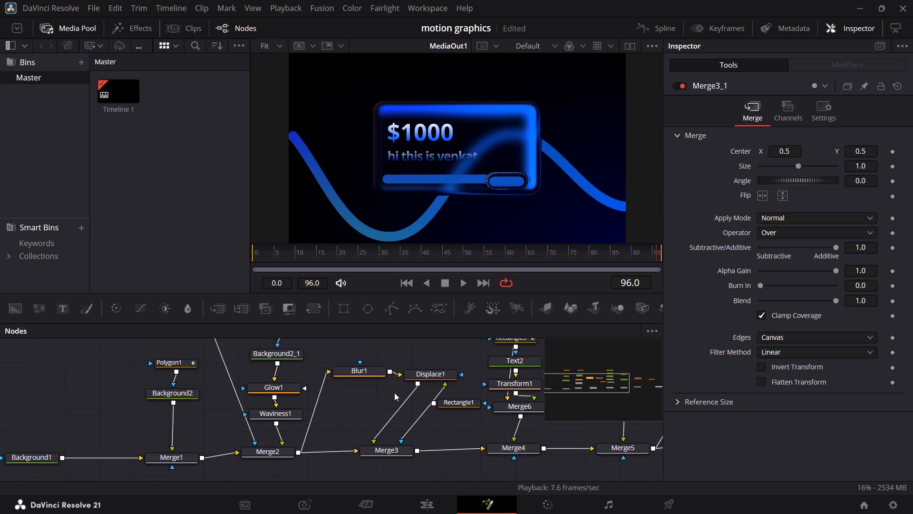
scroll(394, 393, "up", 1)
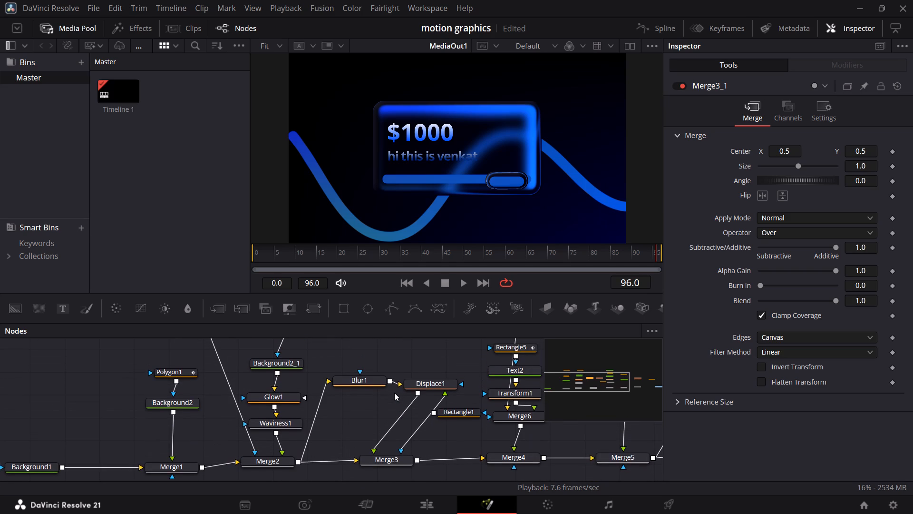
Examine how Blur1, Displace1 and Rectangle1 feed Merge3 in the reference node graph, along with the neighbouring branches.
scroll(394, 393, "up", 1)
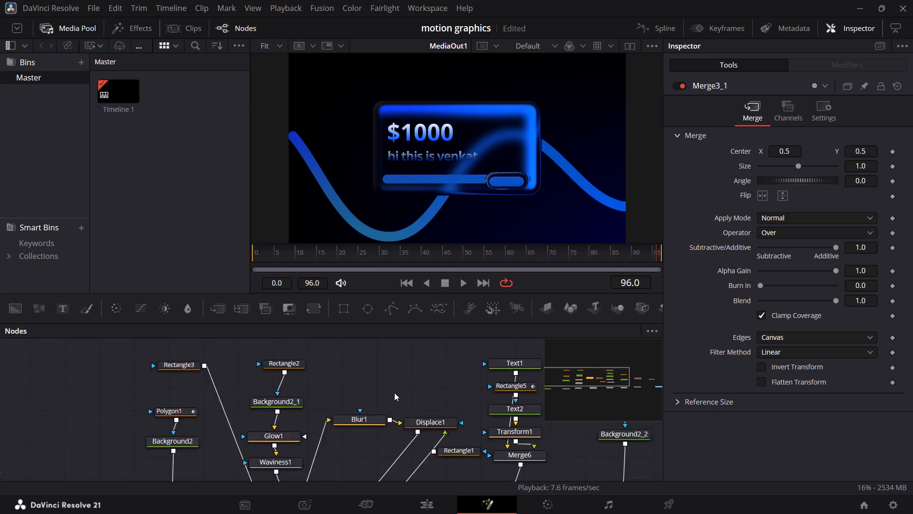
scroll(394, 393, "up", 1)
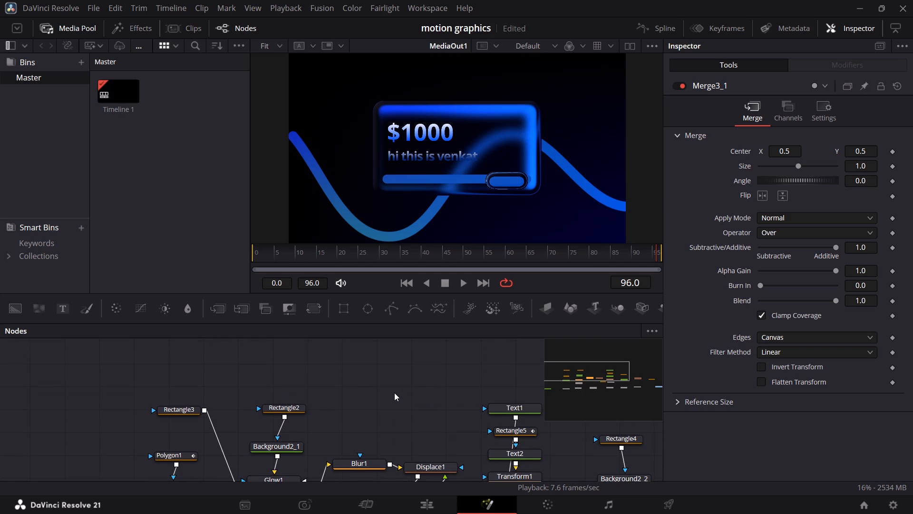
scroll(394, 393, "down", 1)
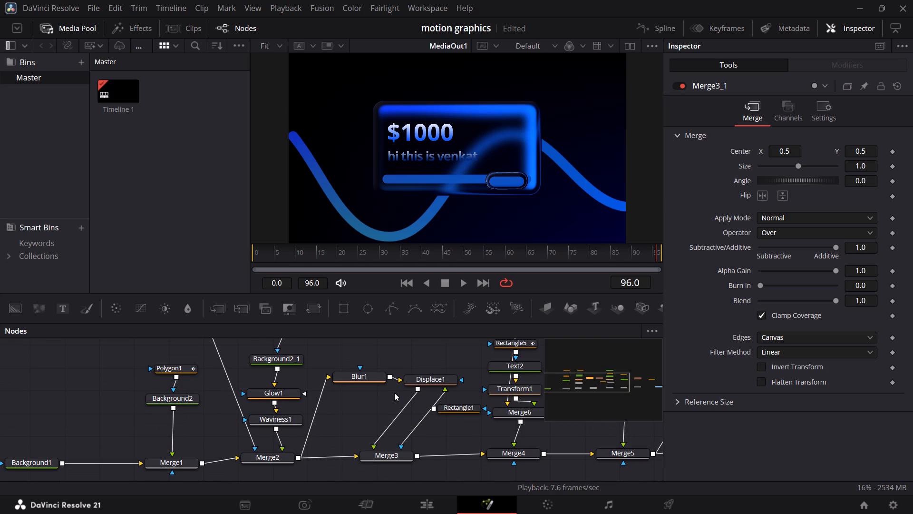
scroll(394, 393, "down", 1)
scroll(404, 397, "up", 1)
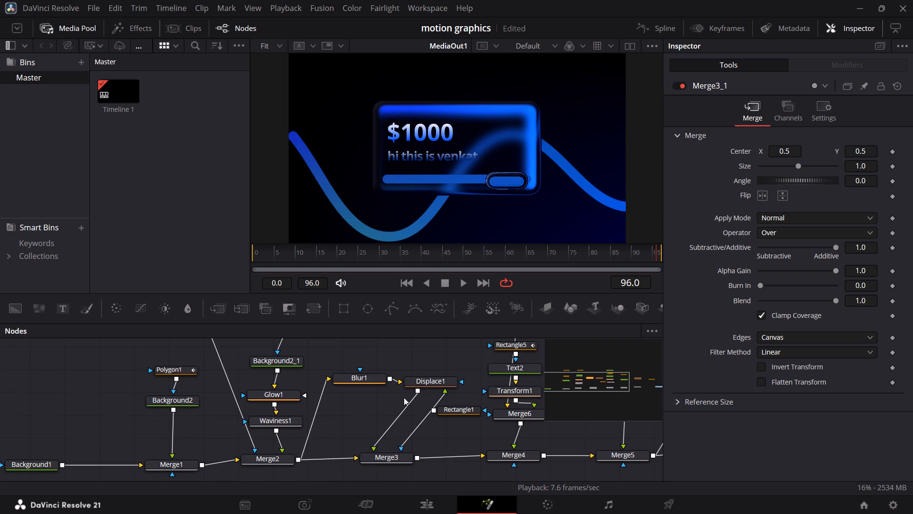
scroll(404, 397, "up", 1)
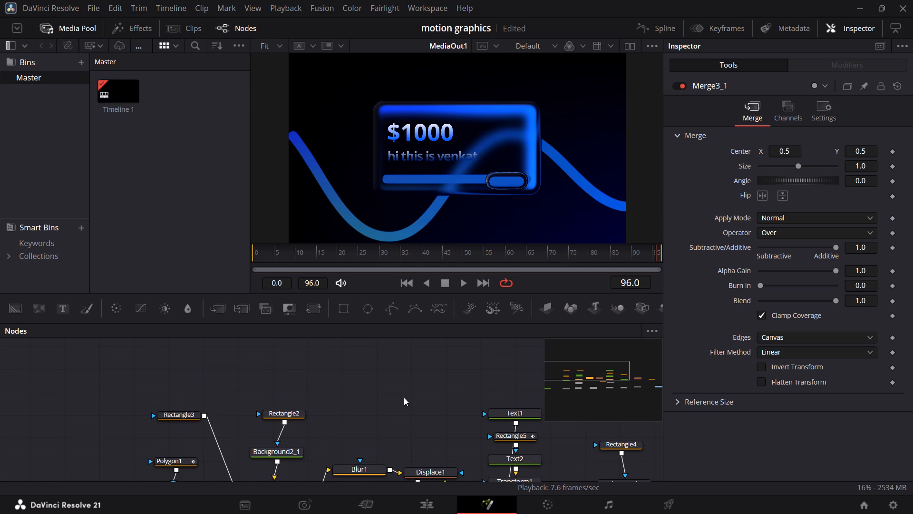
scroll(404, 397, "down", 1)
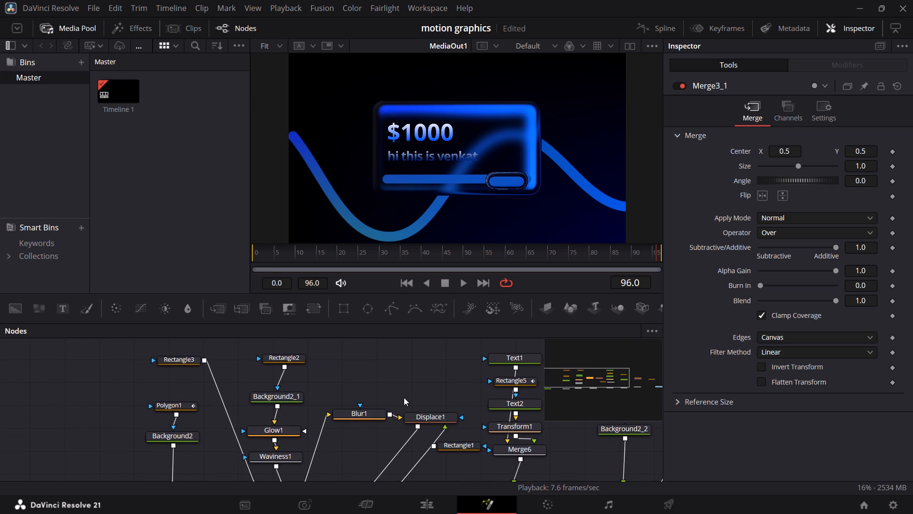
scroll(403, 399, "up", 1)
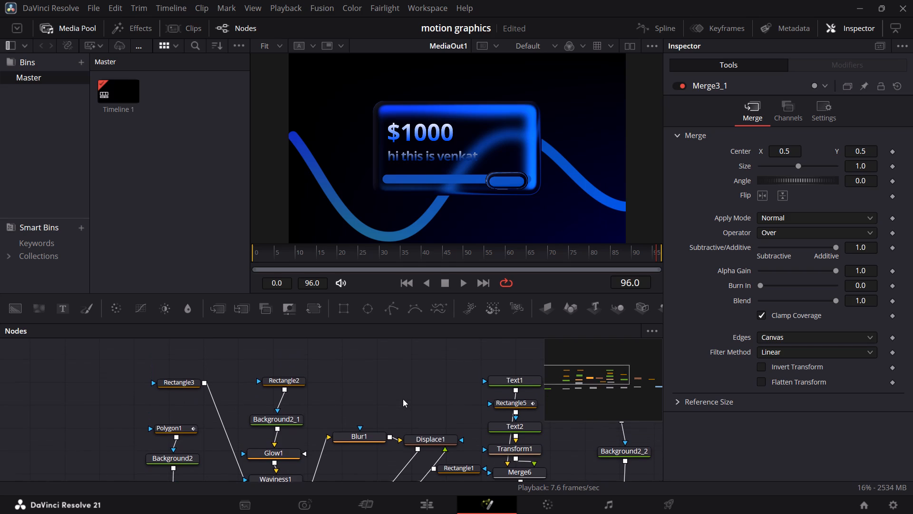
scroll(403, 399, "up", 1)
scroll(403, 399, "down", 1)
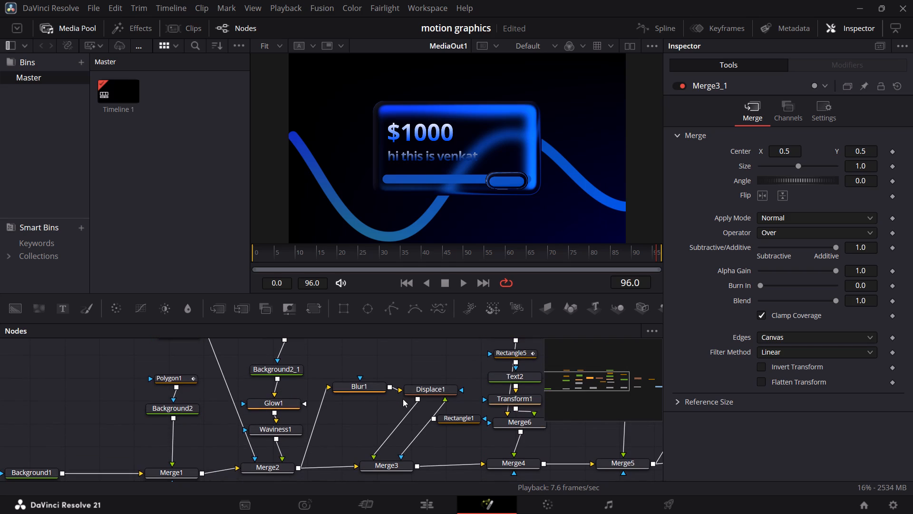
scroll(403, 399, "up", 1)
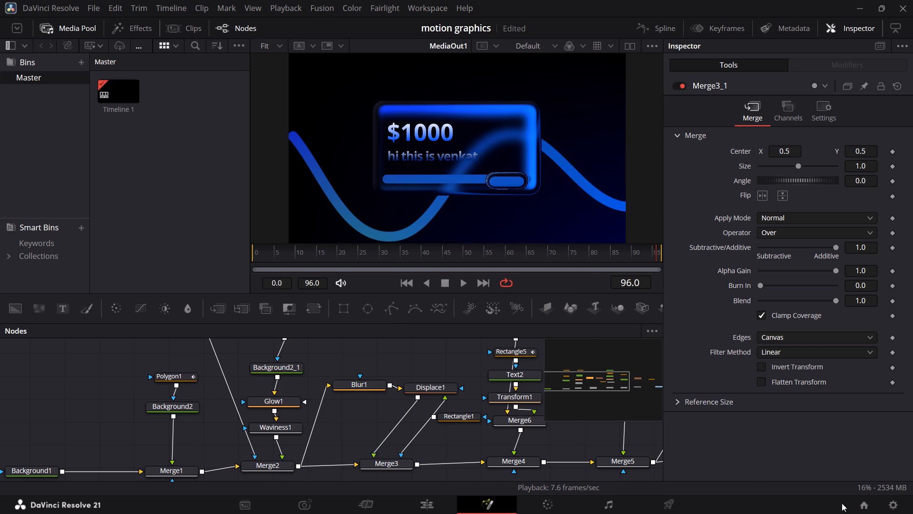
Open the "start to end motio graphics" project from the Project Manager.
left_click(866, 505)
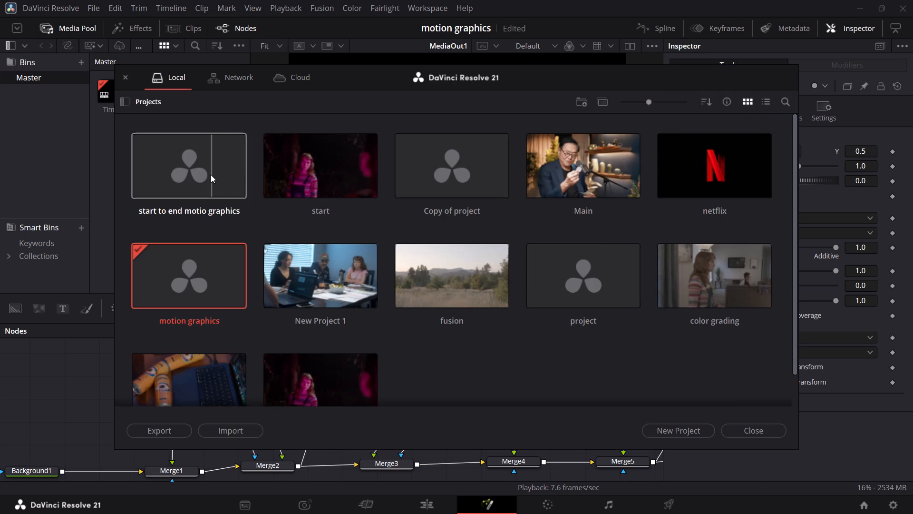
double_click(211, 175)
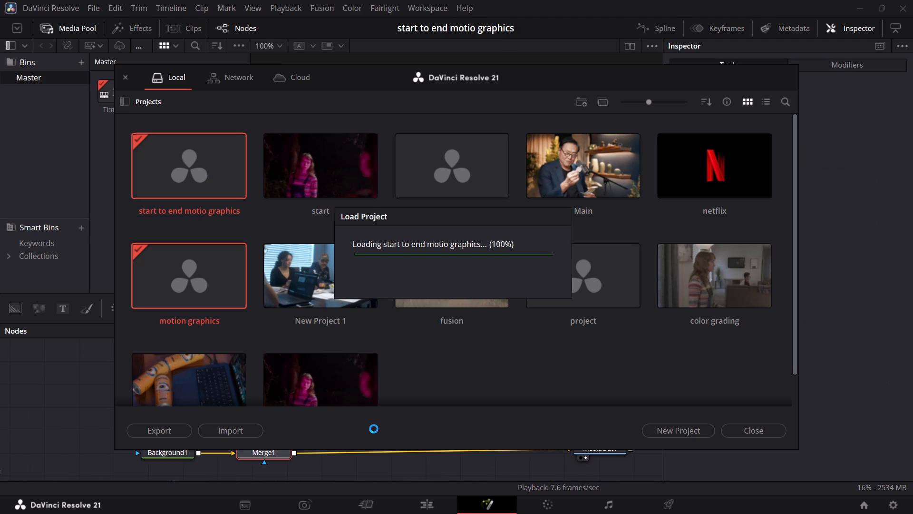
Add a Displace node and place it above the connection between Merge1 and MediaOut1.
left_click(375, 356)
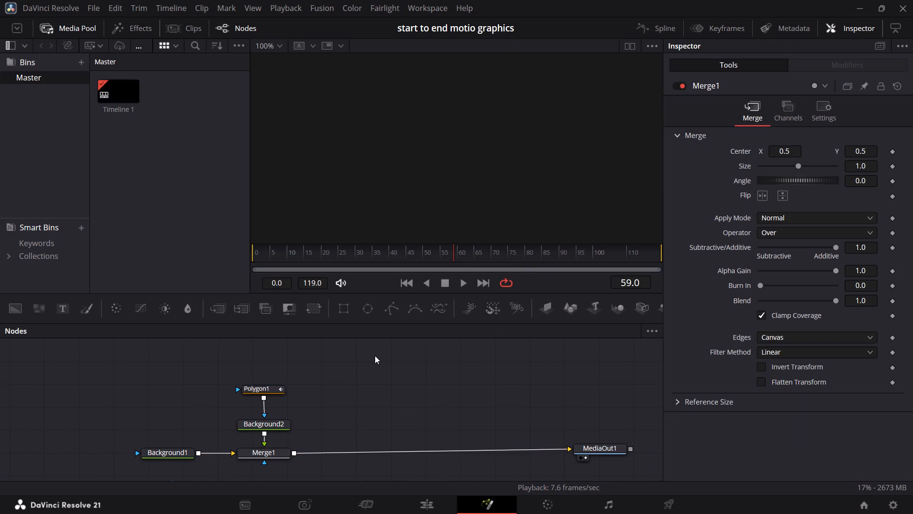
key("shift+space")
type("dis")
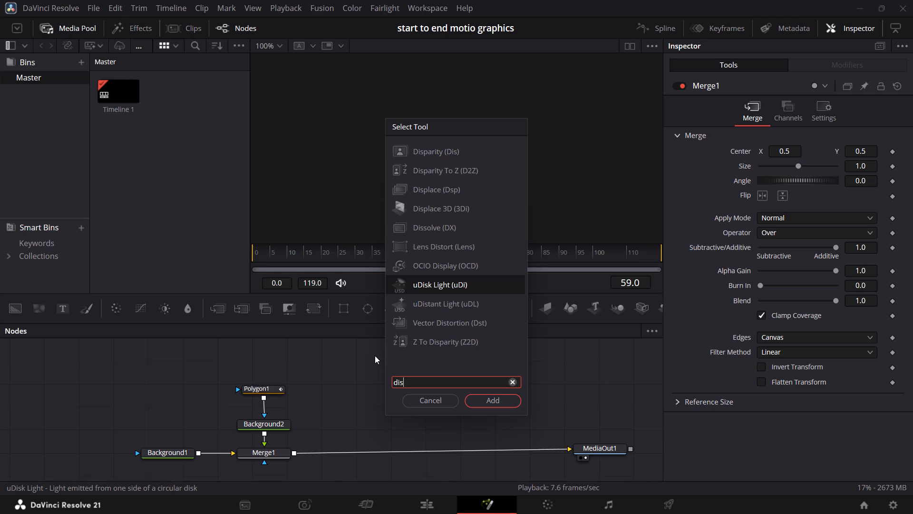
type("pl")
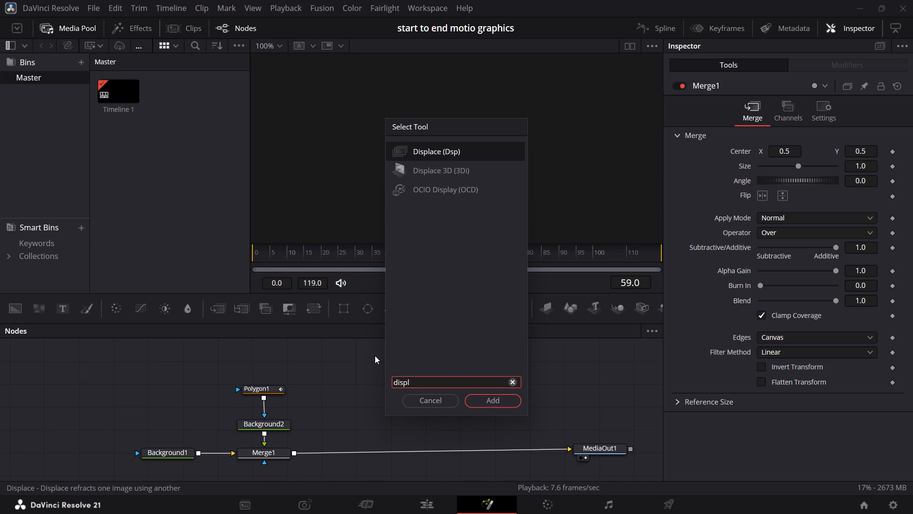
key("Return")
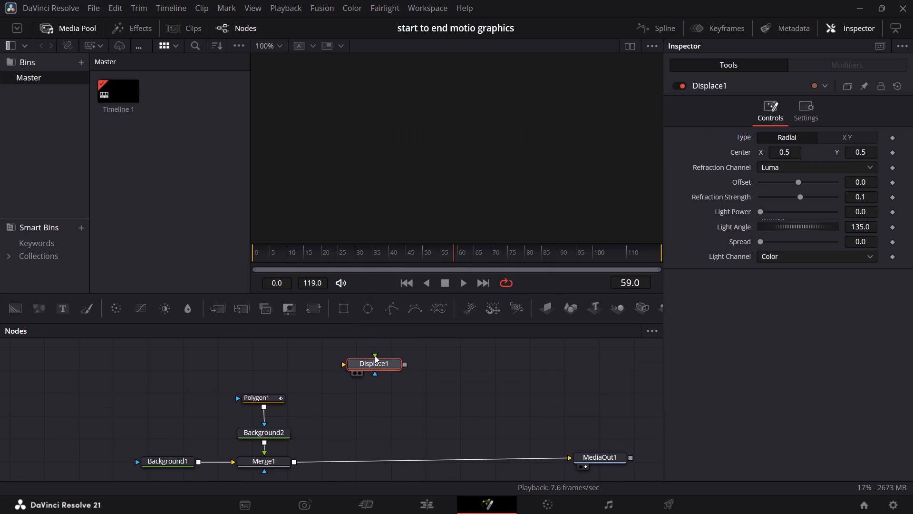
left_click_drag(373, 368, 391, 368)
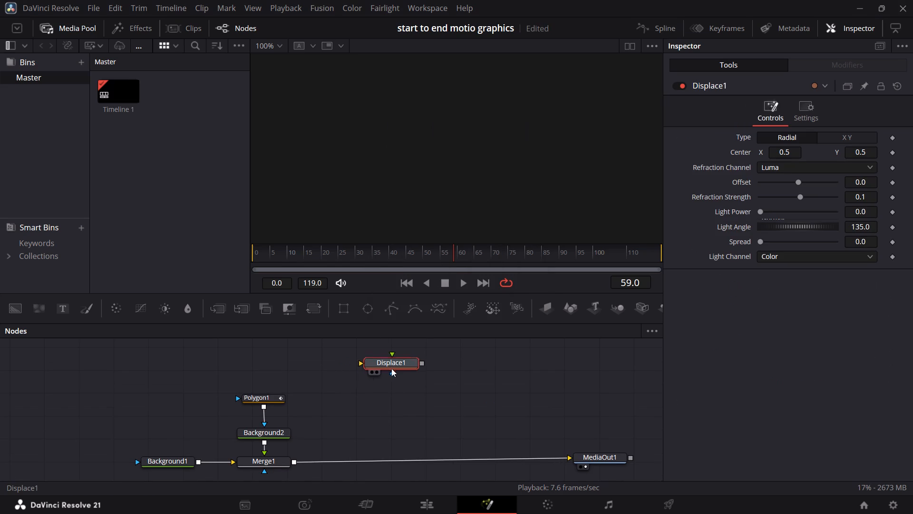
left_click_drag(391, 368, 383, 417)
Add an unconnected Rectangle mask node beside Displace1.
left_click(358, 350)
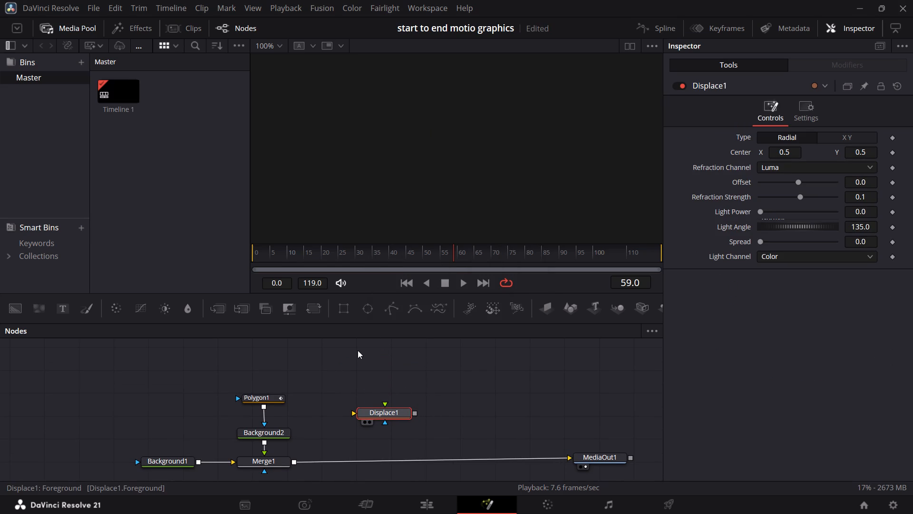
left_click_drag(344, 309, 473, 407)
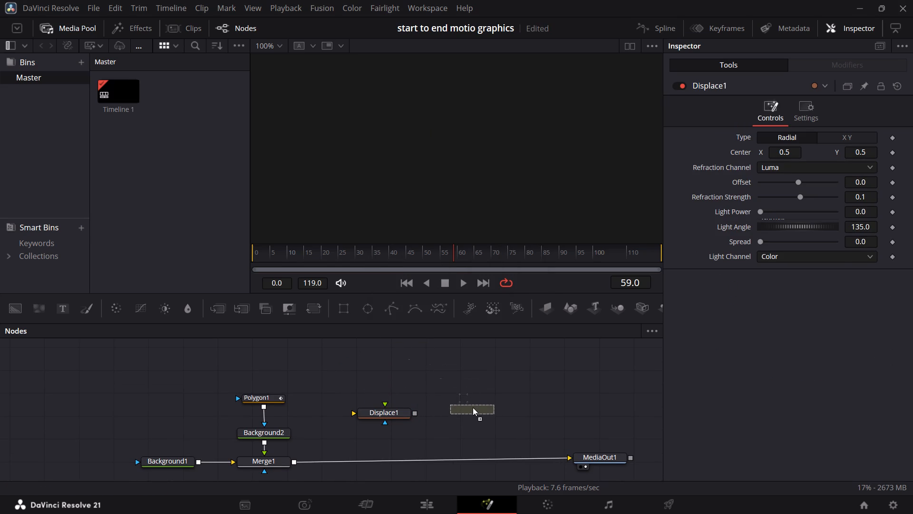
left_click_drag(473, 407, 473, 406)
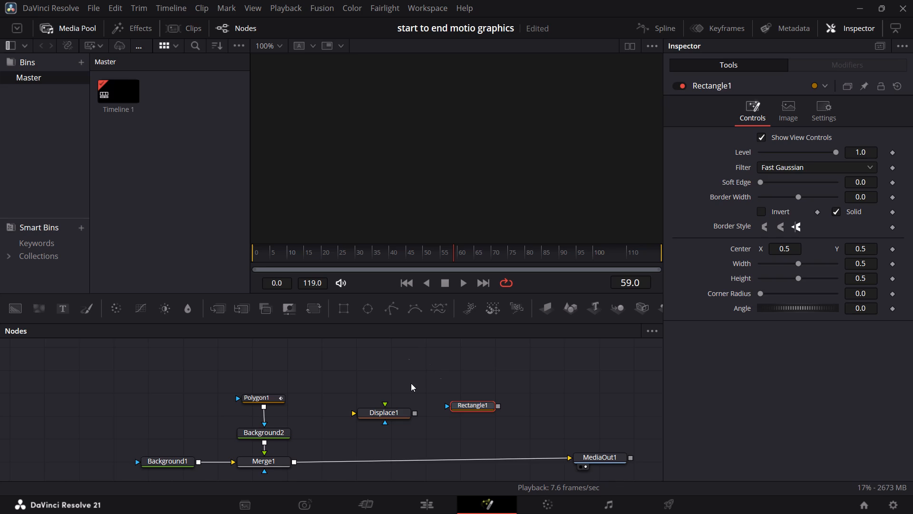
Connect Merge1's output to Displace1's main input.
scroll(406, 376, "down", 1)
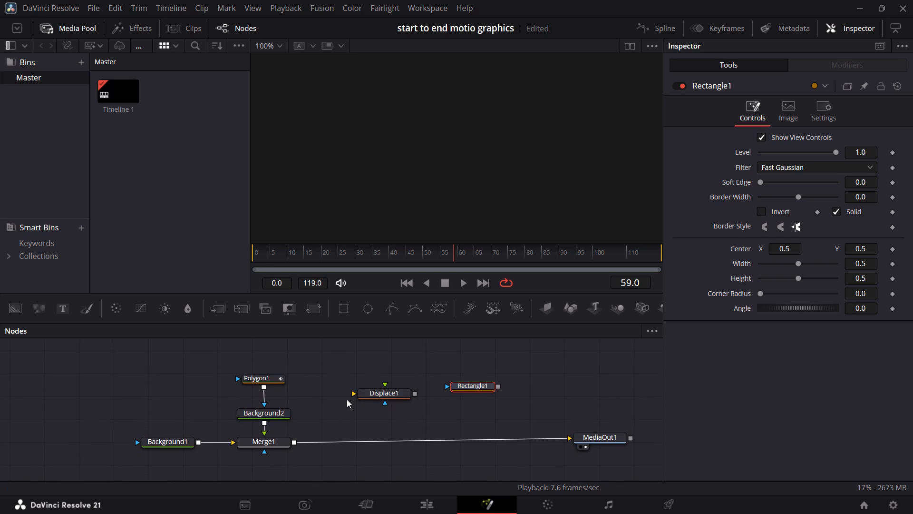
left_click_drag(292, 443, 352, 393)
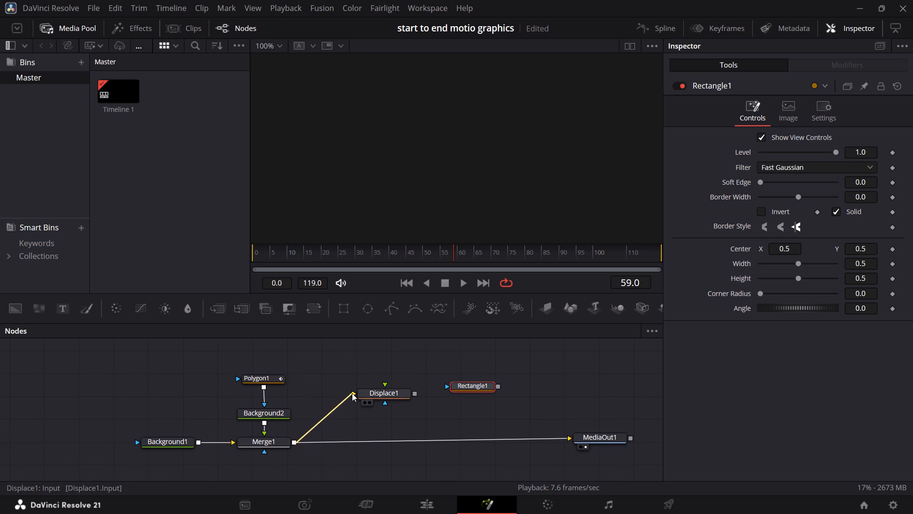
left_click_drag(352, 393, 353, 393)
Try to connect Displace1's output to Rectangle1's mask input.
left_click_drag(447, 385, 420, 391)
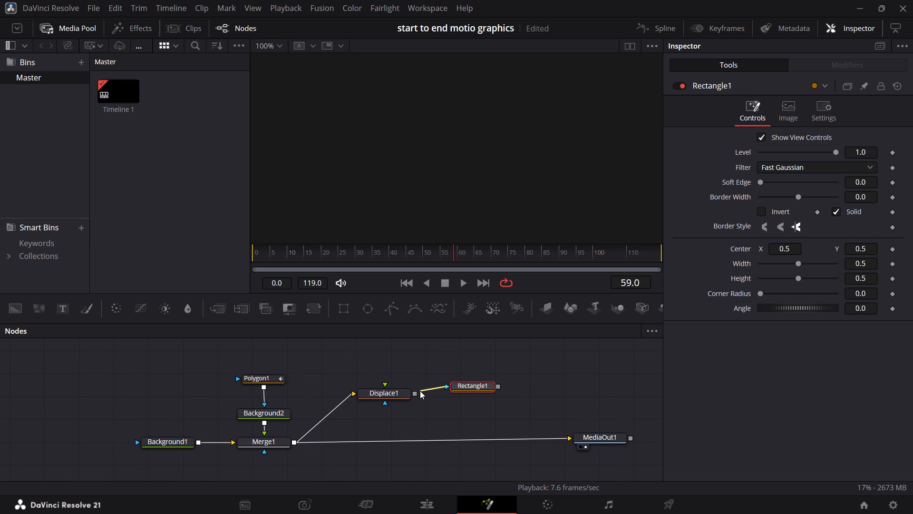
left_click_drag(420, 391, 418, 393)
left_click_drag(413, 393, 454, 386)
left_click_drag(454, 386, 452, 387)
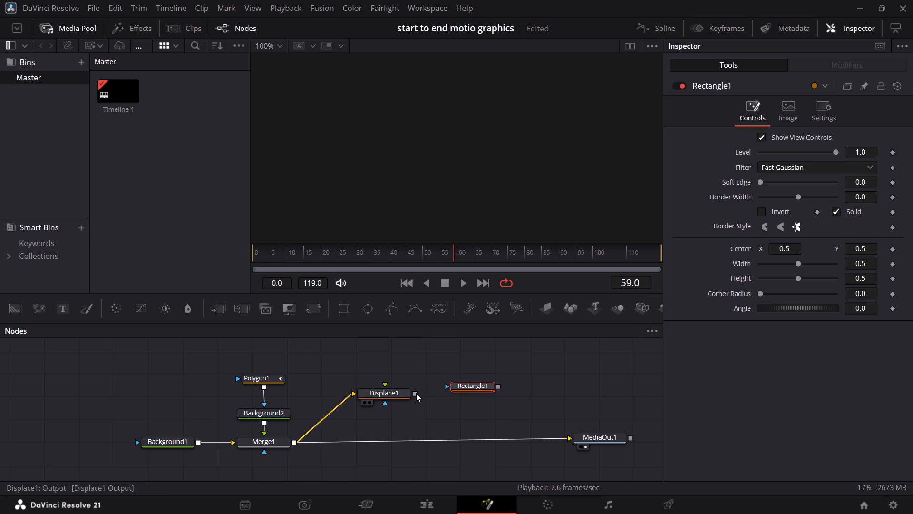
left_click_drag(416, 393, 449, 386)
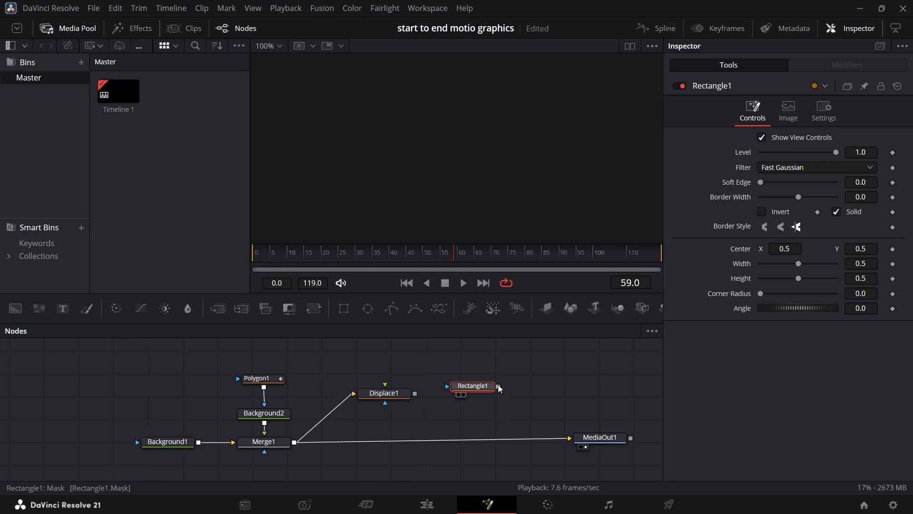
Connect Rectangle1's output to Displace1's foreground input.
left_click_drag(498, 385, 384, 384)
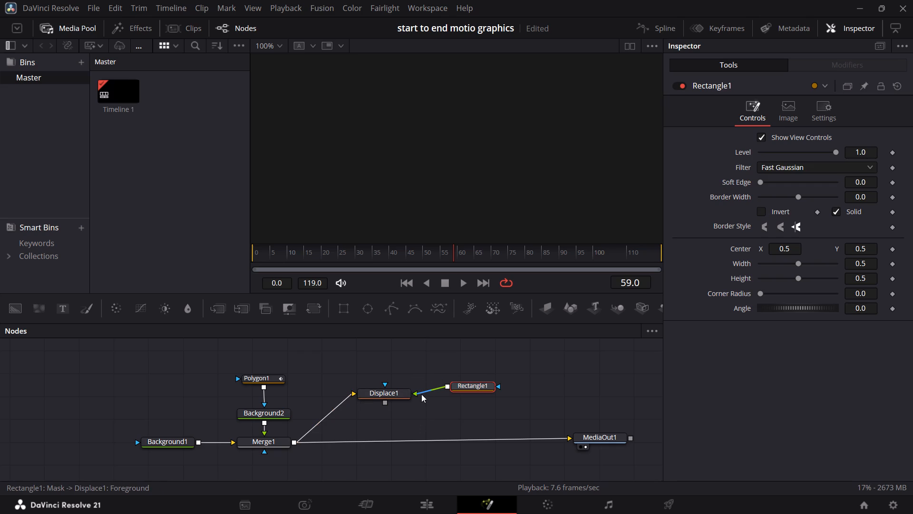
Merge Displace1's output over Merge1's output with a new Merge node feeding MediaOut1.
left_click_drag(387, 402, 357, 438)
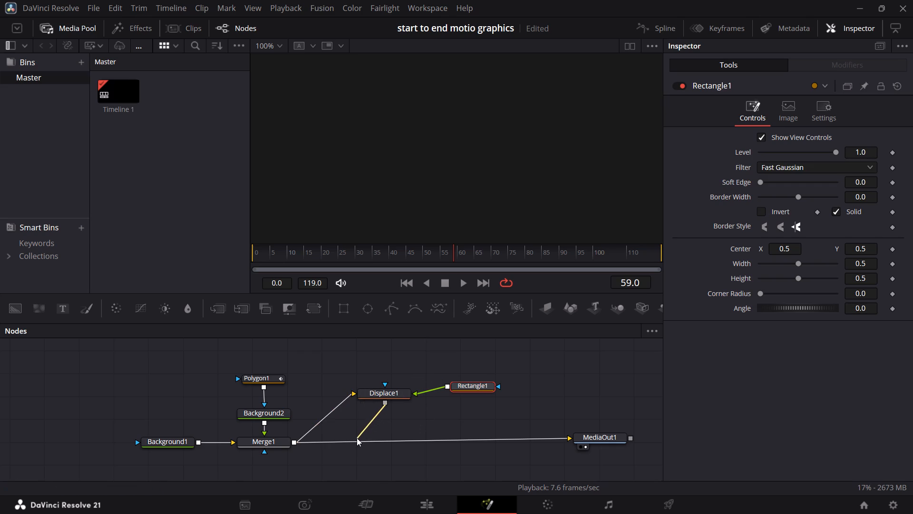
left_click_drag(357, 438, 294, 442)
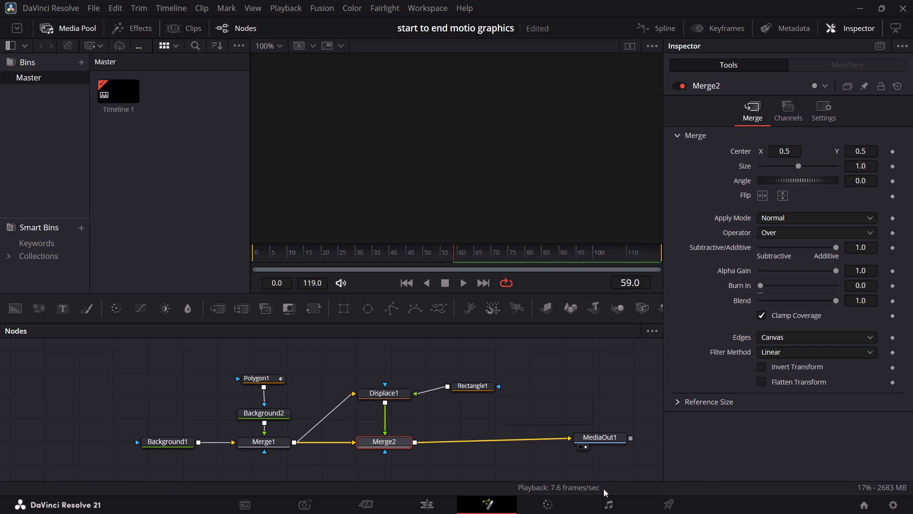
Reopen the "motion graphics" project and examine how the rectangle mask and Displace1_1 connect to Merge3_1 before MediaOut1.
left_click(857, 504)
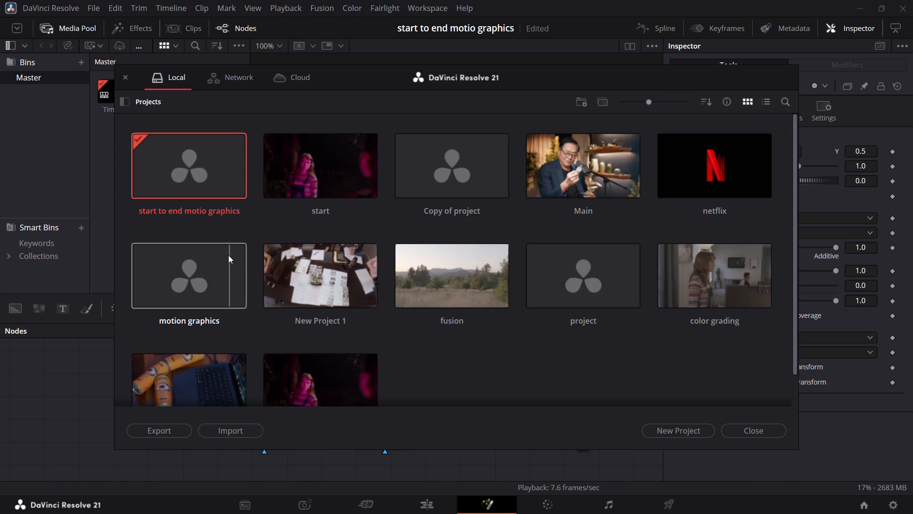
double_click(228, 255)
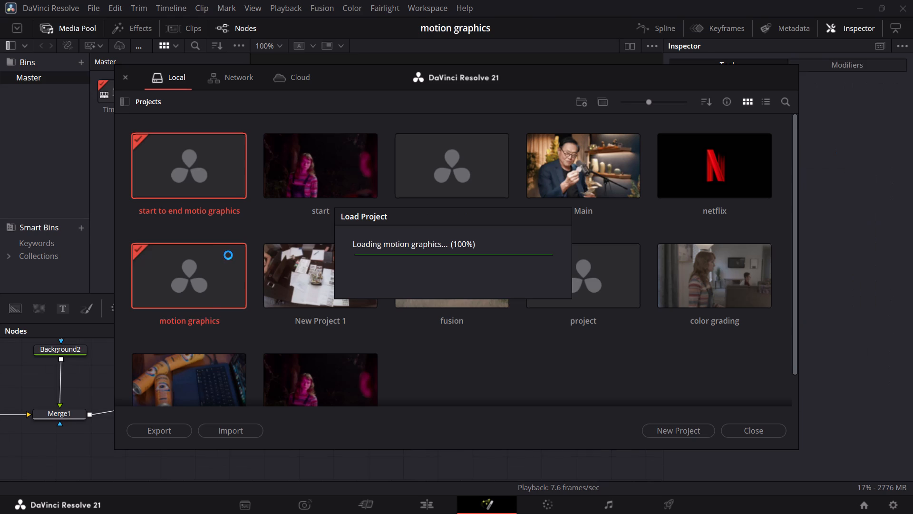
scroll(466, 445, "left", 1)
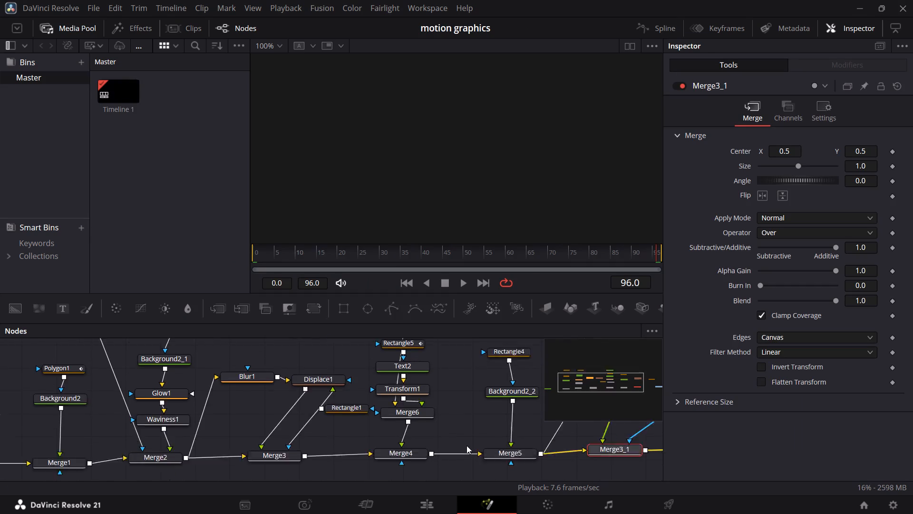
scroll(466, 445, "left", 3)
scroll(466, 445, "down", 1)
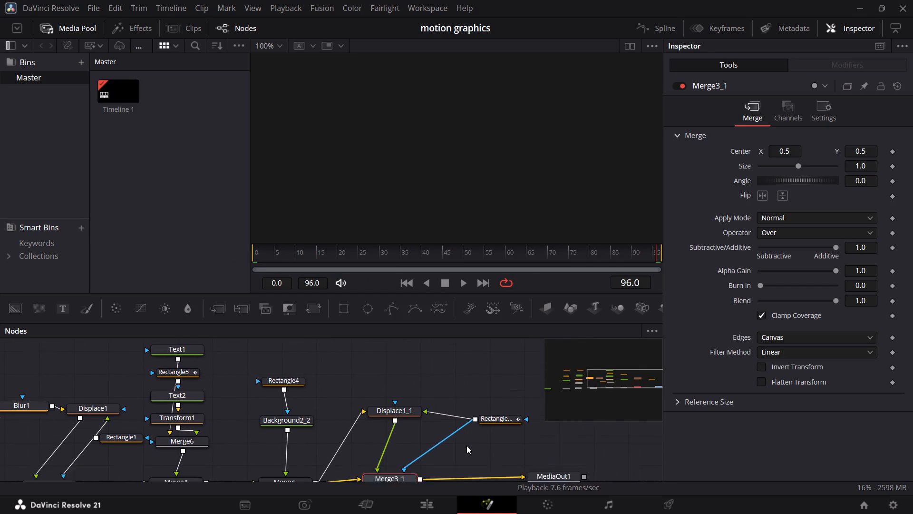
scroll(466, 445, "down", 1)
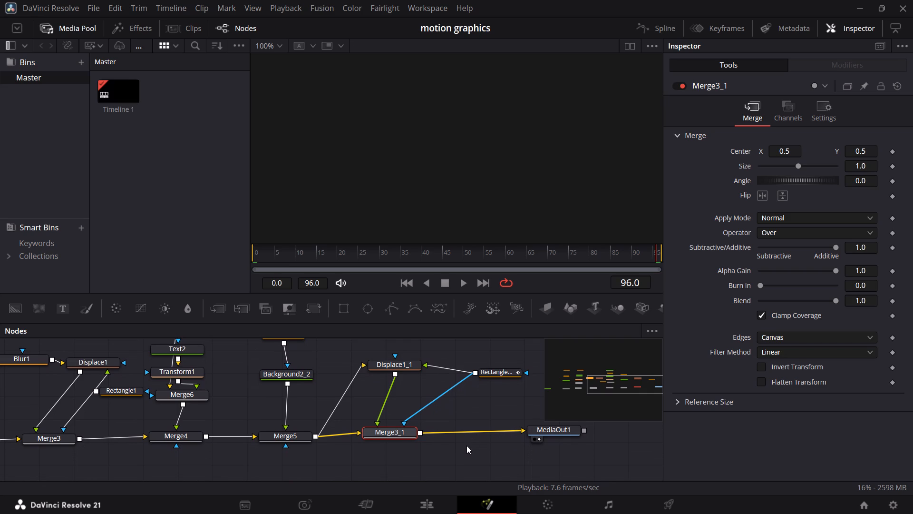
left_click(524, 406)
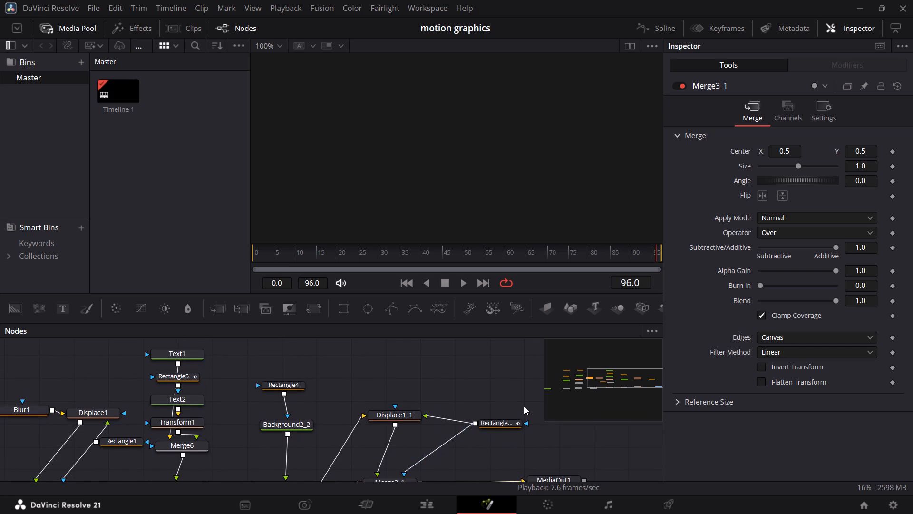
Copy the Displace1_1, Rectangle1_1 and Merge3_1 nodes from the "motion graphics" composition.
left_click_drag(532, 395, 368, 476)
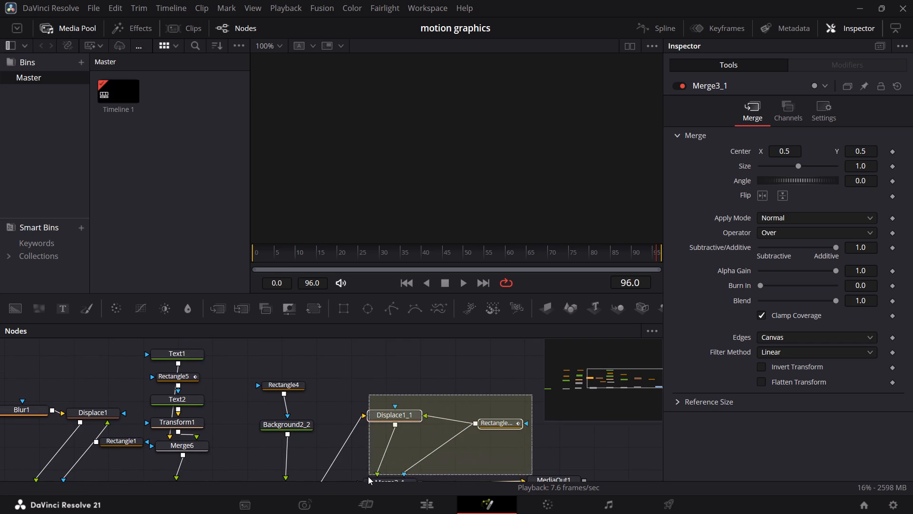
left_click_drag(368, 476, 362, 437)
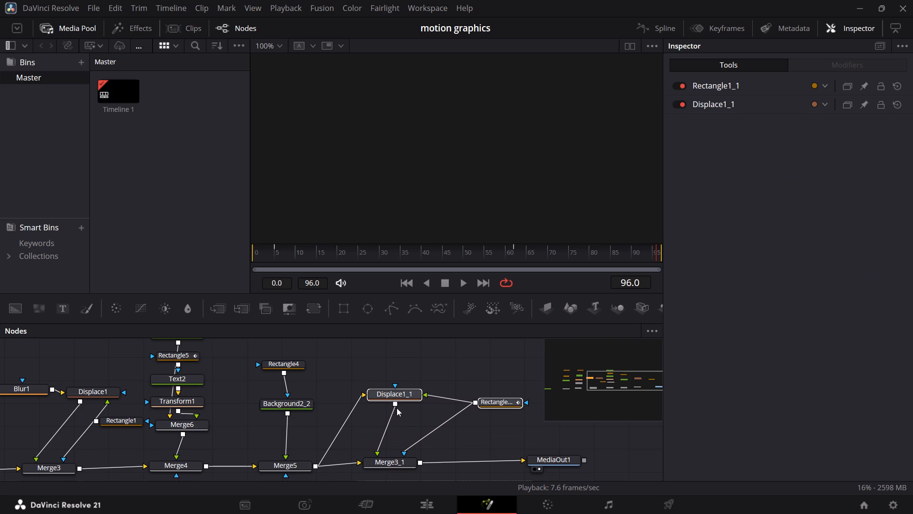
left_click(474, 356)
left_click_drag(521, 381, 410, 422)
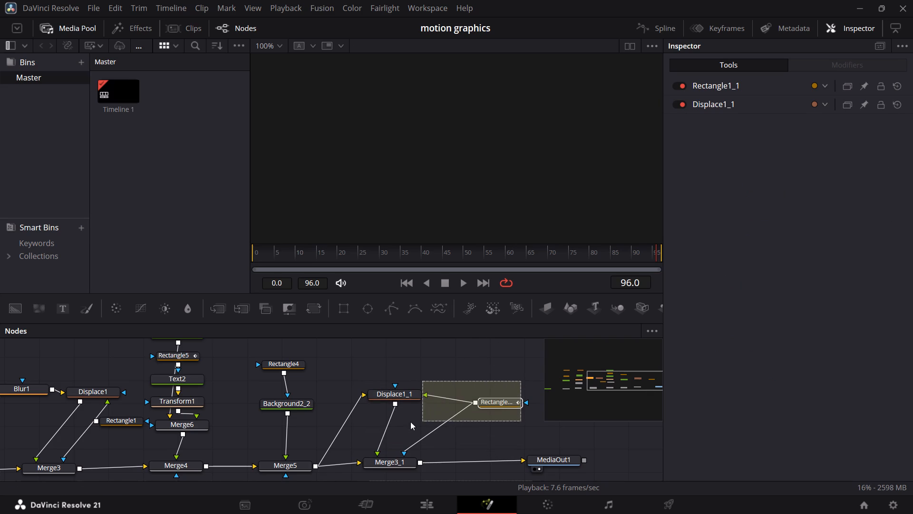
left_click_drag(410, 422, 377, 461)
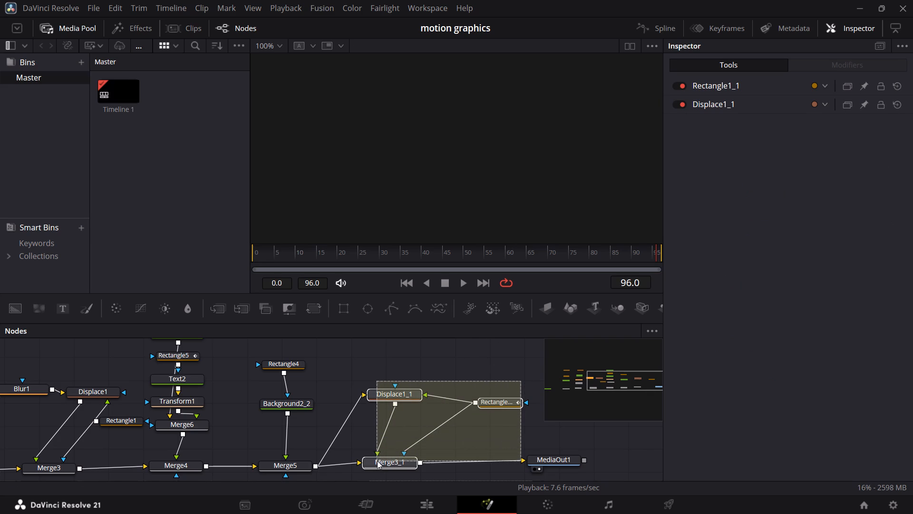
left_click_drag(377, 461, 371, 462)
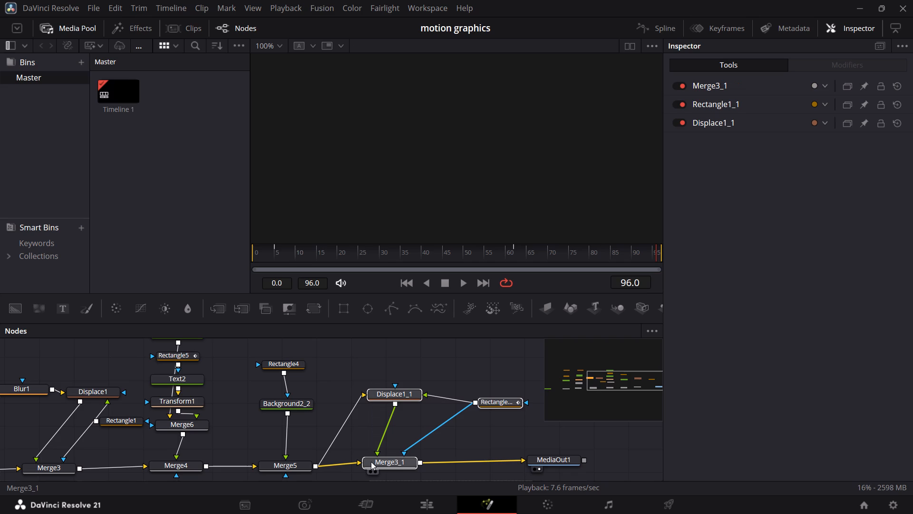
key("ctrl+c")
Switch back to the "start to end motio graphics" project.
left_click(866, 504)
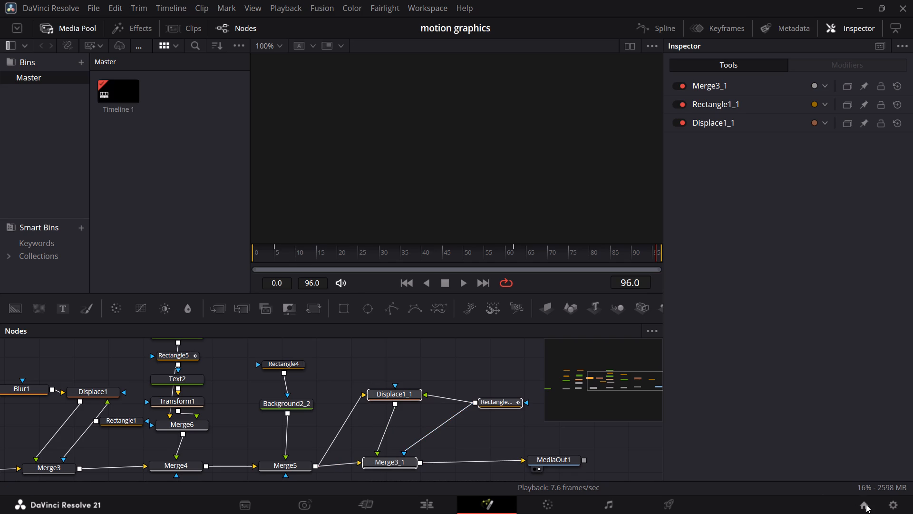
double_click(212, 162)
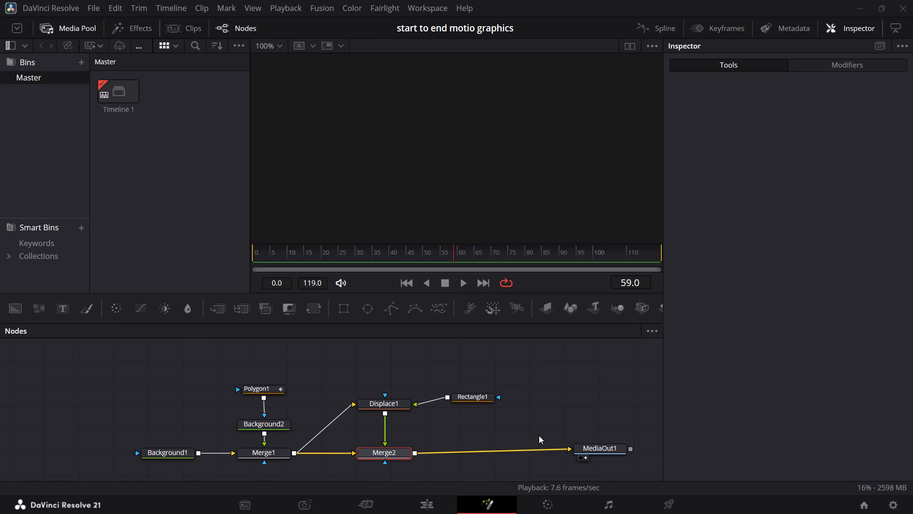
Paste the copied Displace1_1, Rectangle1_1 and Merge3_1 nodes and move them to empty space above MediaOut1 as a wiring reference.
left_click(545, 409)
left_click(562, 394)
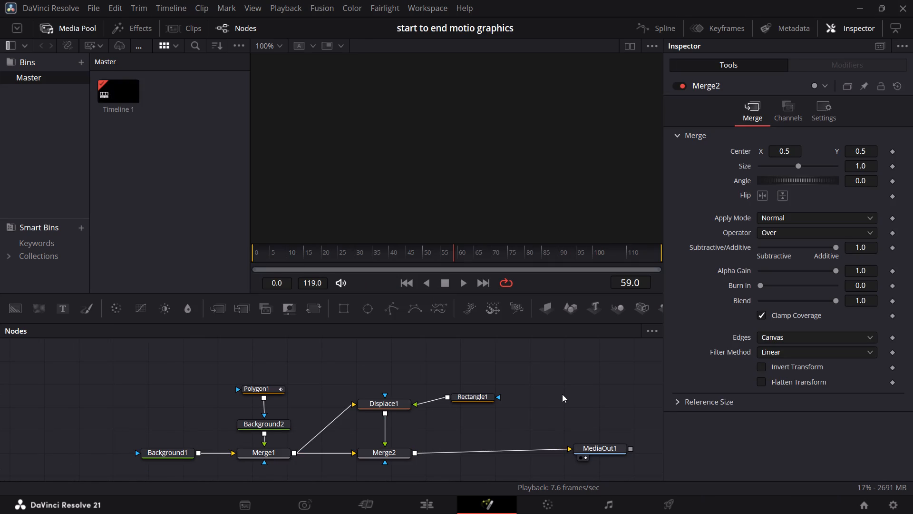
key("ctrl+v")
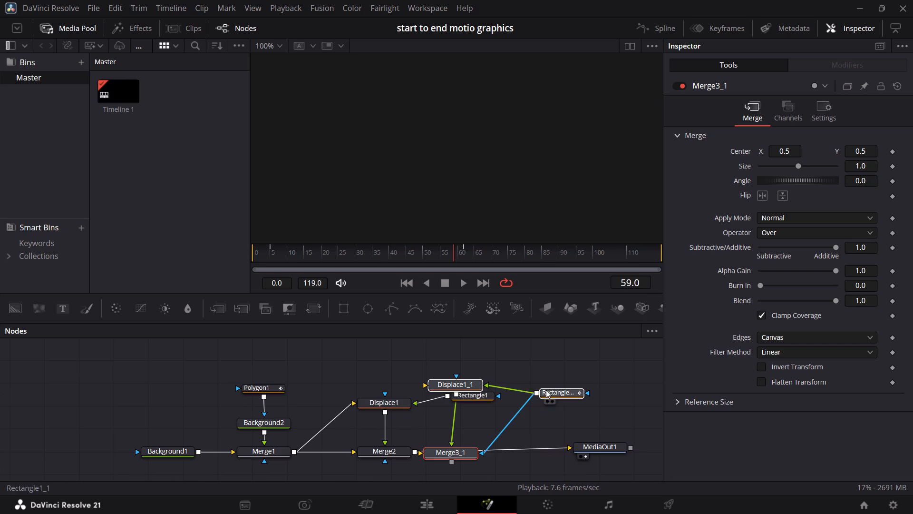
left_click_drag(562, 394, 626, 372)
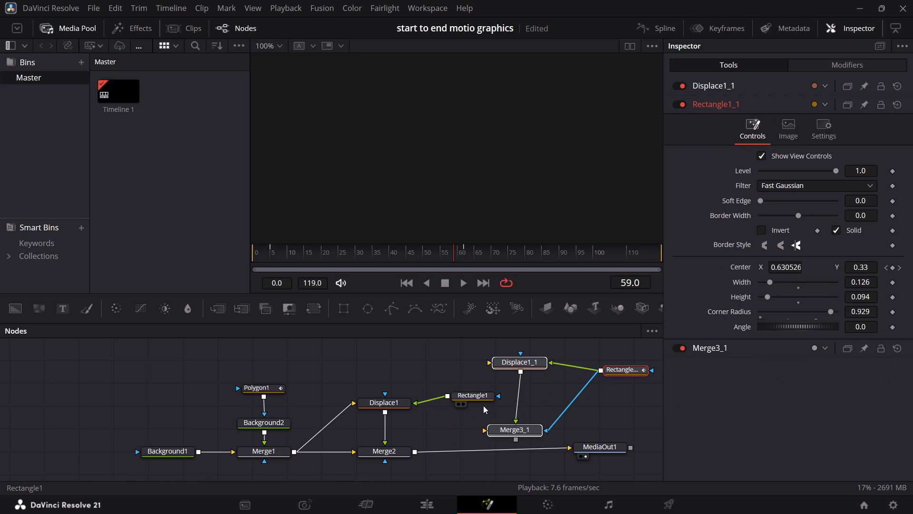
Connect Rectangle1's output to Merge2's effect mask input as well, matching the wiring of the pasted reference nodes.
left_click(479, 397)
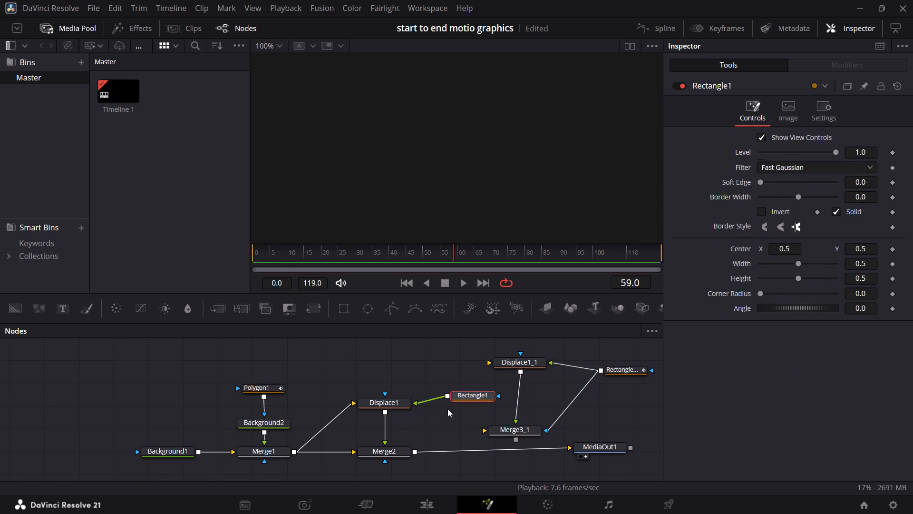
left_click_drag(447, 395, 384, 464)
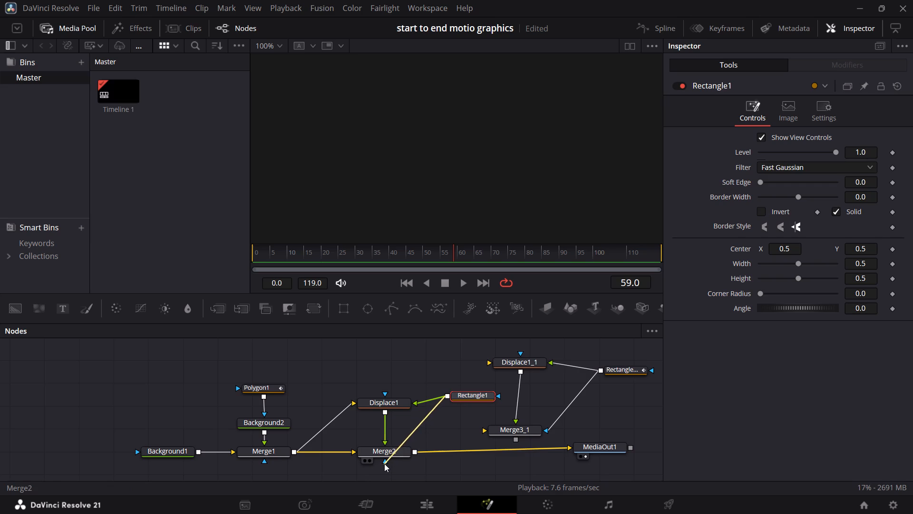
left_click_drag(384, 464, 384, 463)
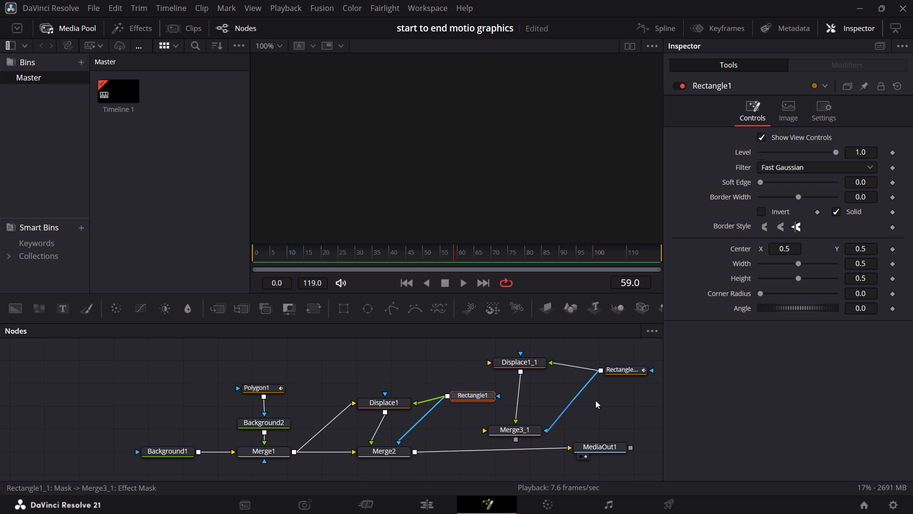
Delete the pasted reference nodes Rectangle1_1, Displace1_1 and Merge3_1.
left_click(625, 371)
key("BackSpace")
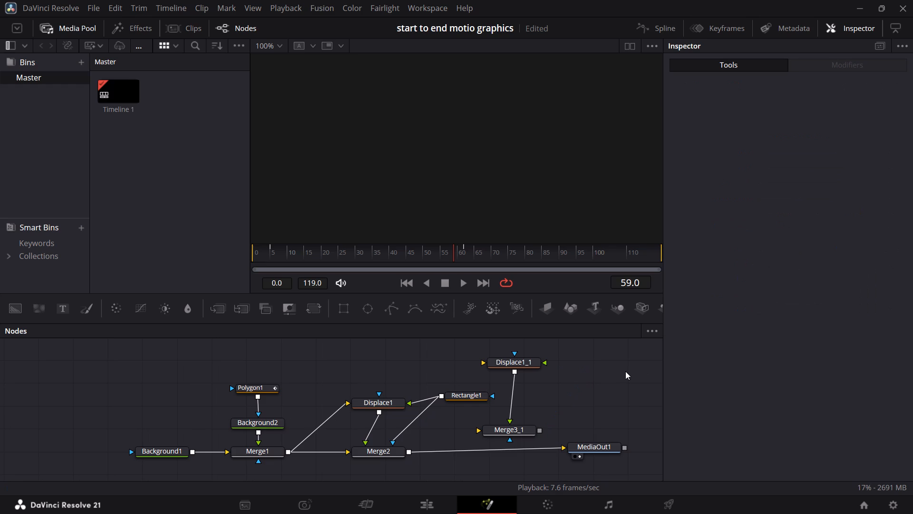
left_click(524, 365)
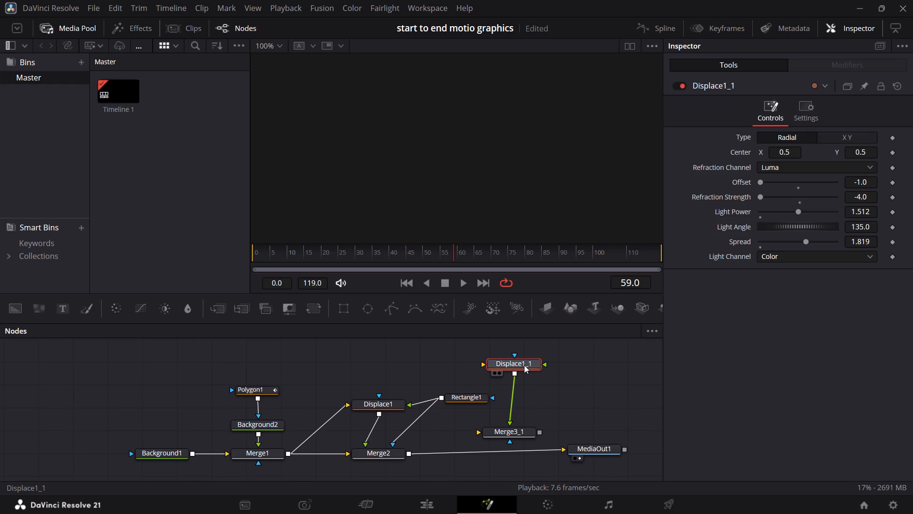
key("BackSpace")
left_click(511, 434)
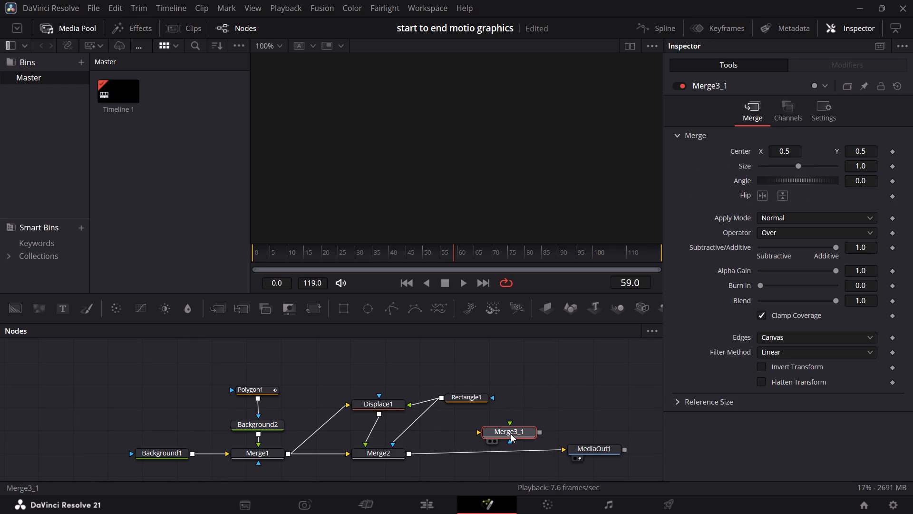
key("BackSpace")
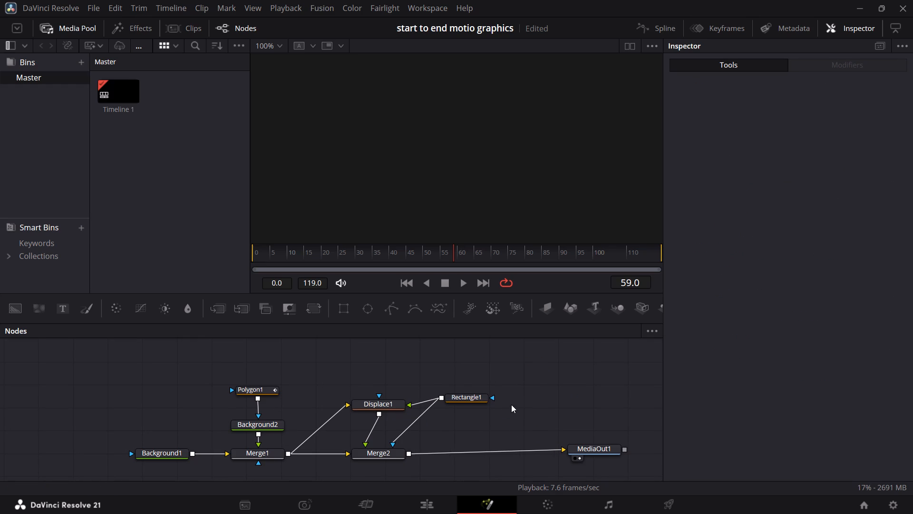
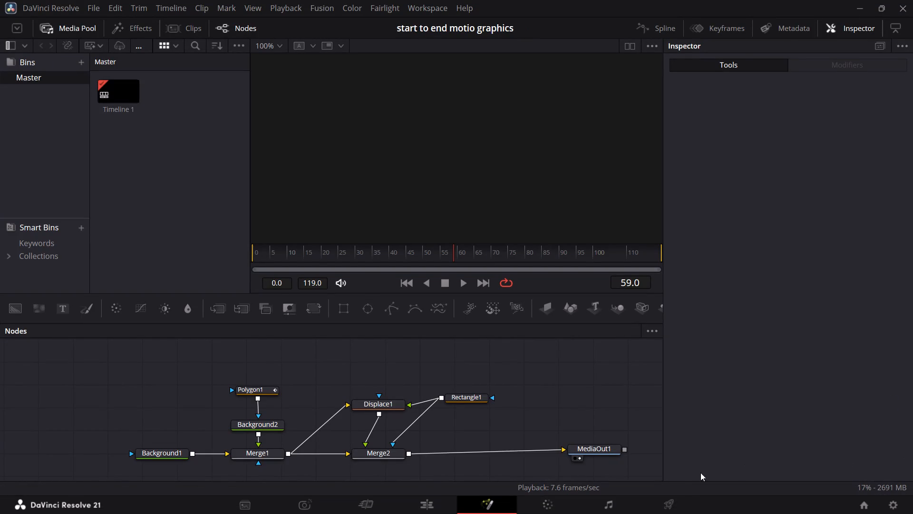
Set Displace1's Spread to 0.78, with MediaOut1 displayed in the viewer.
left_click(394, 404)
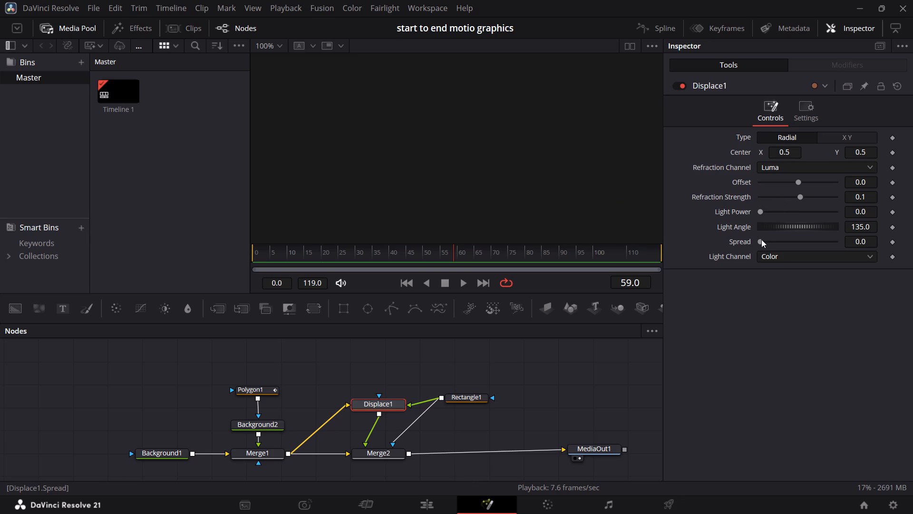
left_click_drag(759, 241, 778, 242)
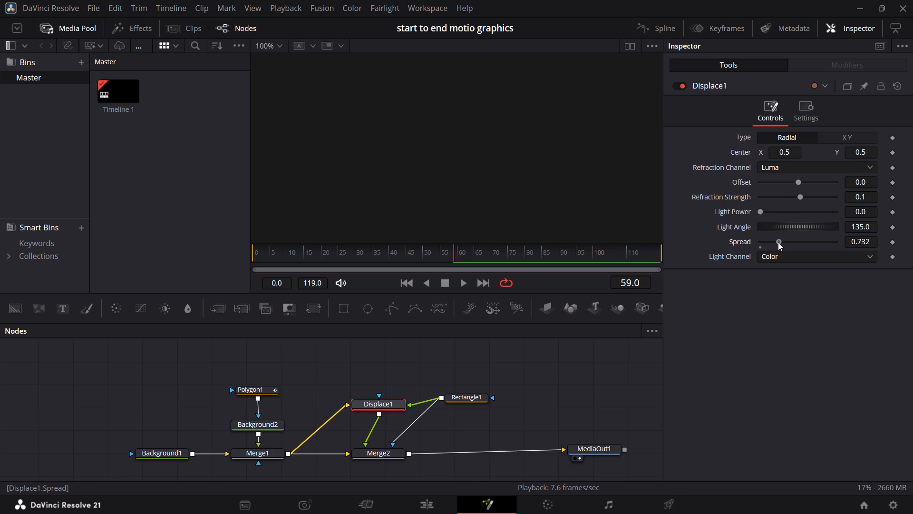
left_click_drag(778, 242, 782, 242)
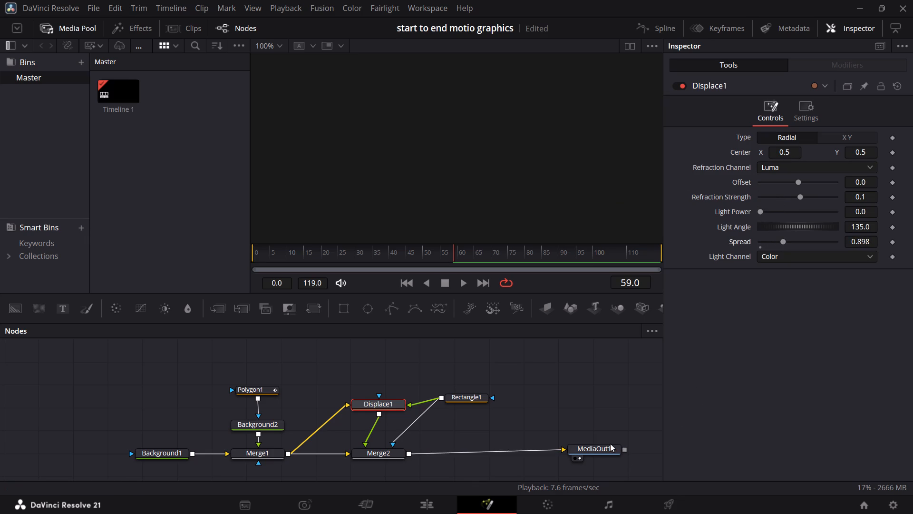
left_click_drag(607, 445, 563, 135)
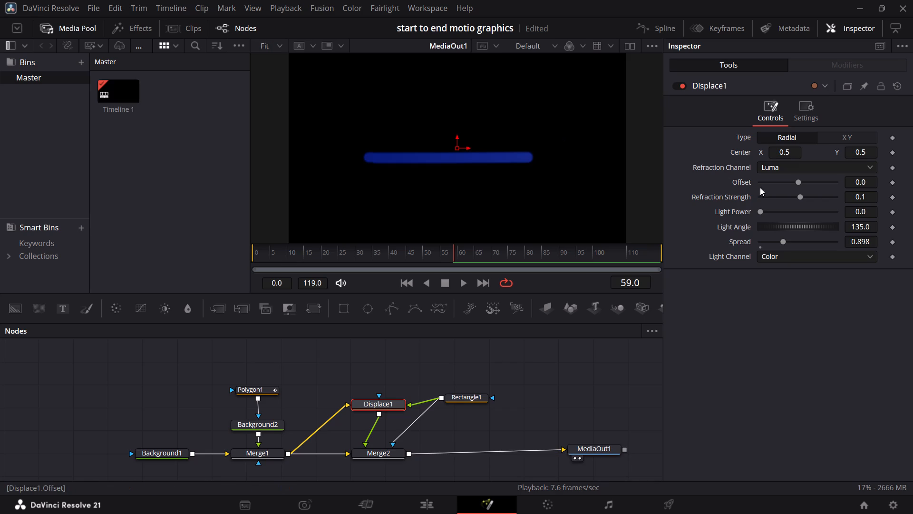
left_click(784, 241)
Shape Rectangle1 as a small rounded pill with Border Width 0.01, Width 0.15, Height 0.126 and Corner Radius 0.843.
left_click(463, 397)
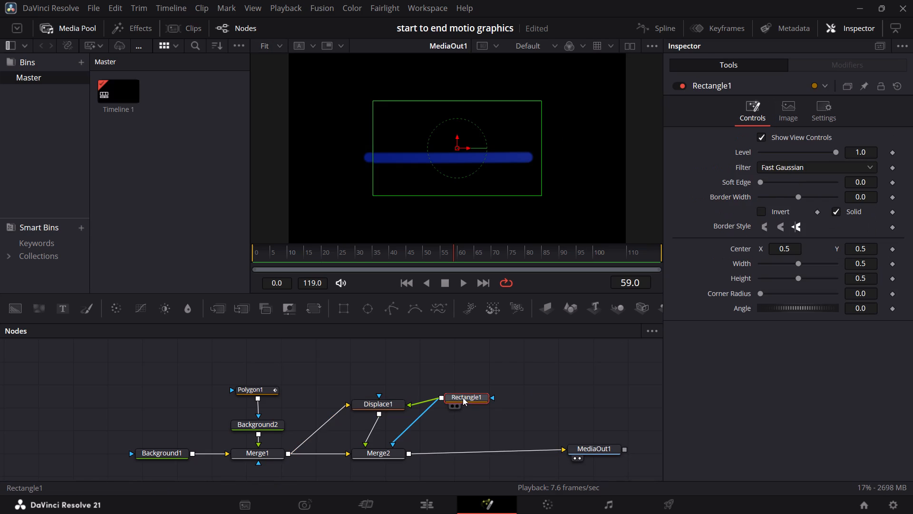
left_click(799, 197)
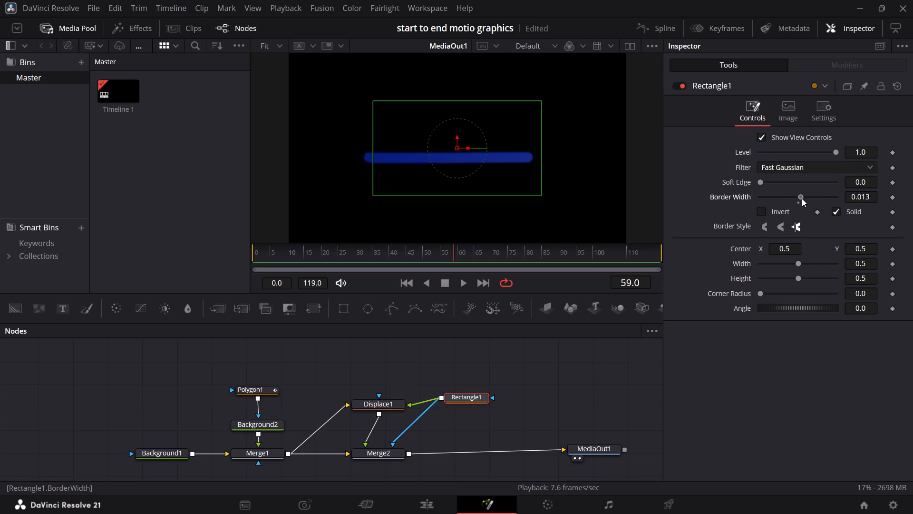
left_click(479, 395)
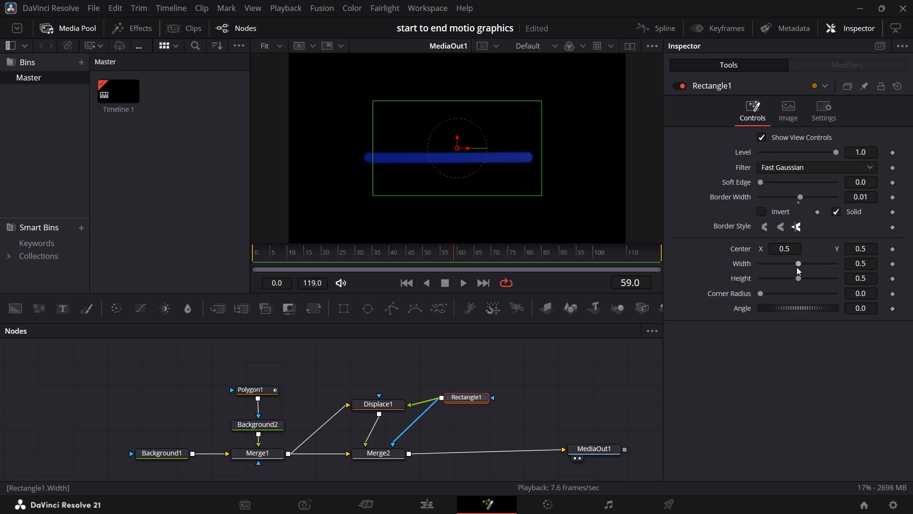
left_click_drag(799, 261, 778, 265)
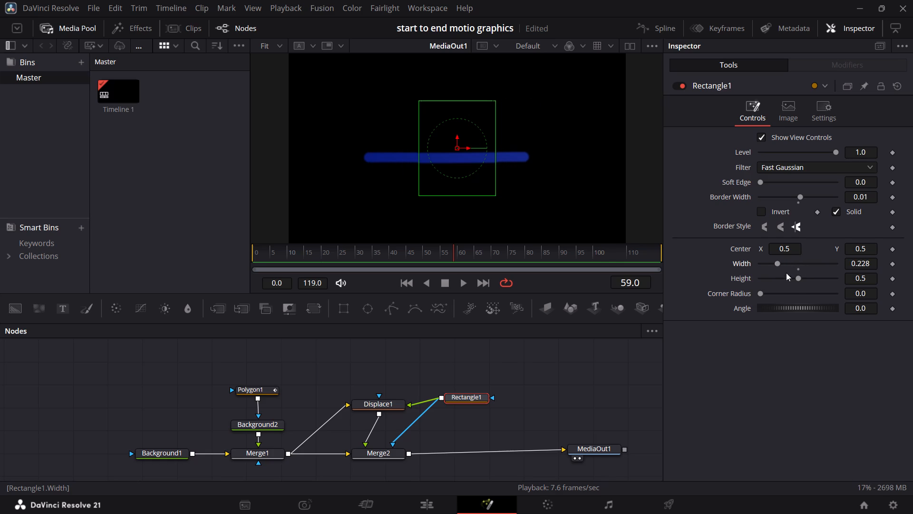
left_click_drag(800, 277, 776, 278)
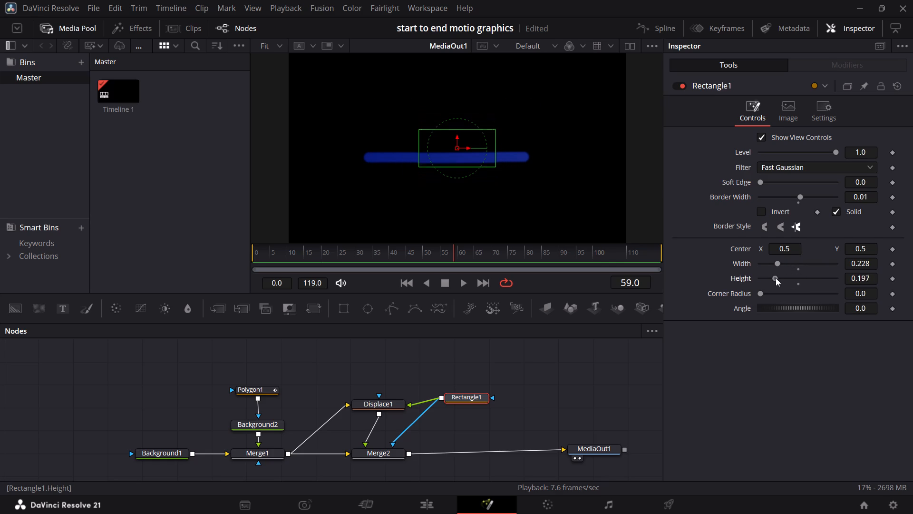
left_click_drag(776, 278, 775, 278)
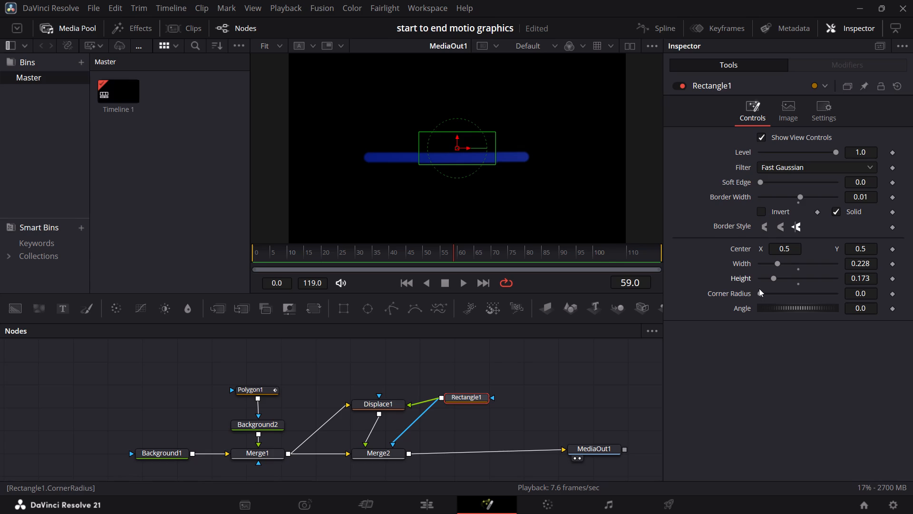
left_click_drag(759, 293, 770, 294)
left_click_drag(770, 294, 788, 295)
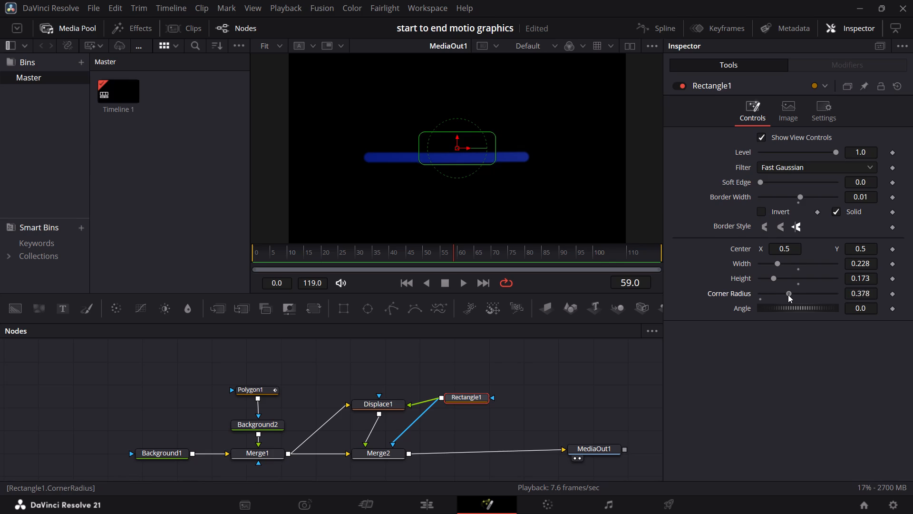
left_click_drag(788, 295, 792, 295)
left_click_drag(777, 262, 771, 262)
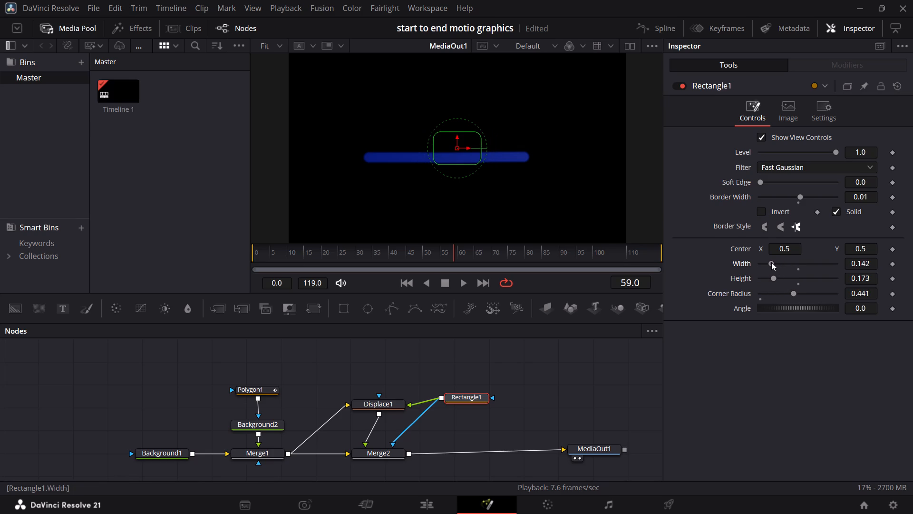
left_click_drag(771, 262, 772, 262)
left_click(775, 276)
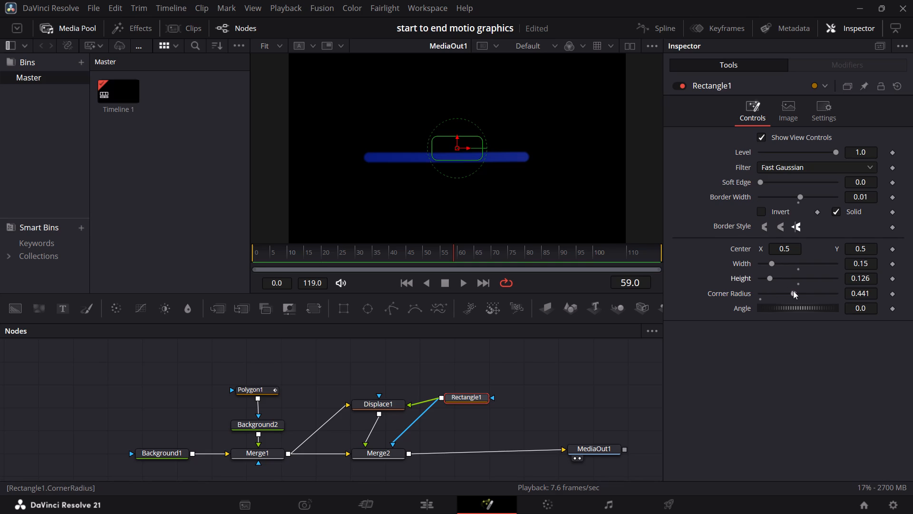
left_click_drag(796, 292, 815, 296)
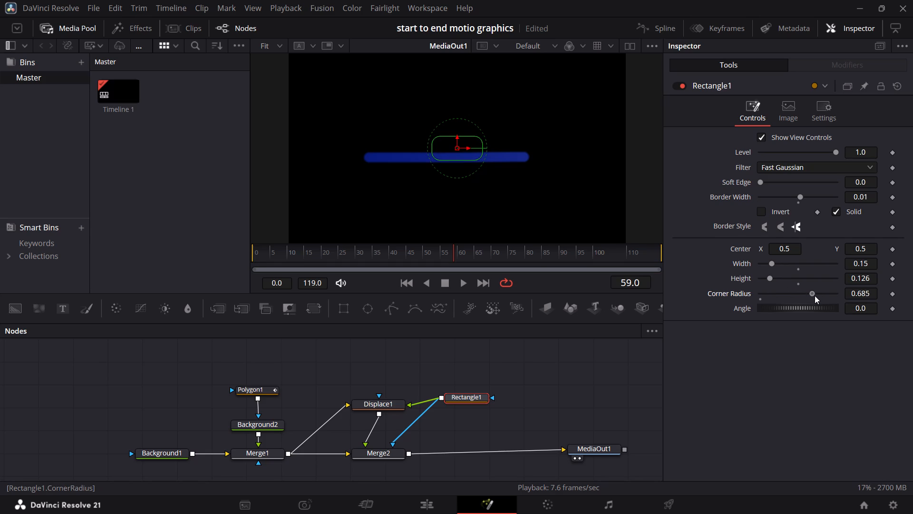
left_click_drag(815, 296, 826, 297)
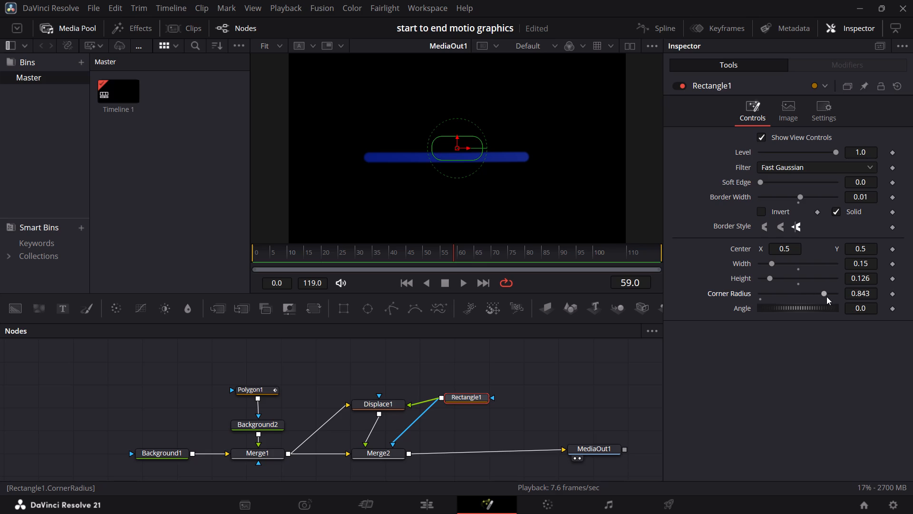
Move Rectangle1's Center to X 0.139, Y 0.458, at the starting end of the blue stroke.
left_click_drag(776, 246, 550, 287)
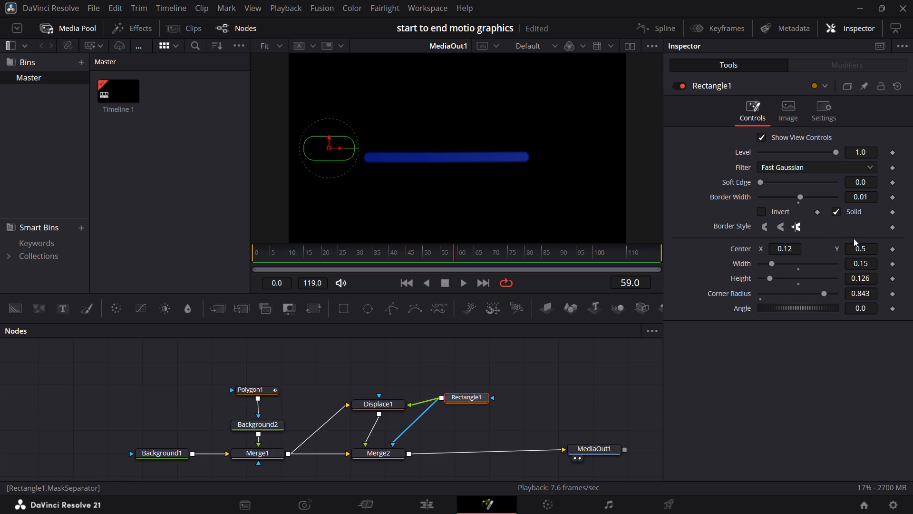
left_click_drag(853, 250, 826, 254)
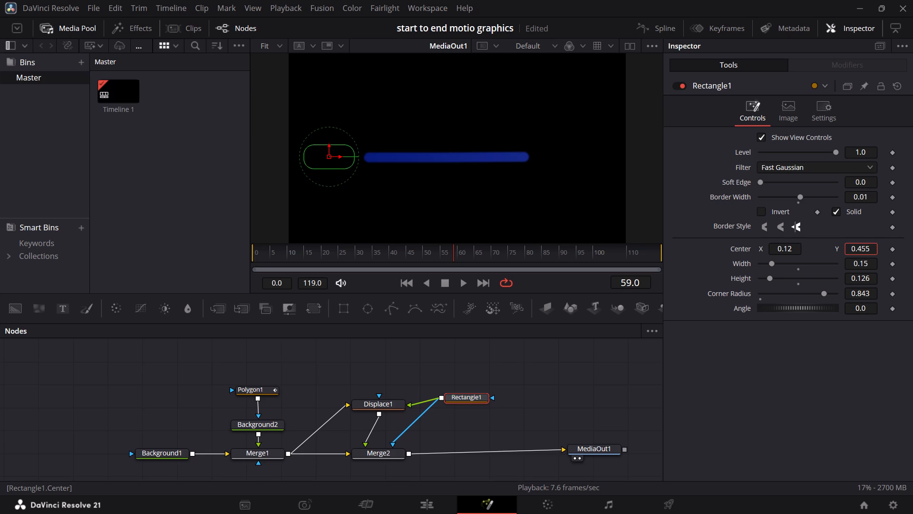
left_click_drag(826, 254, 827, 254)
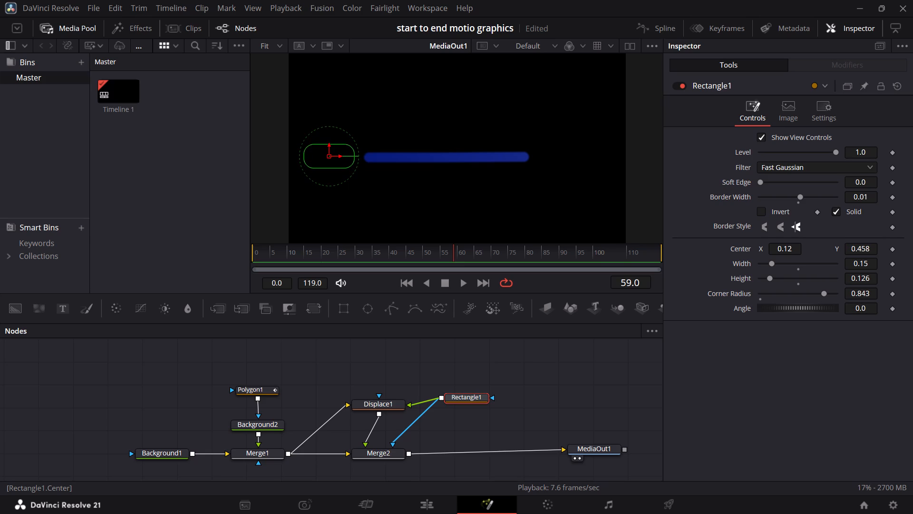
left_click_drag(784, 251, 795, 251)
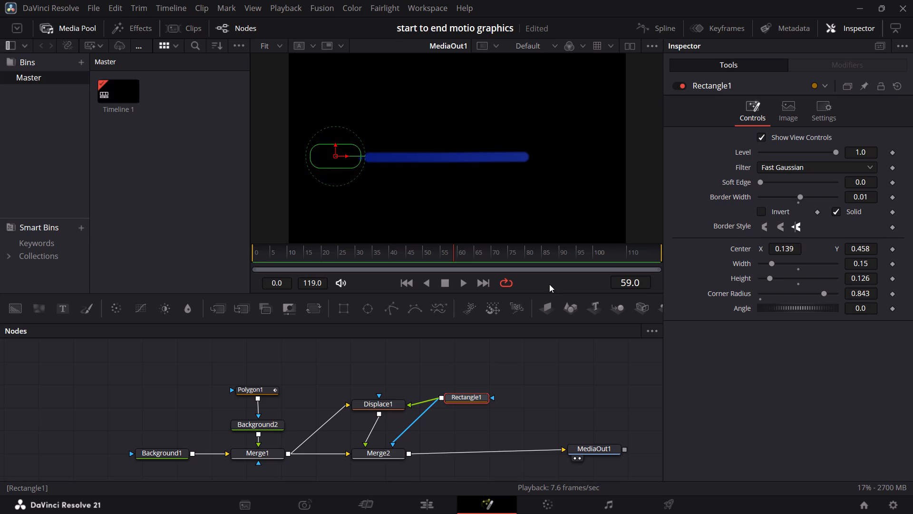
Set Rectangle1's Soft Edge to 0.0189 and its Border Width to 0.006.
left_click_drag(761, 182, 764, 182)
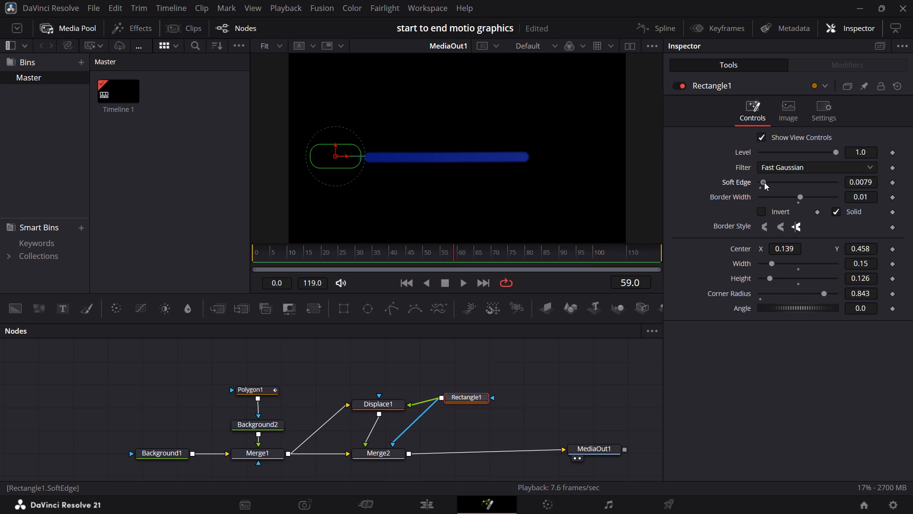
left_click_drag(764, 182, 780, 184)
left_click_drag(780, 184, 768, 187)
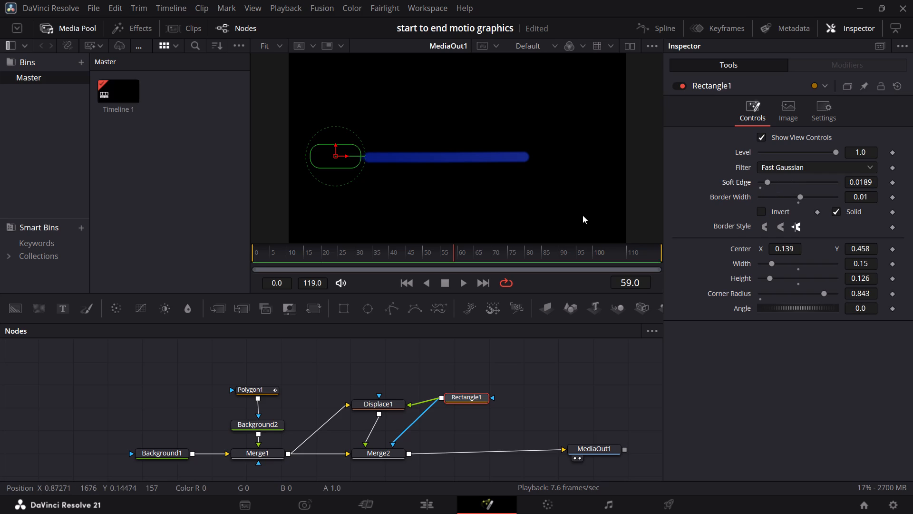
left_click(583, 215)
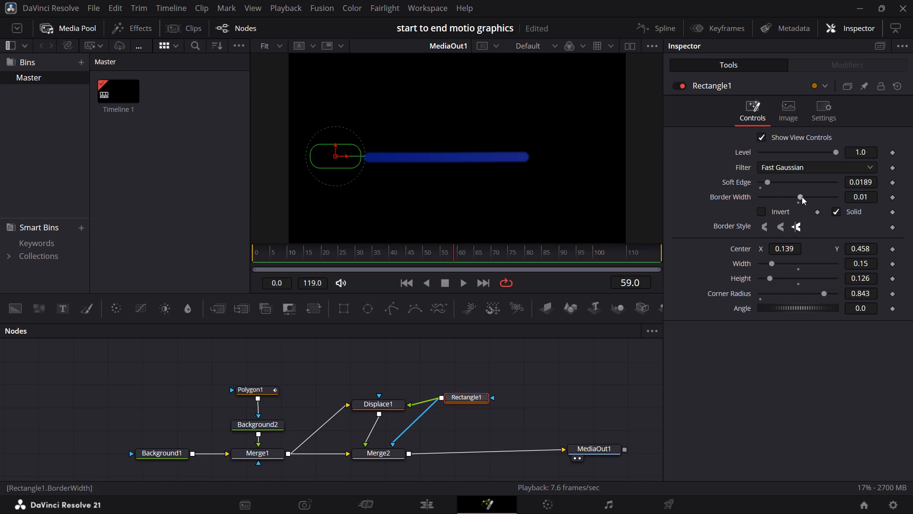
left_click_drag(802, 197, 802, 197)
left_click_drag(802, 197, 880, 210)
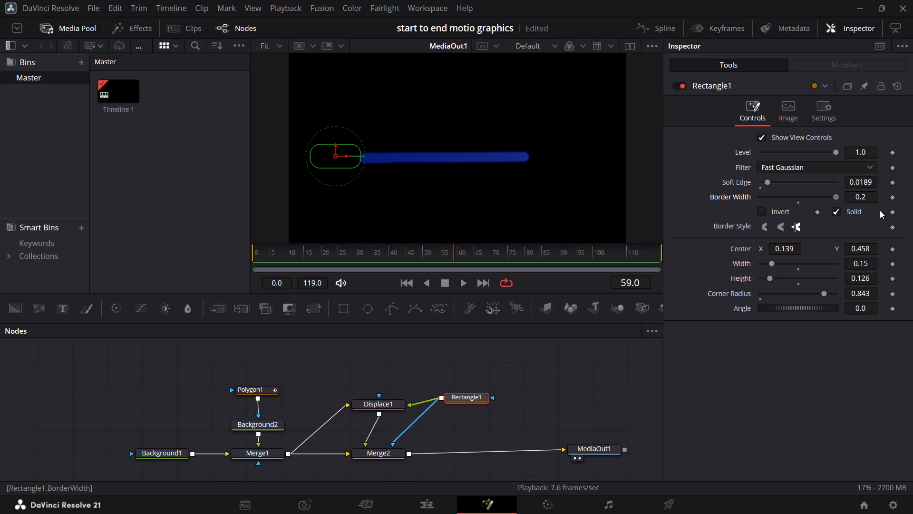
left_click_drag(880, 210, 802, 211)
left_click_drag(802, 211, 800, 209)
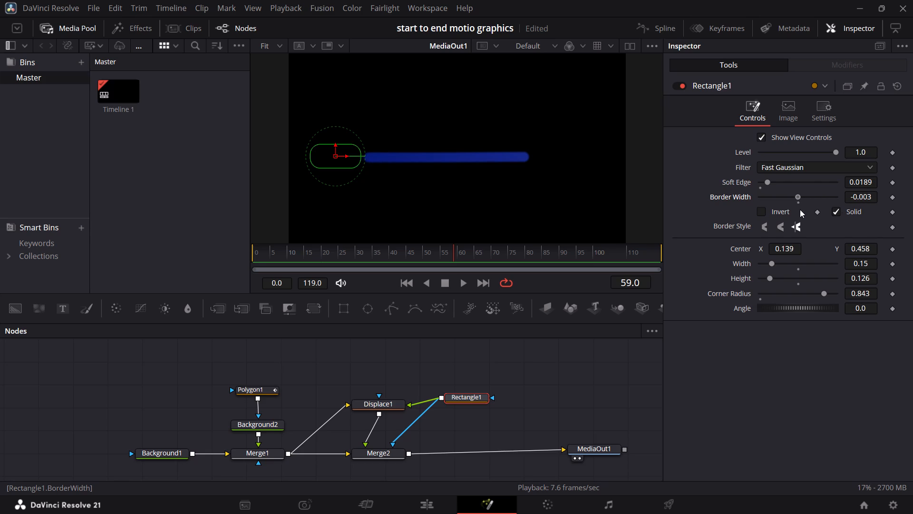
left_click_drag(800, 209, 801, 209)
Set Displace1's Light Power to 0.85 and its Center X to 0.497.
left_click(387, 401)
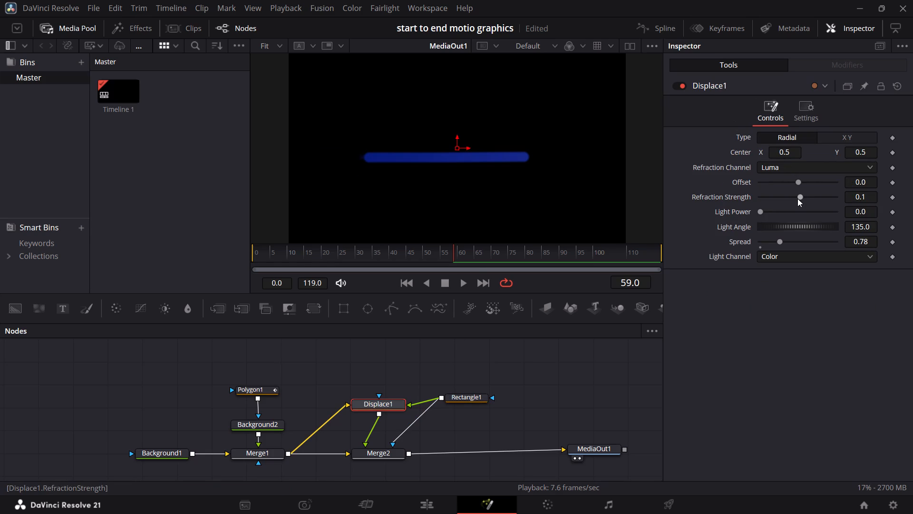
left_click_drag(762, 213, 782, 214)
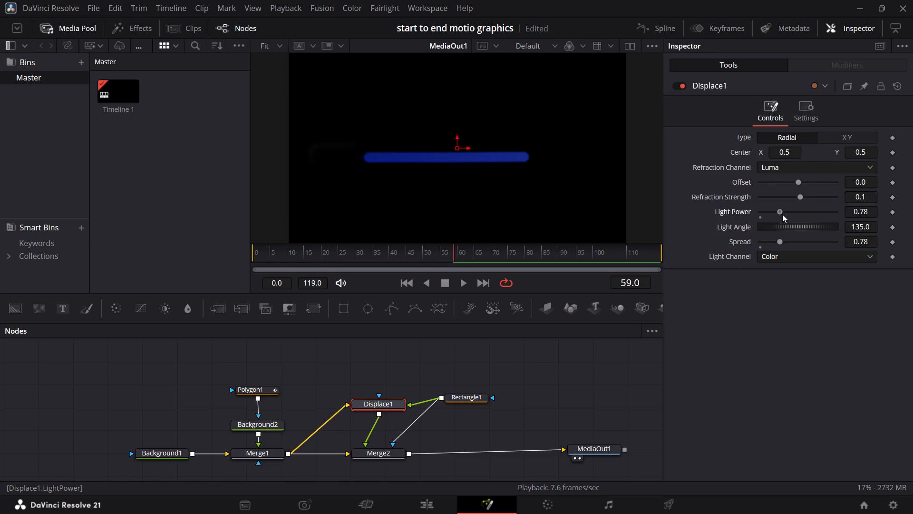
left_click_drag(782, 214, 784, 214)
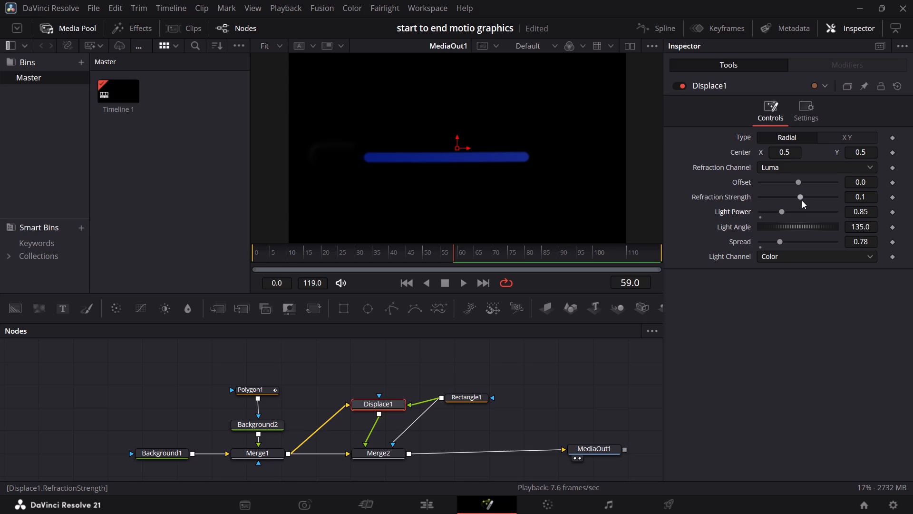
left_click(780, 149)
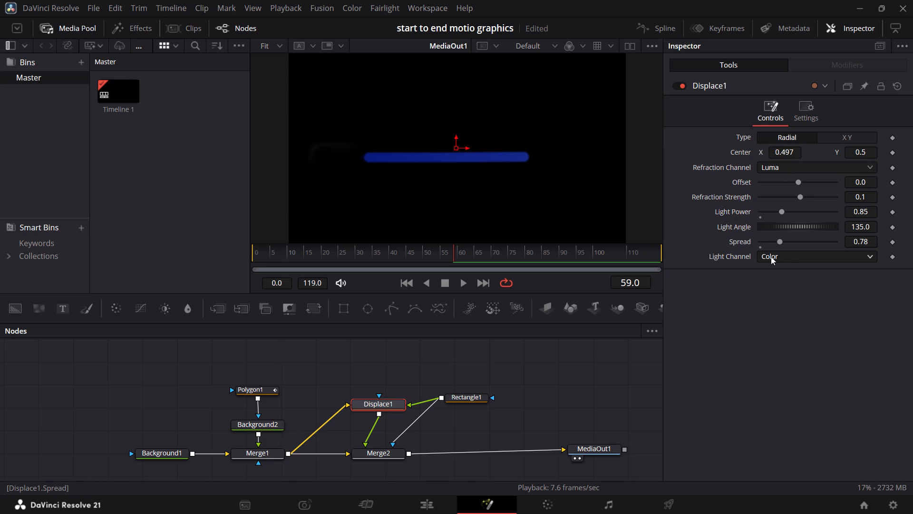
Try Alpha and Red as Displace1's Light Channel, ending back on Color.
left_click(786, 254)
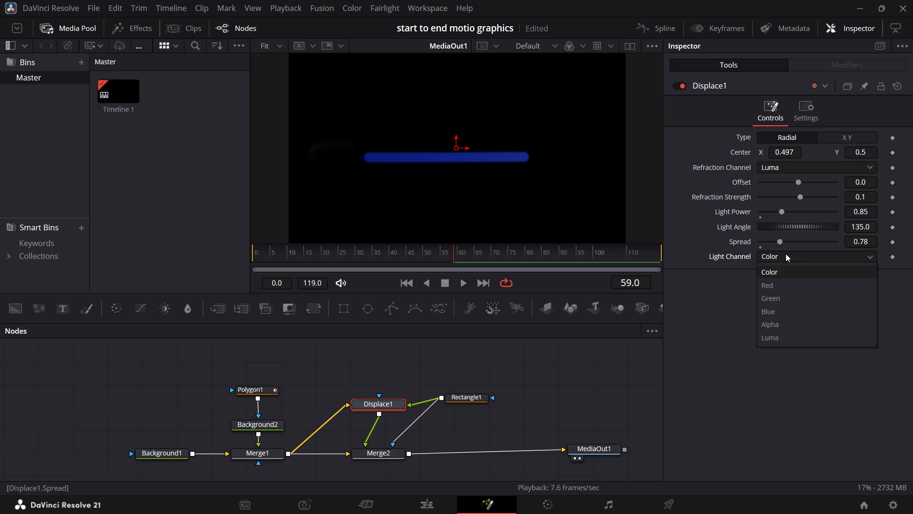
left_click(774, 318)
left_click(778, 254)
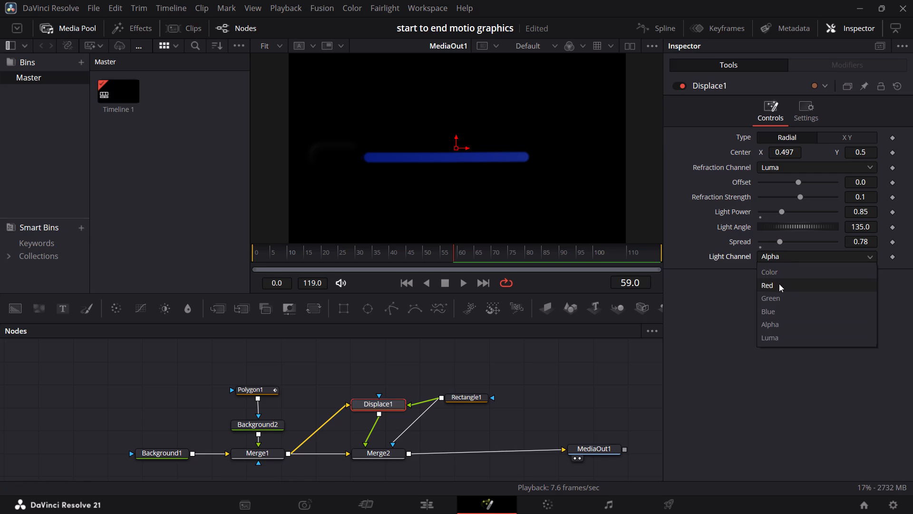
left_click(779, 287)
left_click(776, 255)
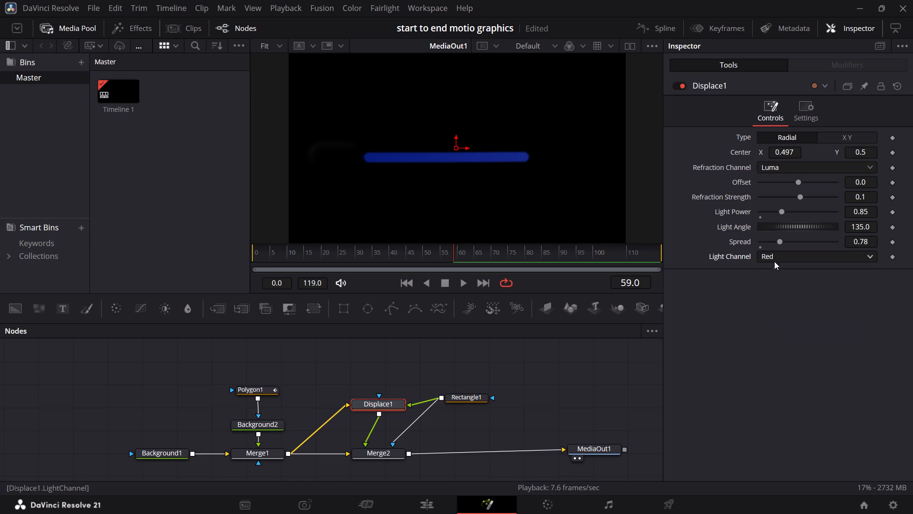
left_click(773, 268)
Set Displace1's Spread to 0.378.
left_click_drag(777, 240, 766, 243)
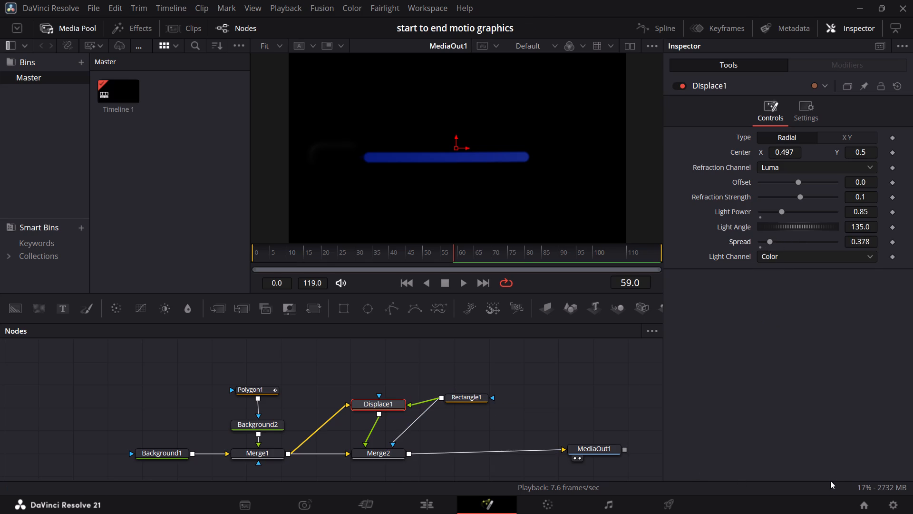
left_click(623, 424)
Open the "motion graphics" project in place of the current one.
left_click(870, 512)
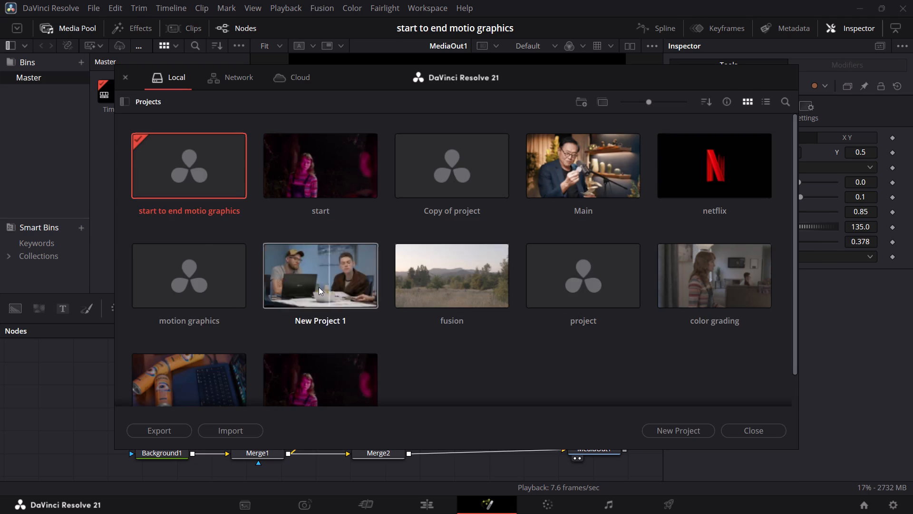
double_click(204, 276)
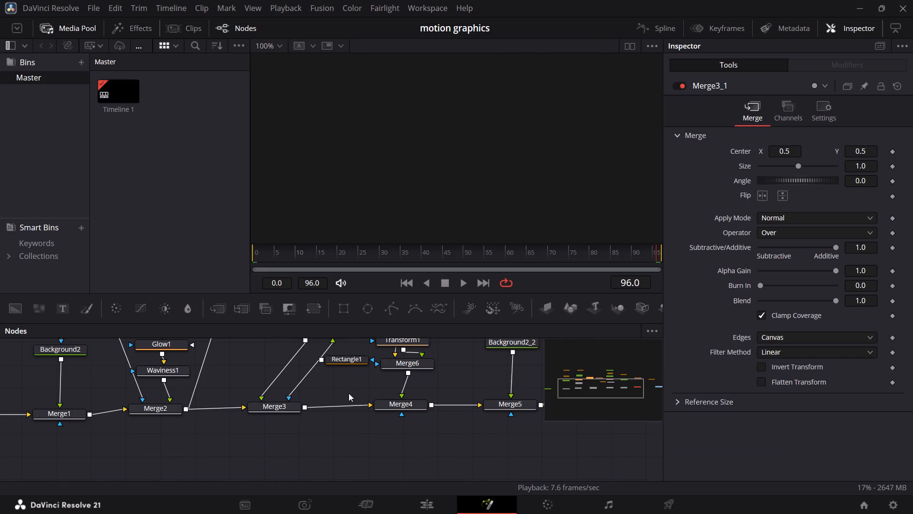
Rearrange the glass-effect nodes feeding Merge3, placing Displace1 above Blur1 and shifting Rectangle1 closer to them.
left_click(389, 433)
scroll(389, 433, "up", 1)
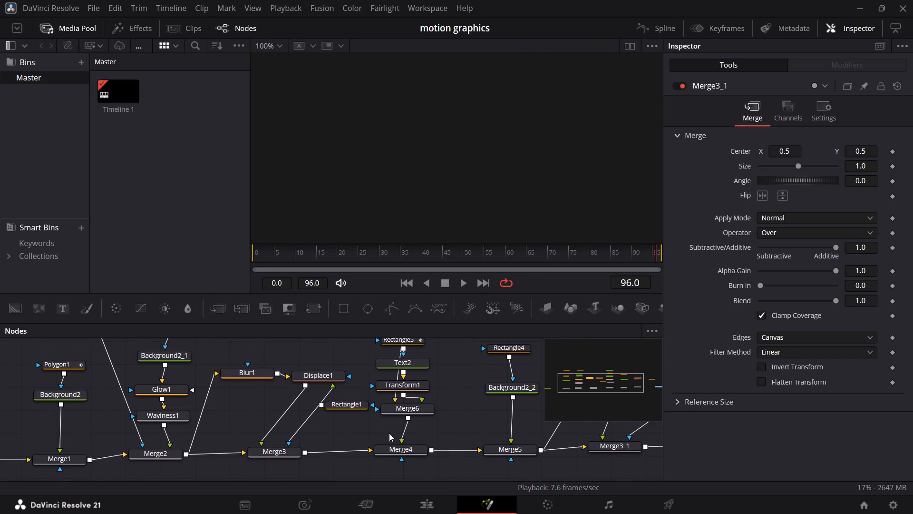
scroll(389, 433, "up", 1)
left_click_drag(325, 388, 308, 369)
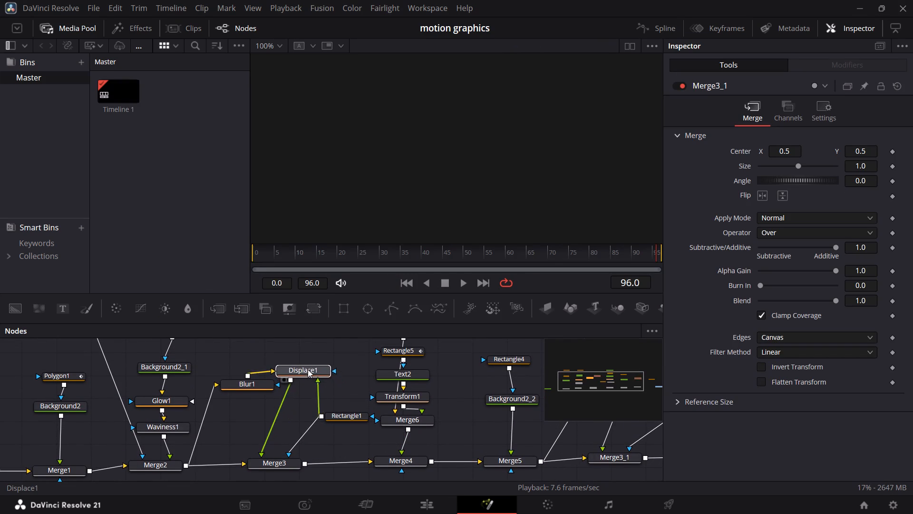
left_click_drag(308, 369, 278, 357)
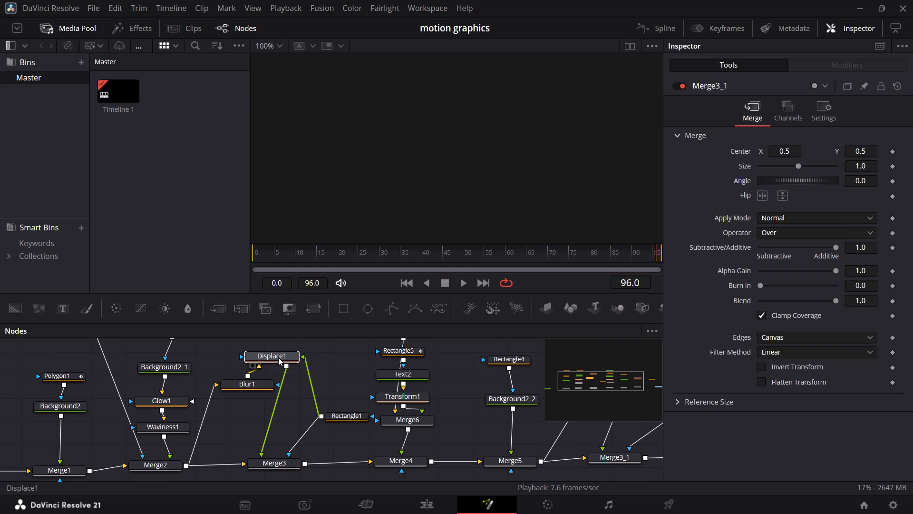
left_click_drag(351, 414, 335, 415)
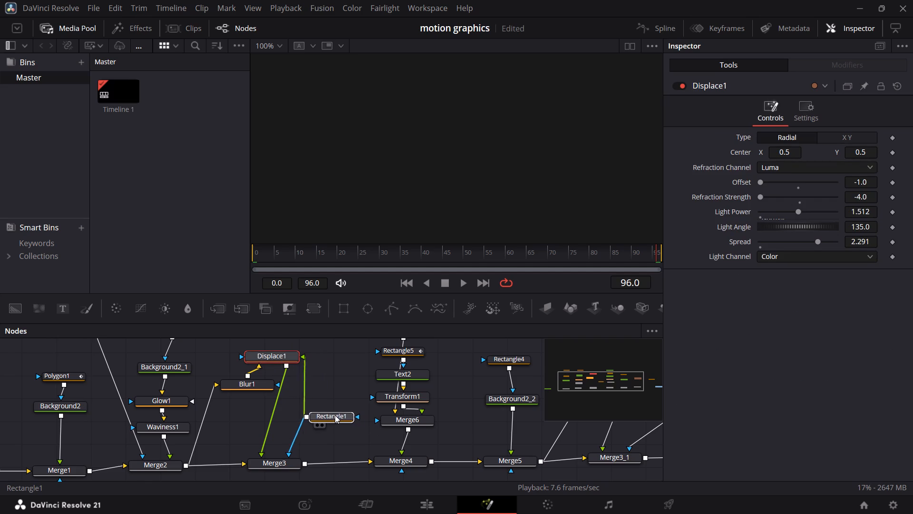
left_click_drag(335, 415, 334, 415)
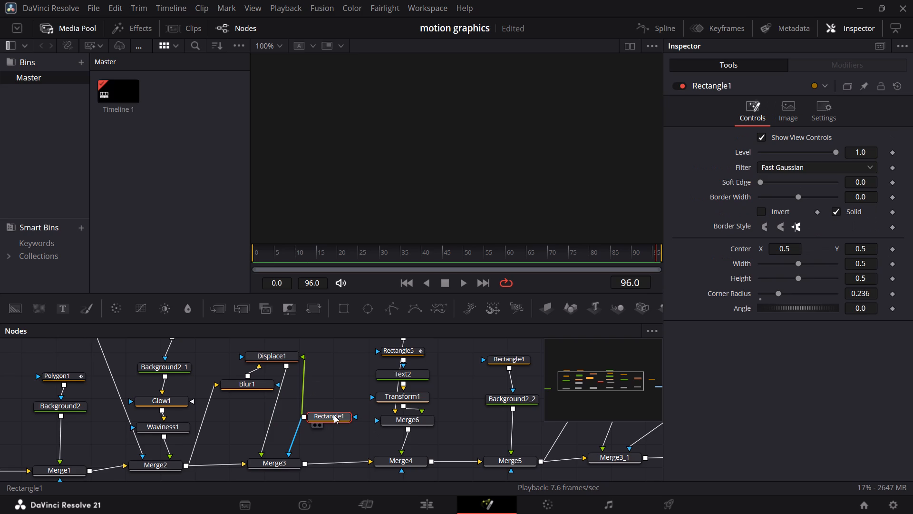
Display Background2_1 and its mask Rectangle2 in the viewer to examine how the blue frame is built.
scroll(235, 425, "right", 1)
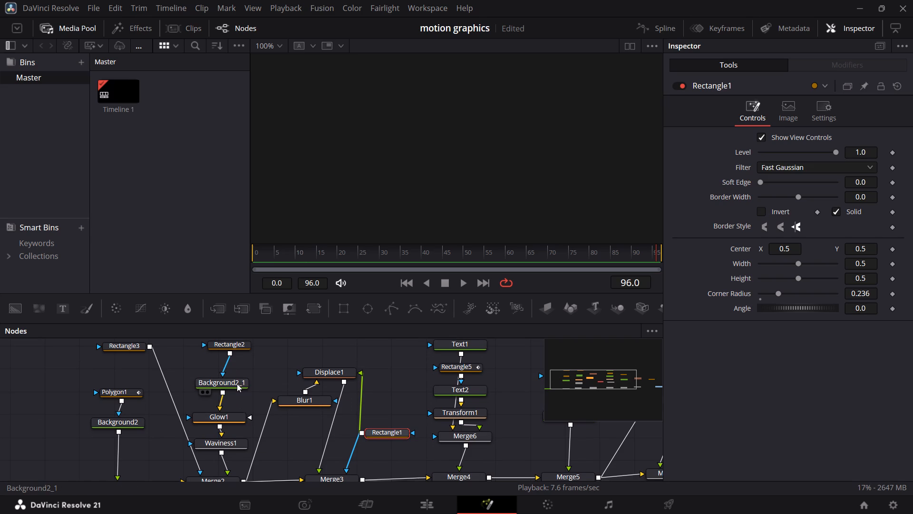
left_click_drag(237, 384, 379, 216)
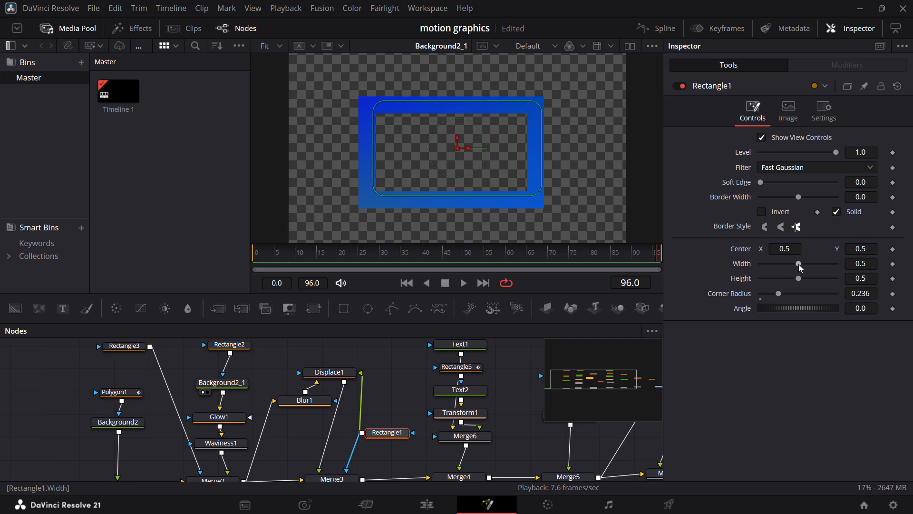
left_click(234, 344)
left_click_drag(234, 344, 233, 361)
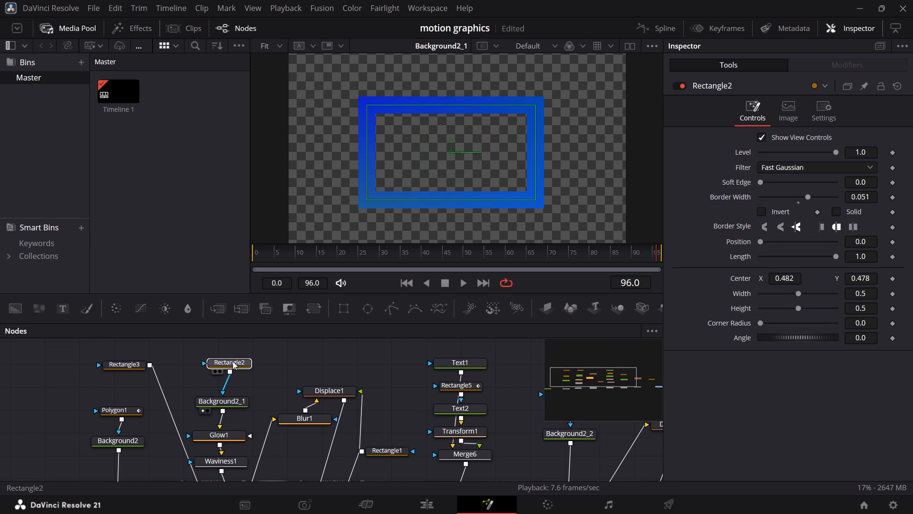
left_click_drag(233, 361, 410, 157)
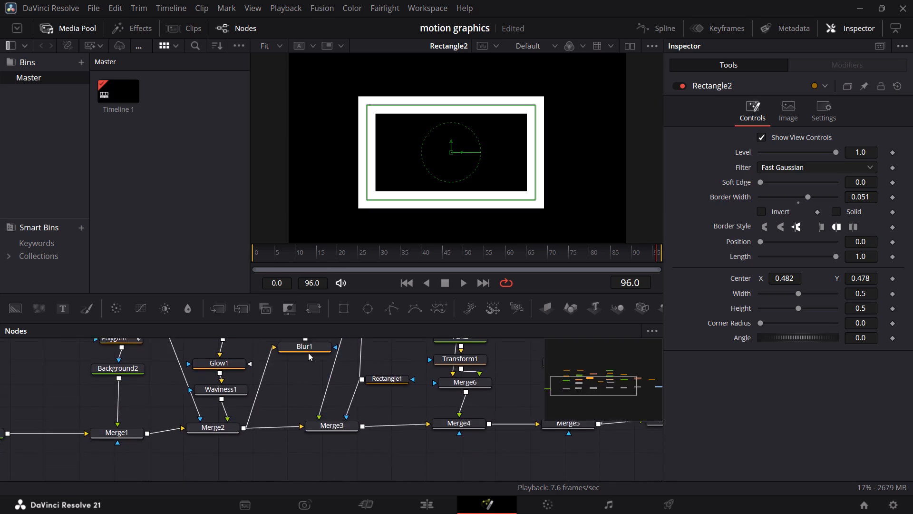
Look over the node tree around Merge2 and Merge3 to see which nodes make up the glass effect.
scroll(308, 353, "up", 1)
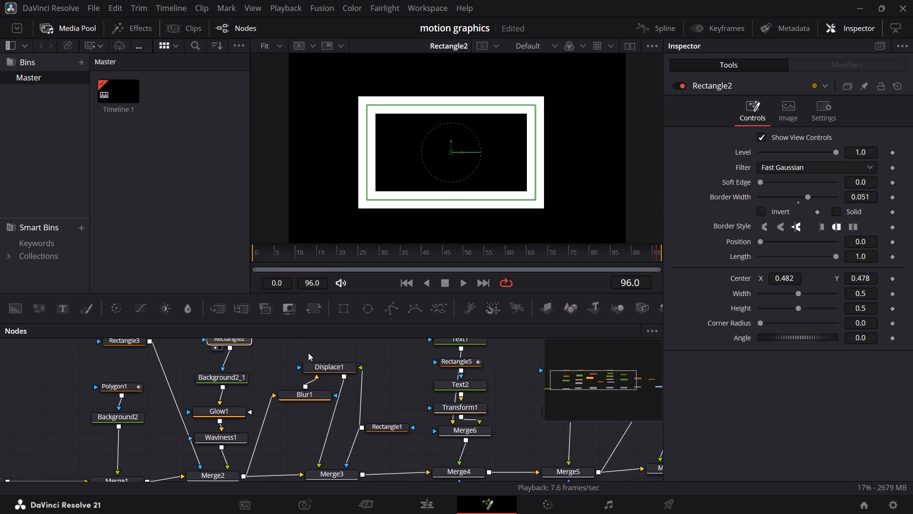
scroll(308, 353, "up", 1)
scroll(308, 353, "down", 1)
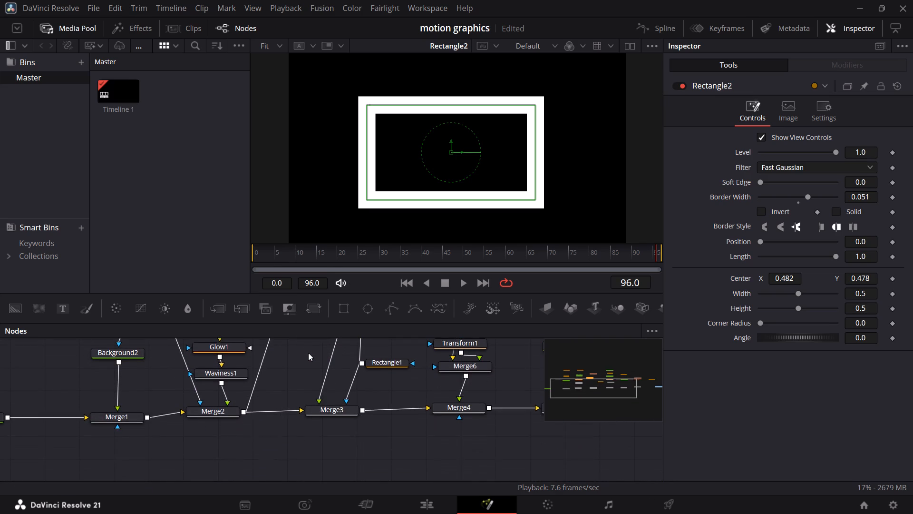
scroll(308, 353, "down", 1)
scroll(308, 353, "up", 1)
scroll(308, 353, "down", 1)
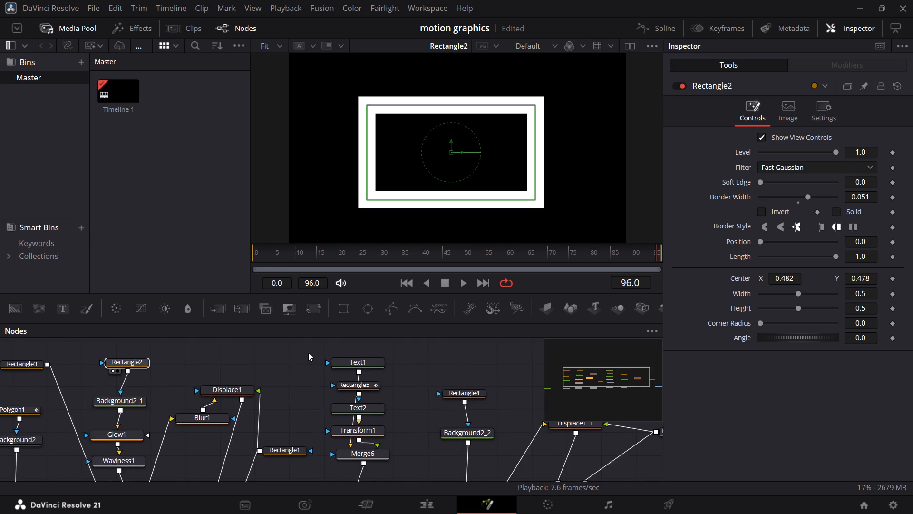
scroll(308, 353, "down", 1)
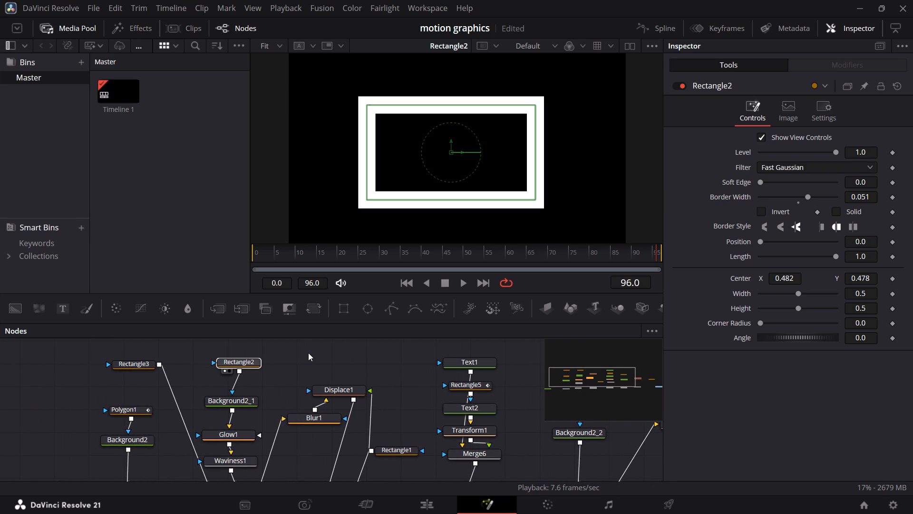
scroll(308, 353, "down", 1, "ctrl")
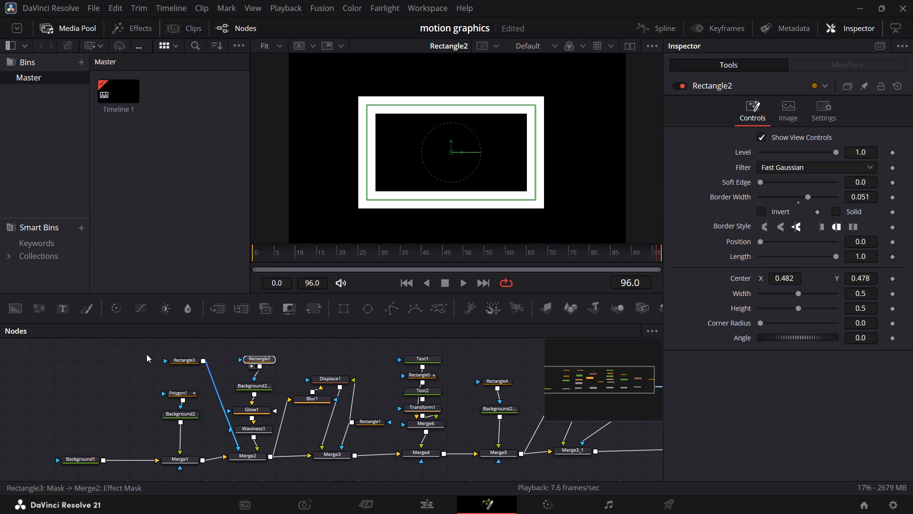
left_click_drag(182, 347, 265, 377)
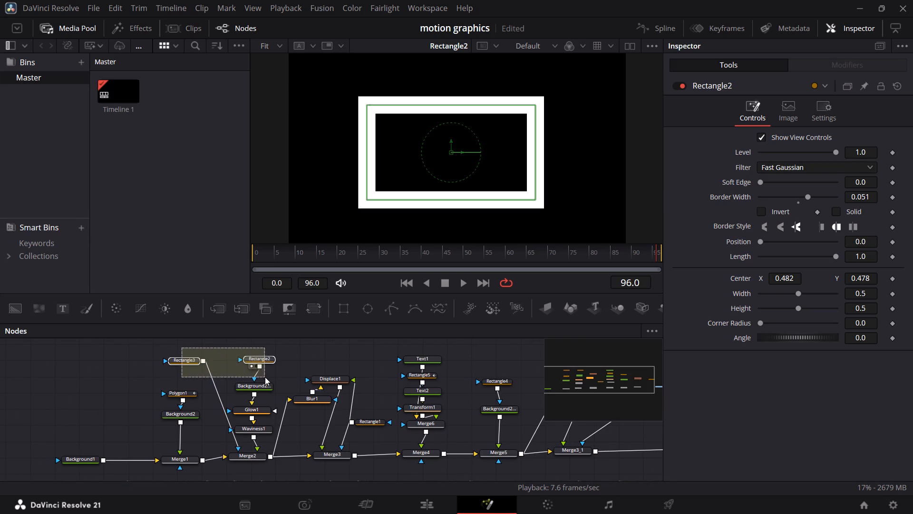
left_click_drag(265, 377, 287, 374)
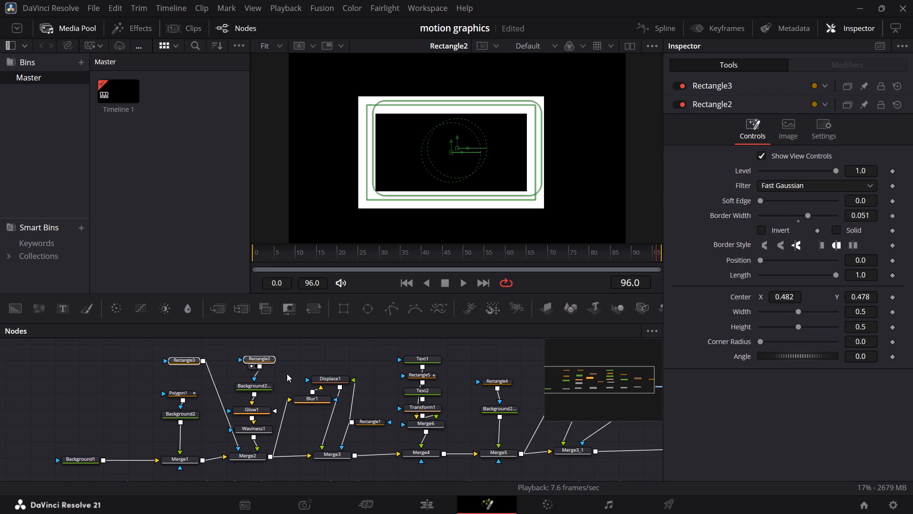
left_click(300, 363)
Copy the node group from Rectangle2 down to Merge2, together with Blur1, Displace1, Rectangle1 and Merge3.
left_click_drag(229, 352, 249, 387)
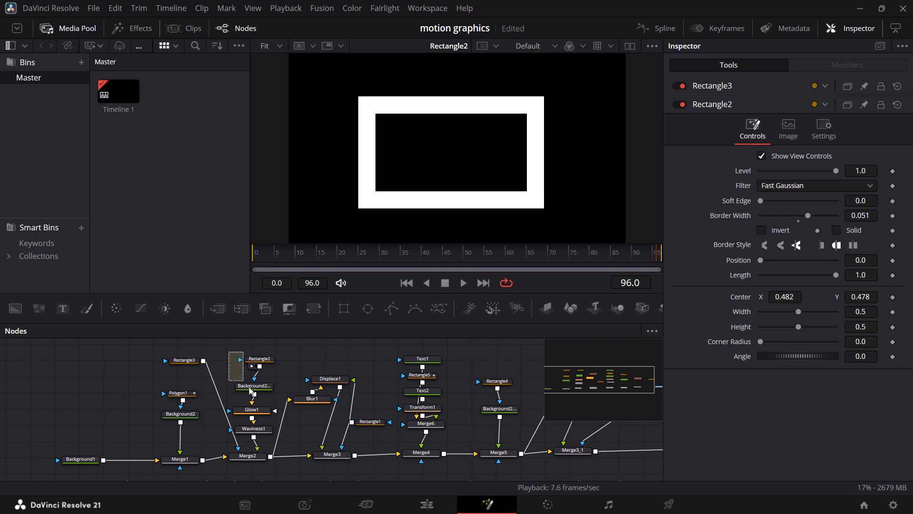
left_click_drag(249, 387, 302, 455)
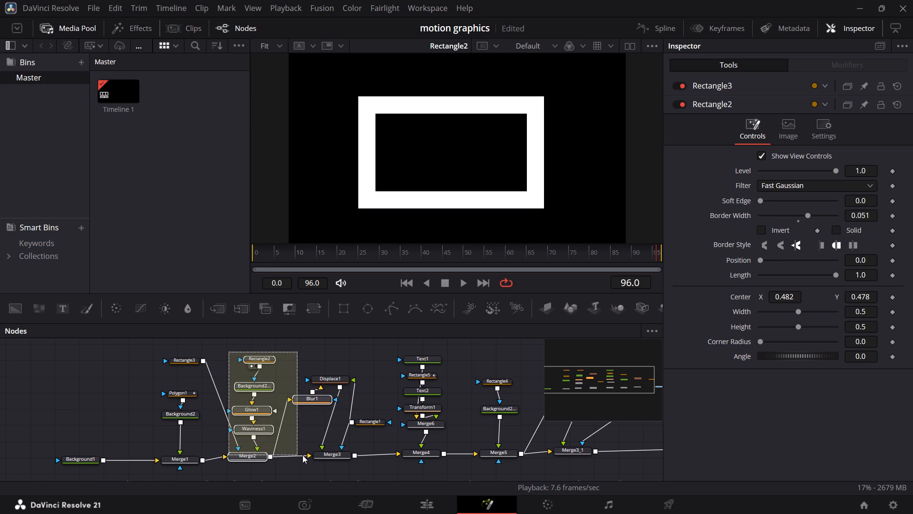
left_click_drag(302, 455, 361, 457)
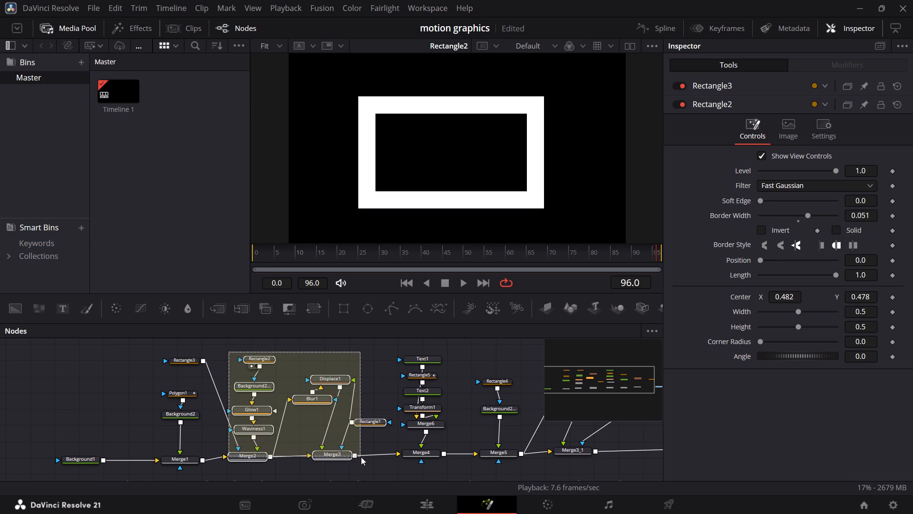
left_click_drag(361, 457, 363, 457)
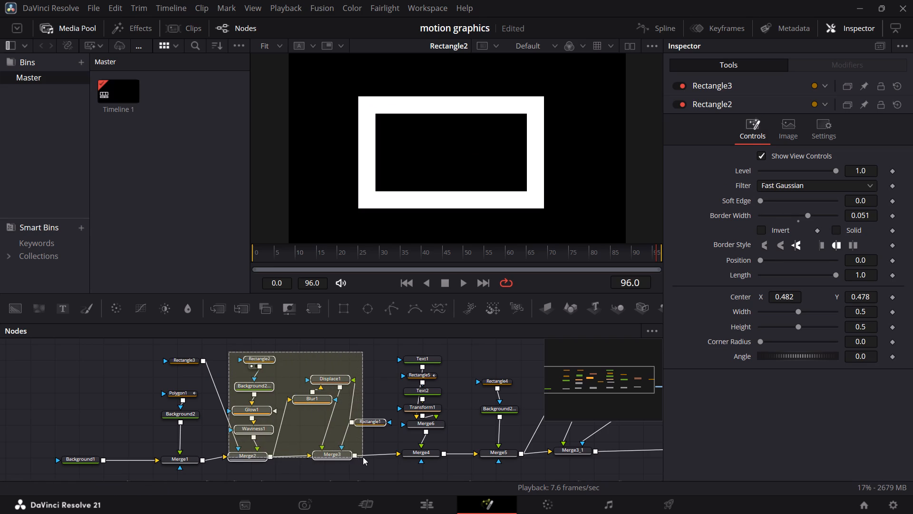
left_click_drag(363, 457, 362, 456)
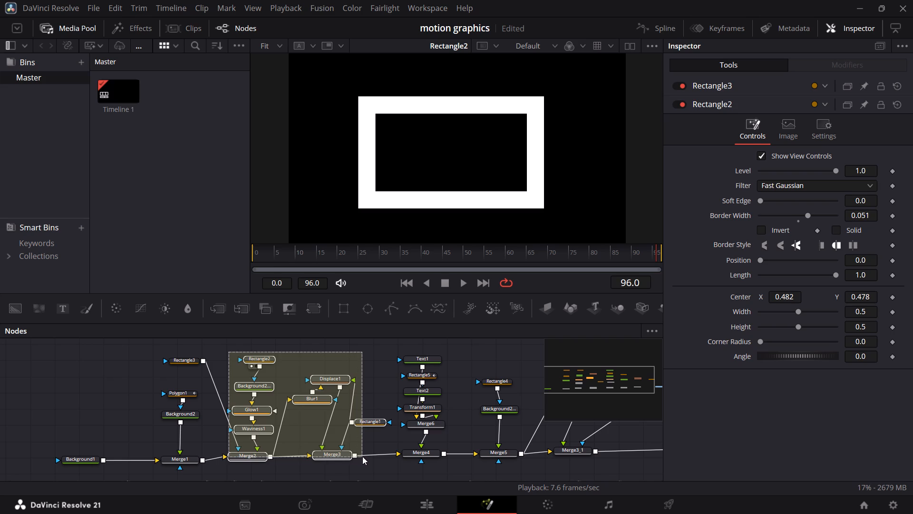
left_click_drag(362, 456, 362, 457)
left_click_drag(362, 457, 362, 456)
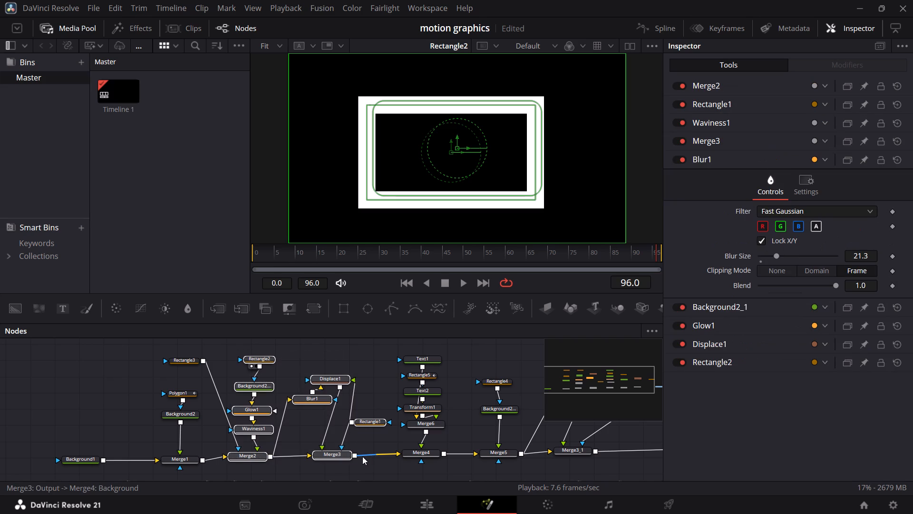
key("ctrl+c")
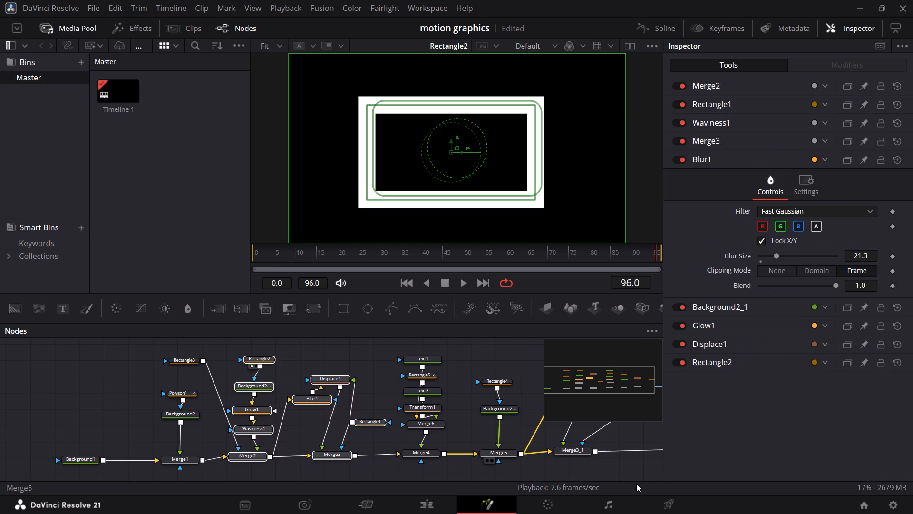
Reopen the "start to end motio graphics" project.
left_click(862, 501)
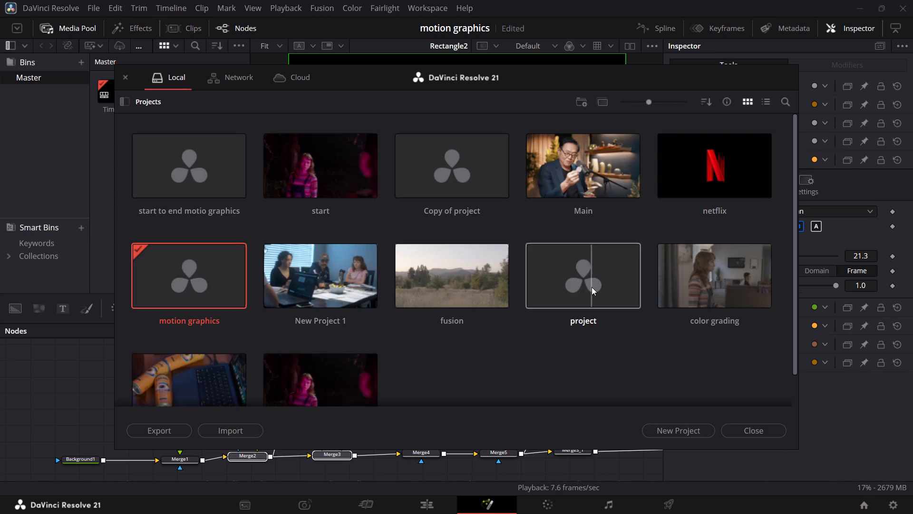
double_click(198, 193)
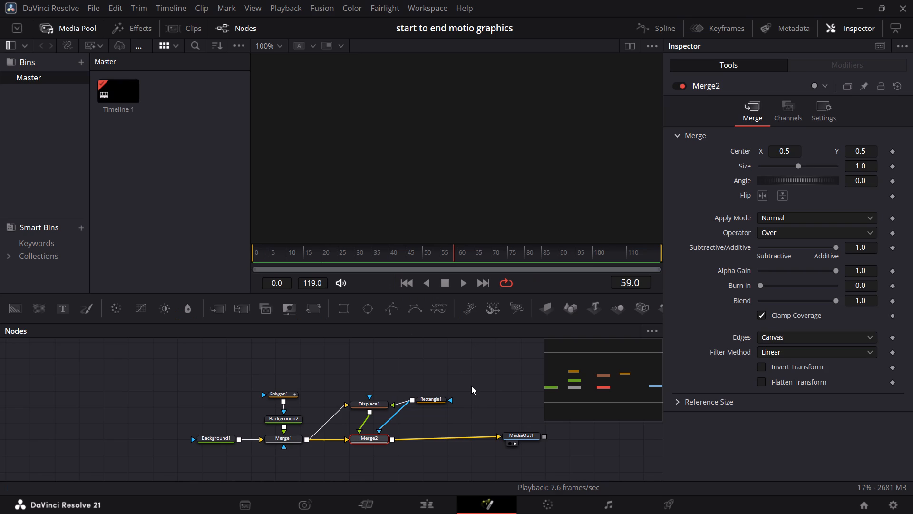
Delete the old Displace1, Rectangle1 and Merge2 nodes between Merge1 and MediaOut1.
left_click_drag(455, 381, 342, 446)
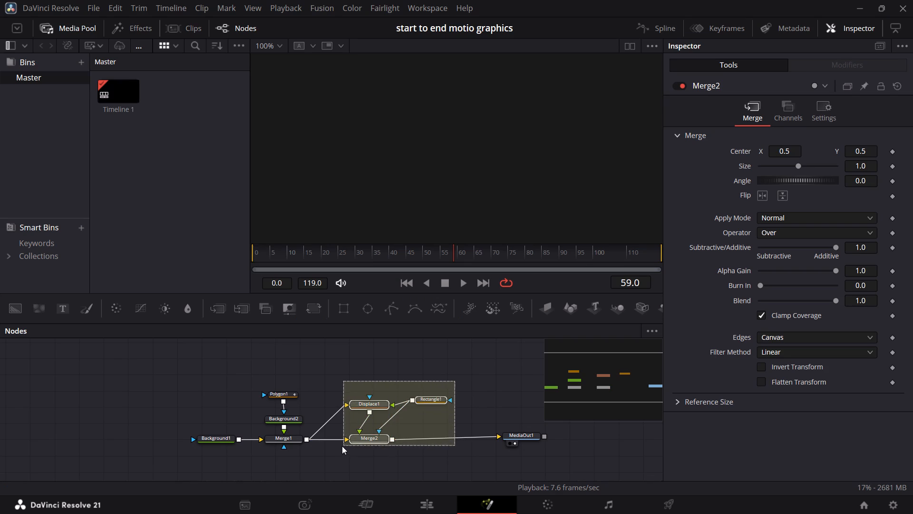
left_click_drag(342, 446, 329, 449)
key("BackSpace")
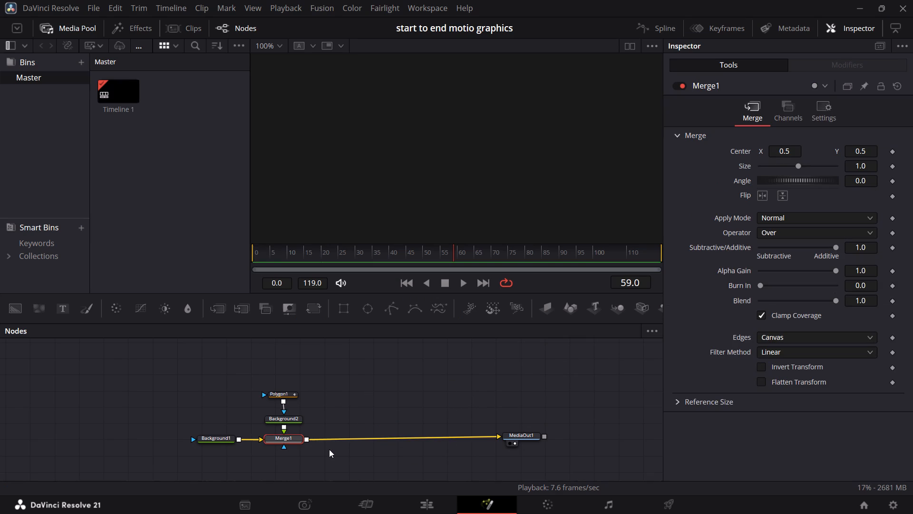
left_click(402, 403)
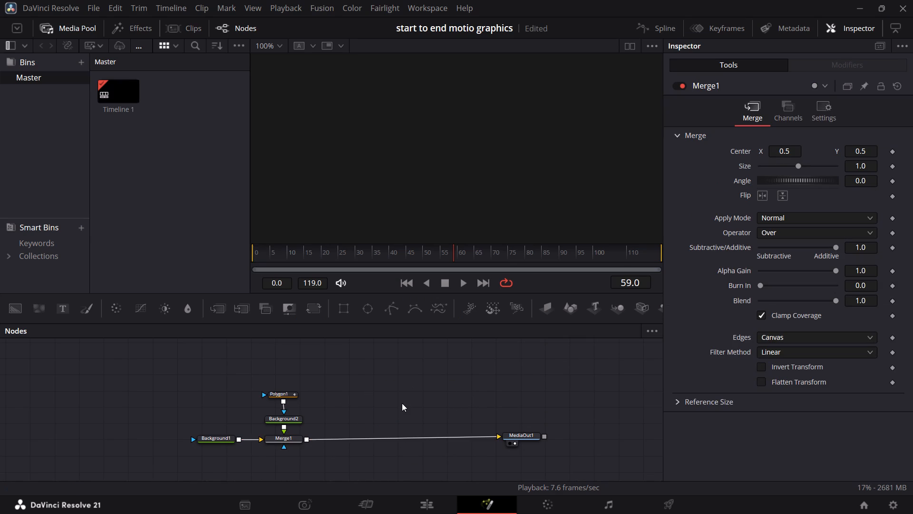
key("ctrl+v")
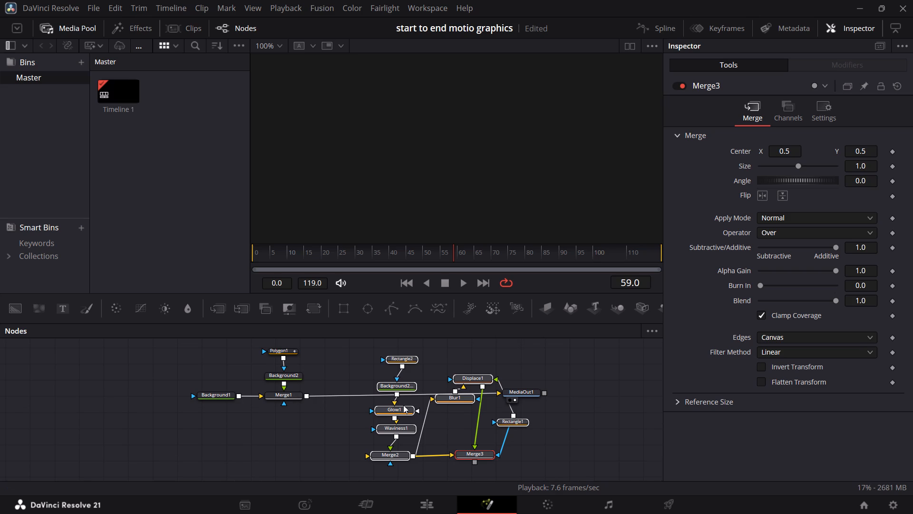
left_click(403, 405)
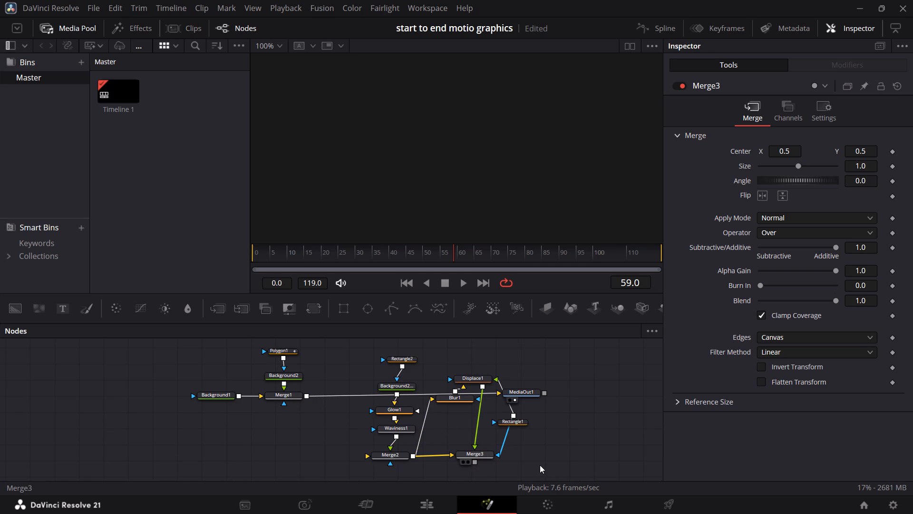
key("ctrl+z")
Paste the copied glass-effect node group and place it between Merge1 and MediaOut1, just above the main chain.
key("ctrl+v")
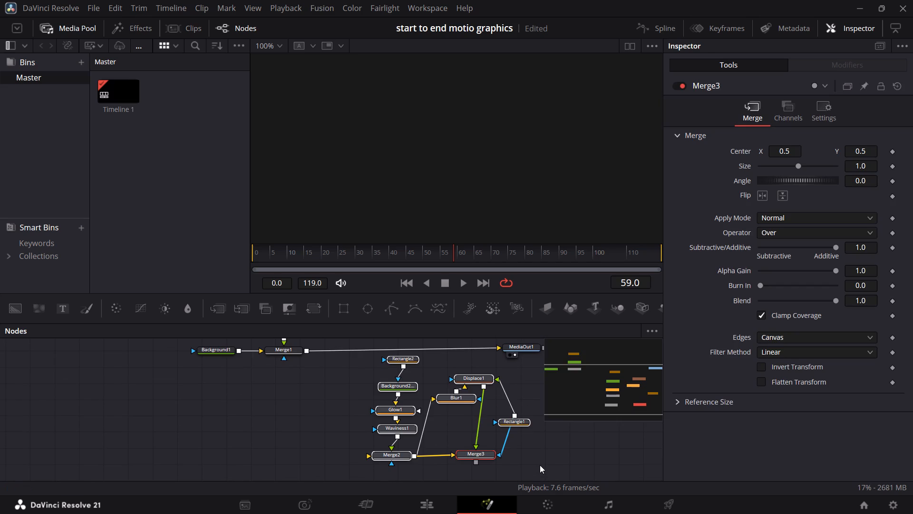
left_click_drag(457, 398, 434, 280)
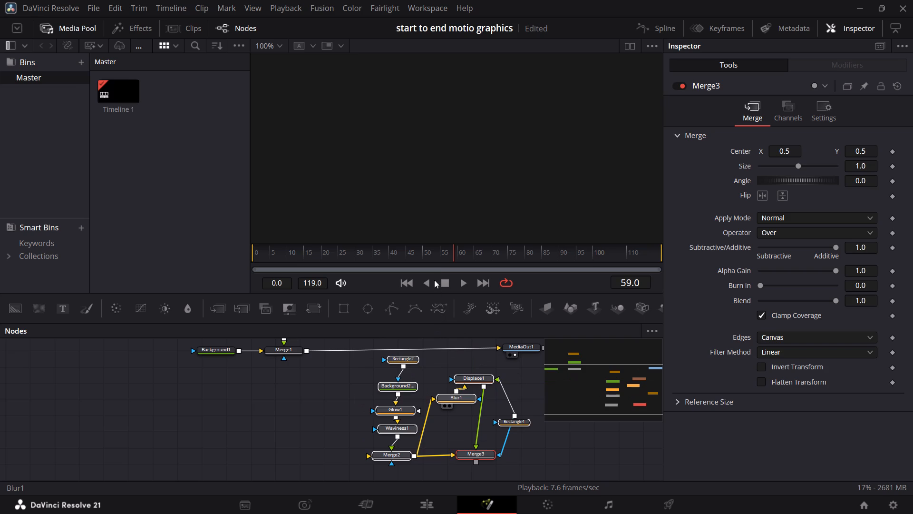
left_click_drag(434, 280, 350, 404)
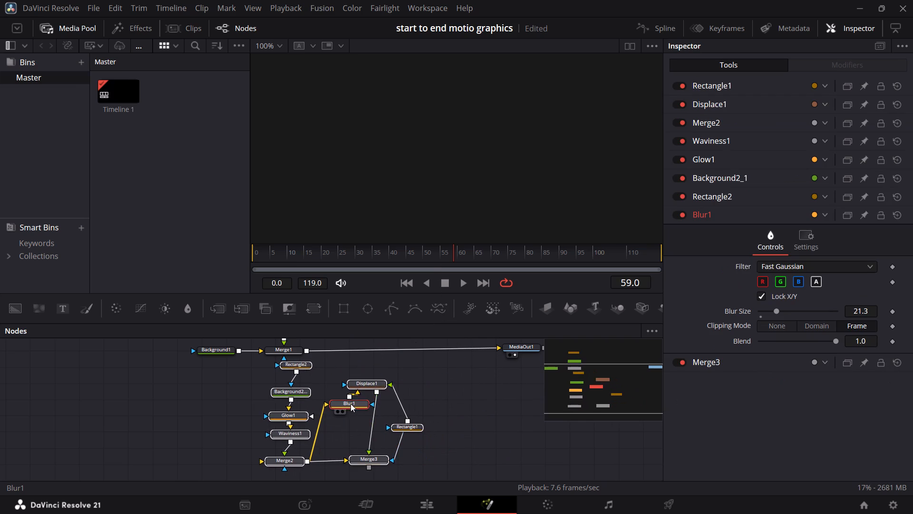
scroll(471, 400, "up", 1)
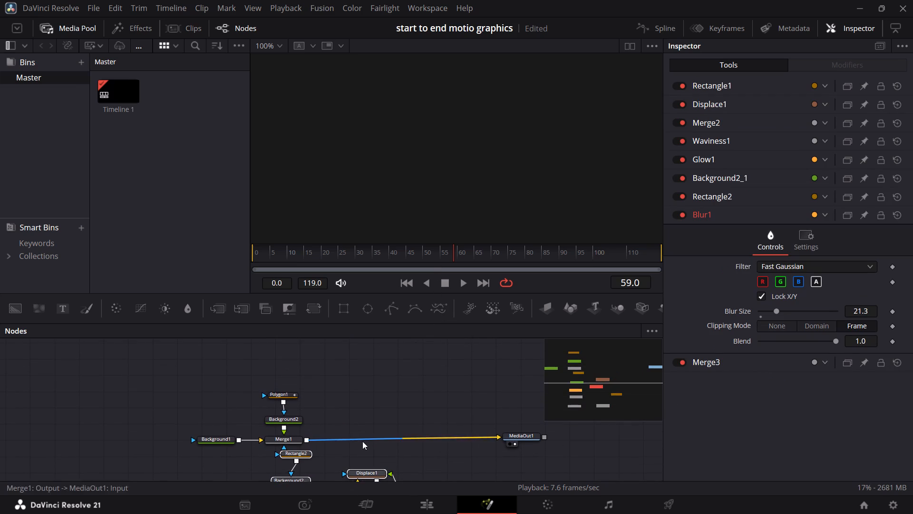
left_click_drag(364, 474, 406, 358)
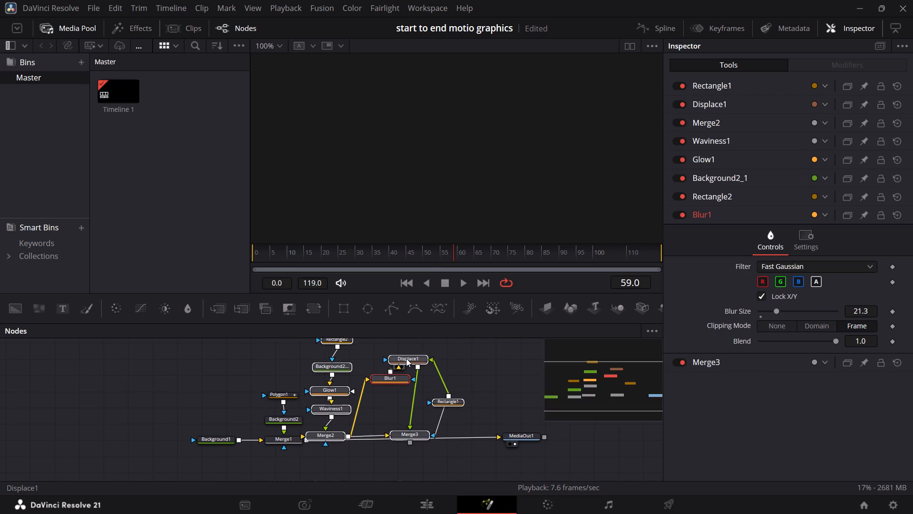
left_click_drag(406, 358, 437, 361)
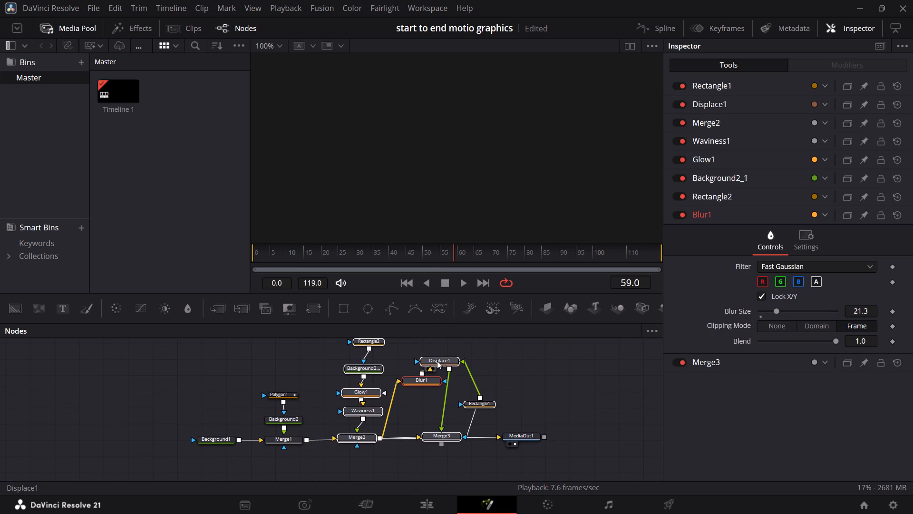
left_click_drag(437, 361, 440, 342)
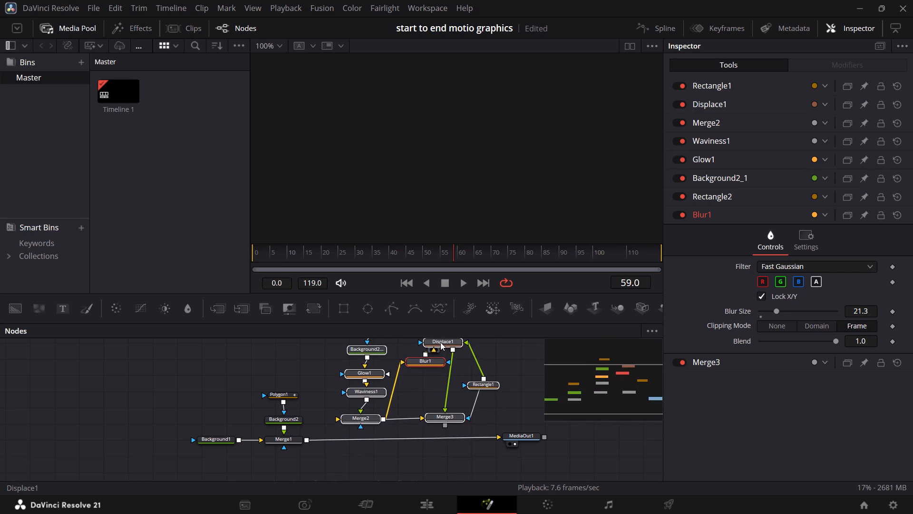
left_click_drag(440, 342, 441, 346)
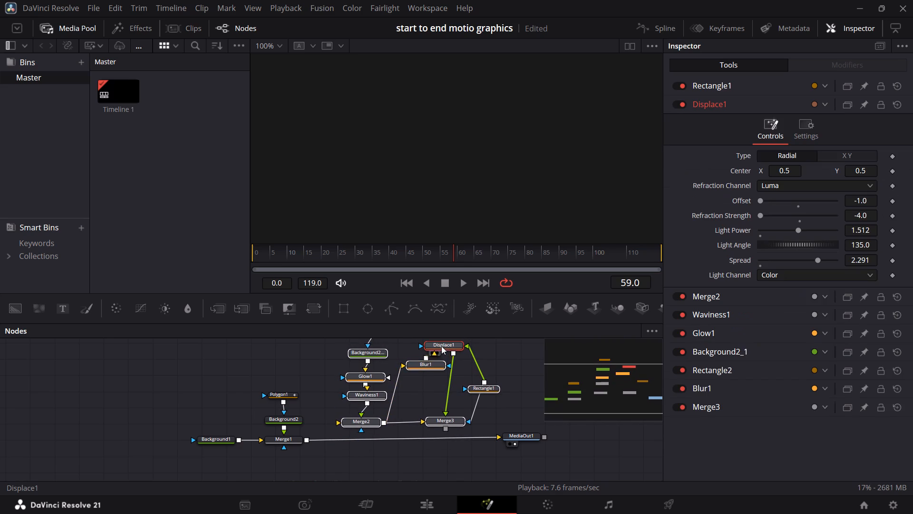
Rewire the chain so Merge1 feeds Merge2's background input and Merge3 feeds MediaOut1, removing the direct Merge1 to MediaOut1 link.
left_click(308, 440)
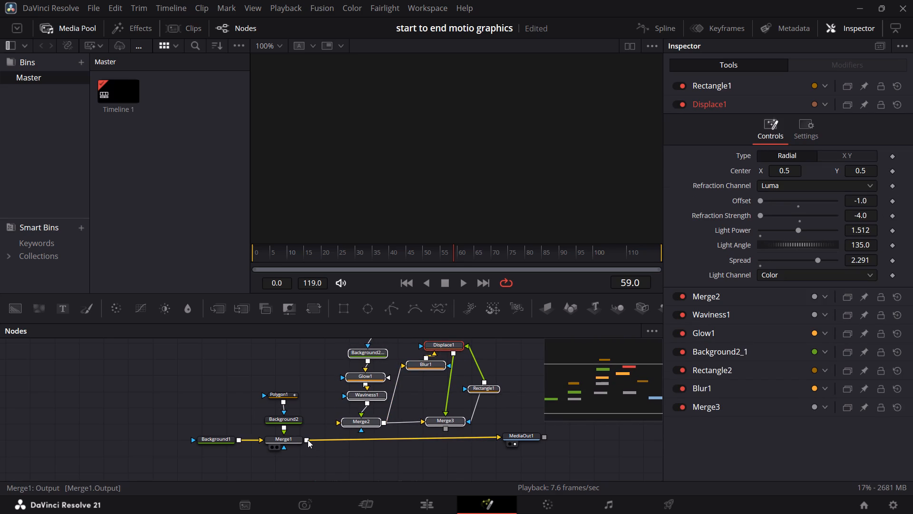
left_click_drag(308, 440, 338, 423)
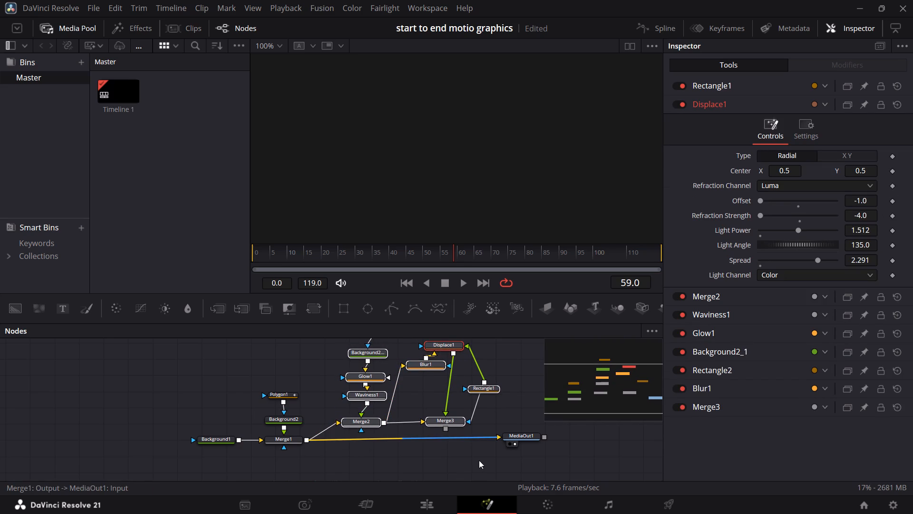
left_click_drag(498, 435, 425, 455)
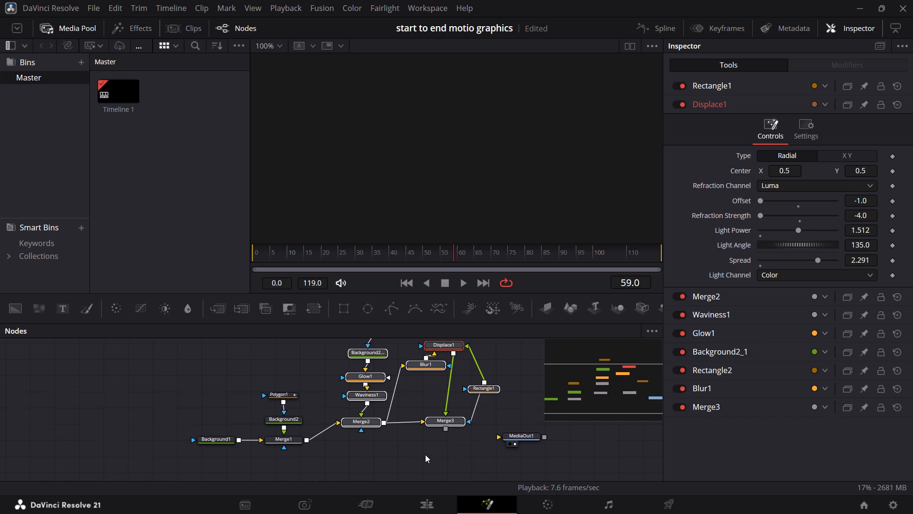
left_click_drag(448, 418, 451, 430)
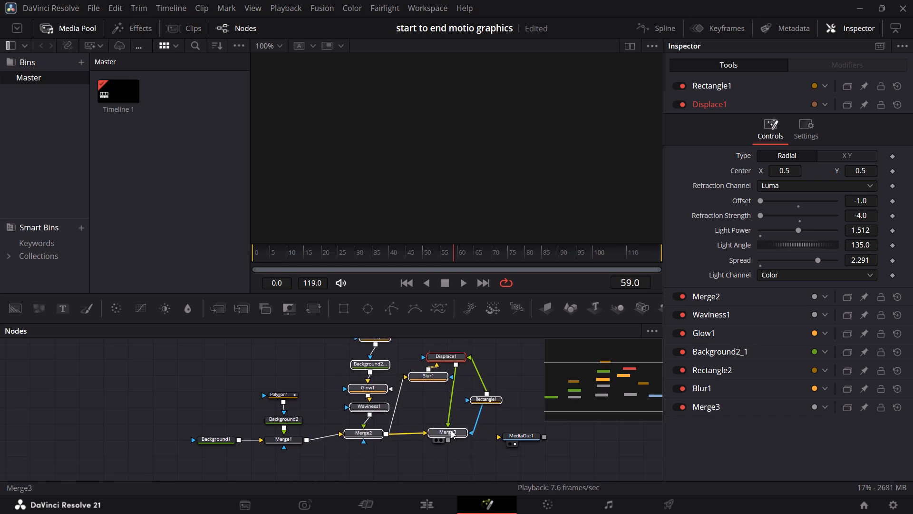
left_click_drag(451, 430, 447, 432)
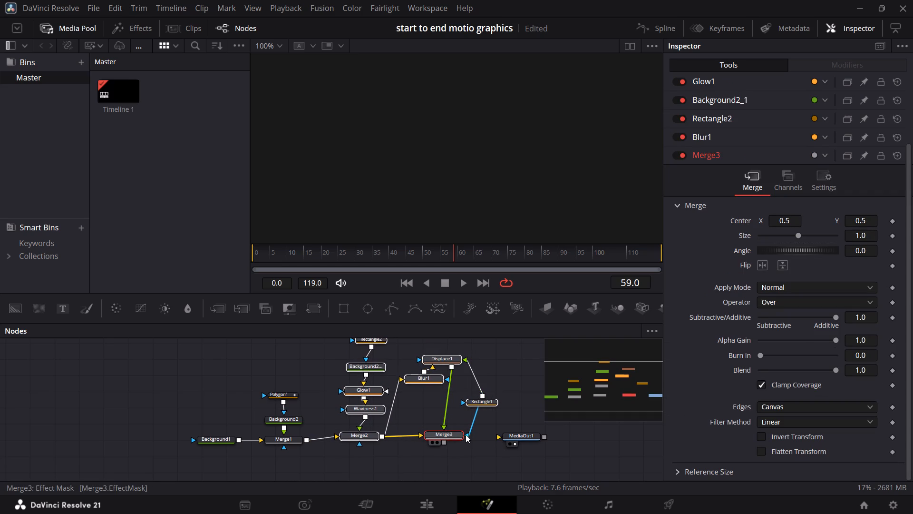
left_click_drag(444, 440, 497, 438)
Display MediaOut1 in the viewer.
left_click_drag(519, 436, 497, 194)
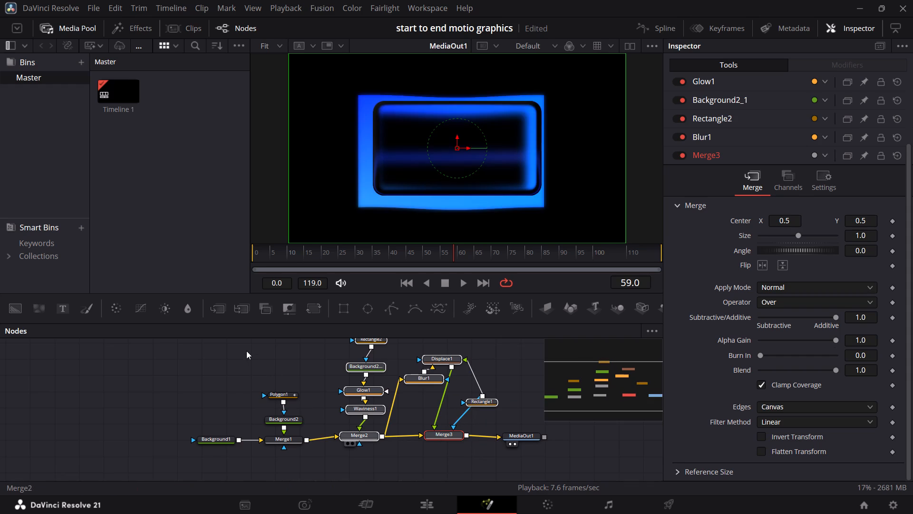
left_click(246, 351)
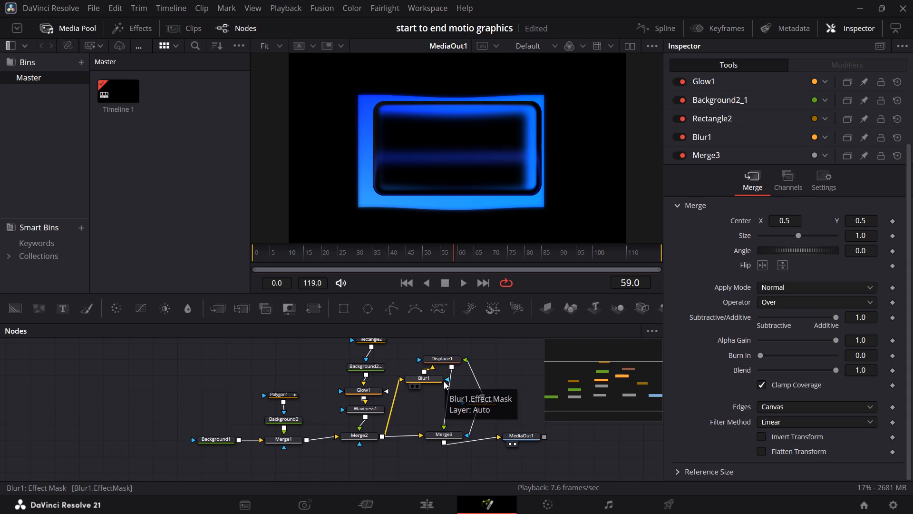
Add a rectangle mask node above Polygon1 and connect it as Merge2's effect mask.
left_click(314, 380)
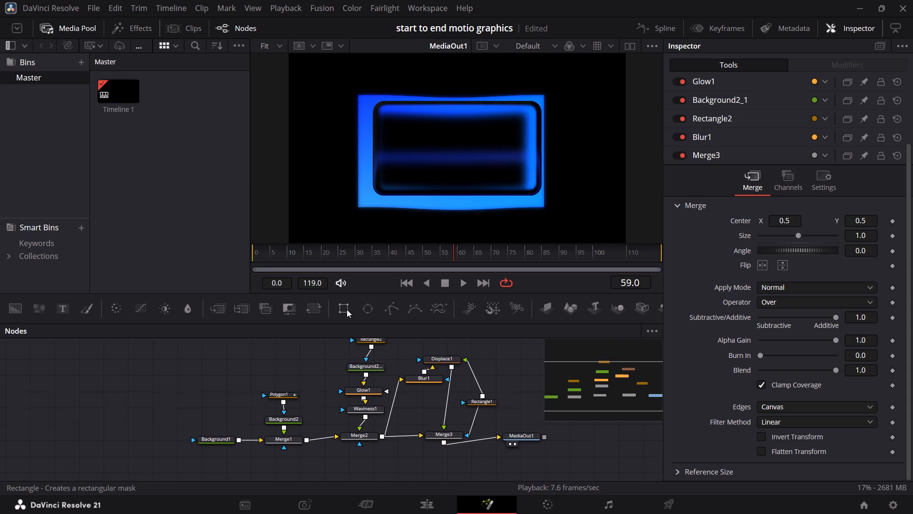
left_click_drag(347, 310, 299, 361)
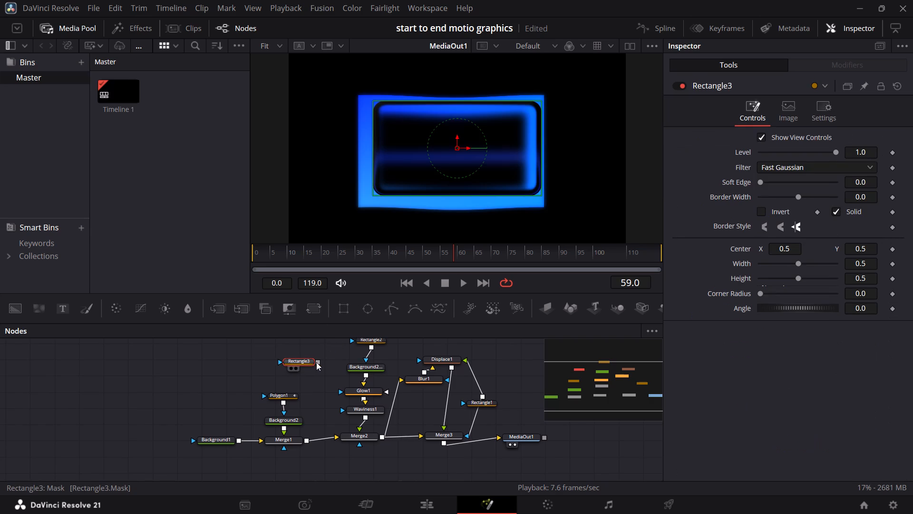
left_click_drag(316, 362, 358, 440)
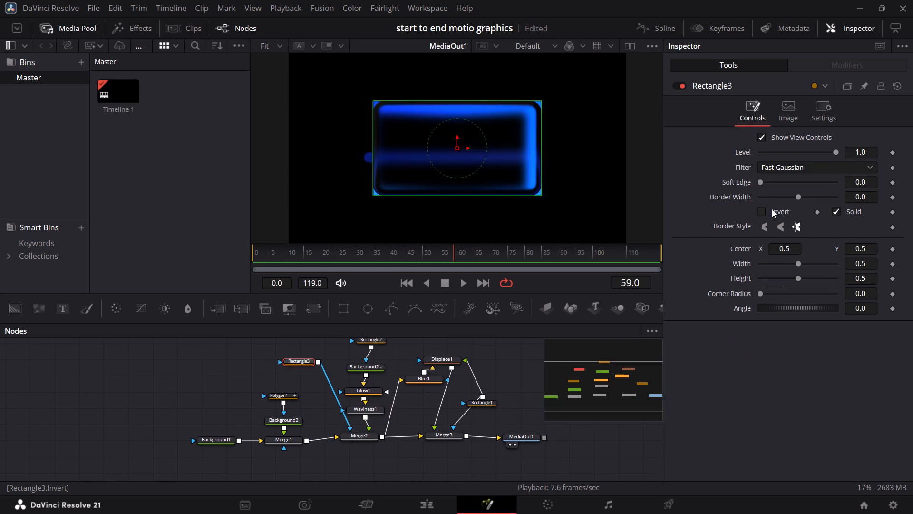
Set the Rectangle3 mask's corner radius to 0.22 and its width to 0.488.
left_click(796, 262)
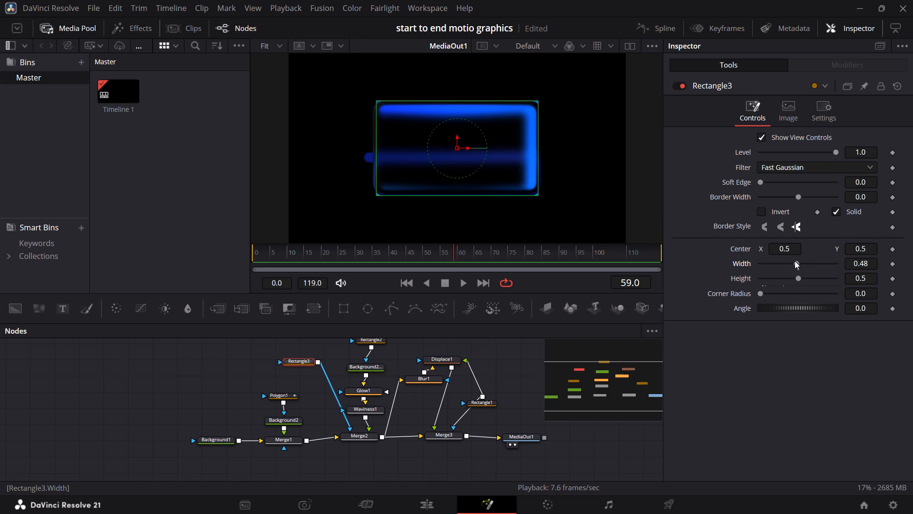
left_click_drag(761, 292, 775, 292)
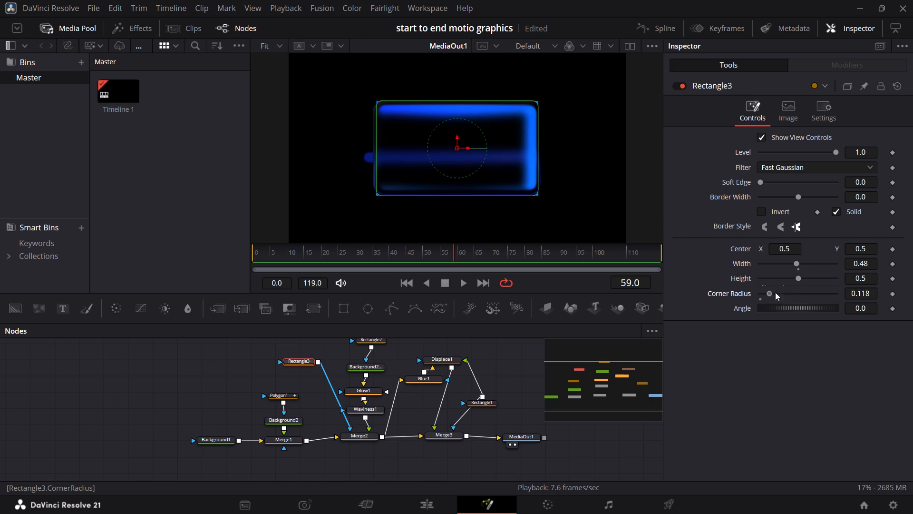
left_click_drag(775, 292, 790, 291)
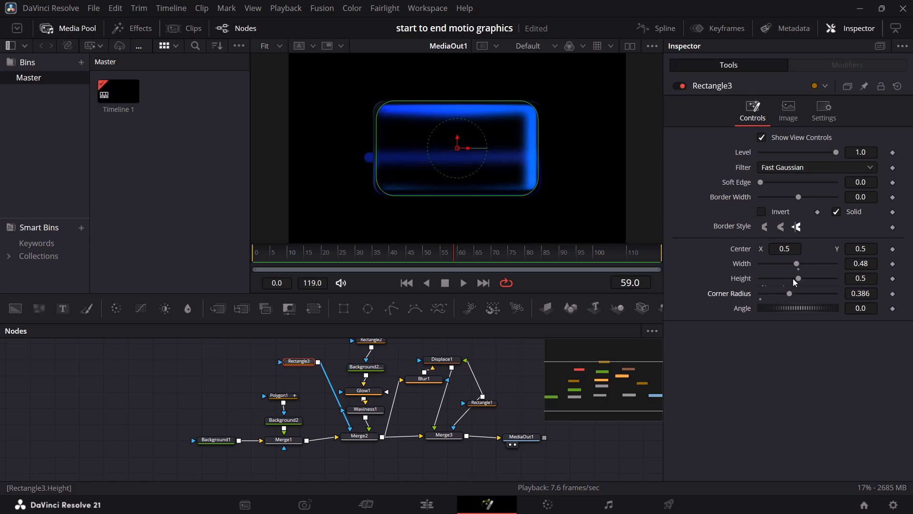
left_click_drag(789, 292, 802, 305)
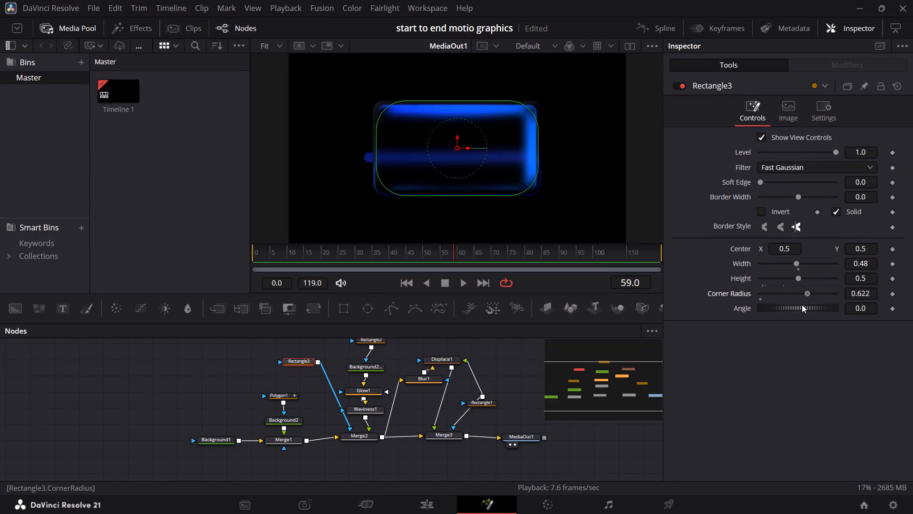
left_click_drag(802, 305, 777, 310)
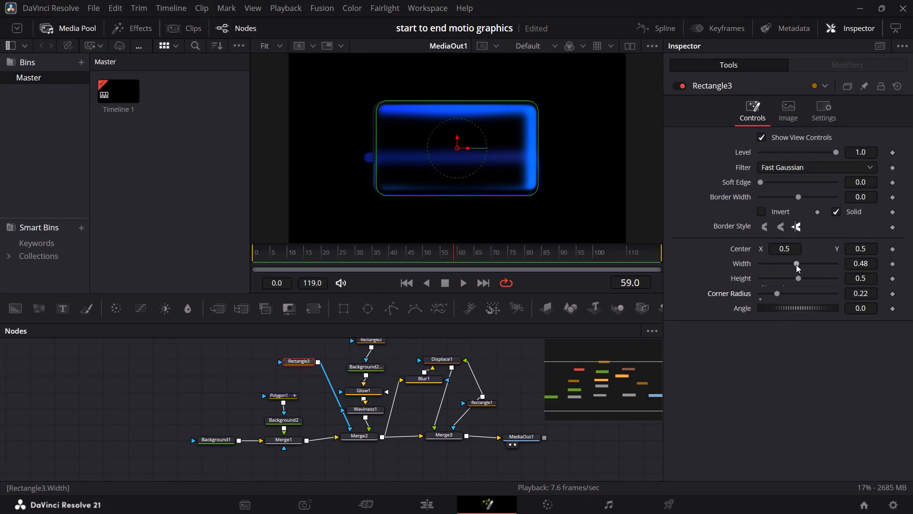
left_click(796, 265)
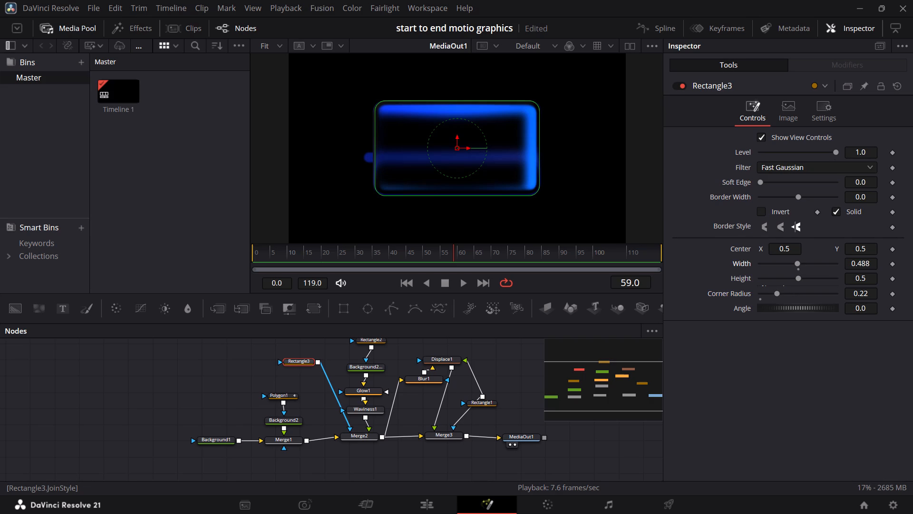
Adjust the Rectangle3 mask's horizontal position to Center X 0.5 and set its width to 0.5.
left_click_drag(791, 247, 584, 272)
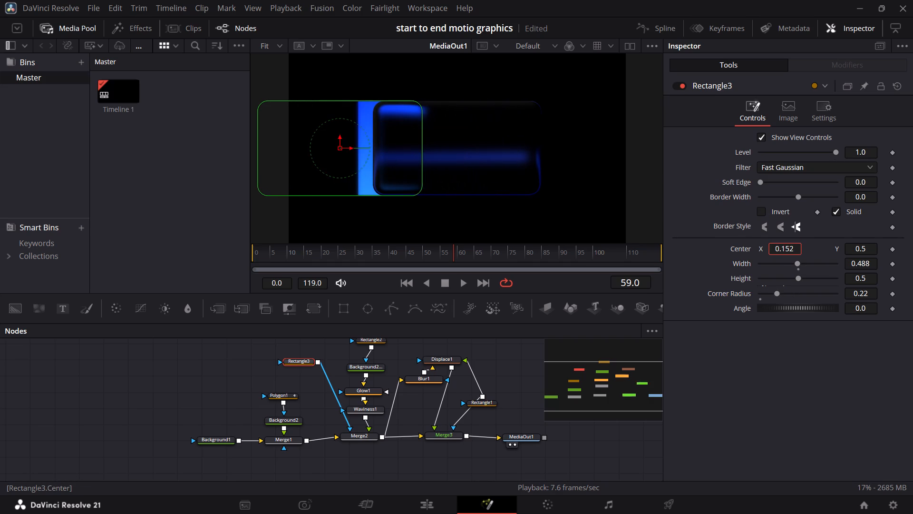
left_click_drag(584, 272, 592, 288)
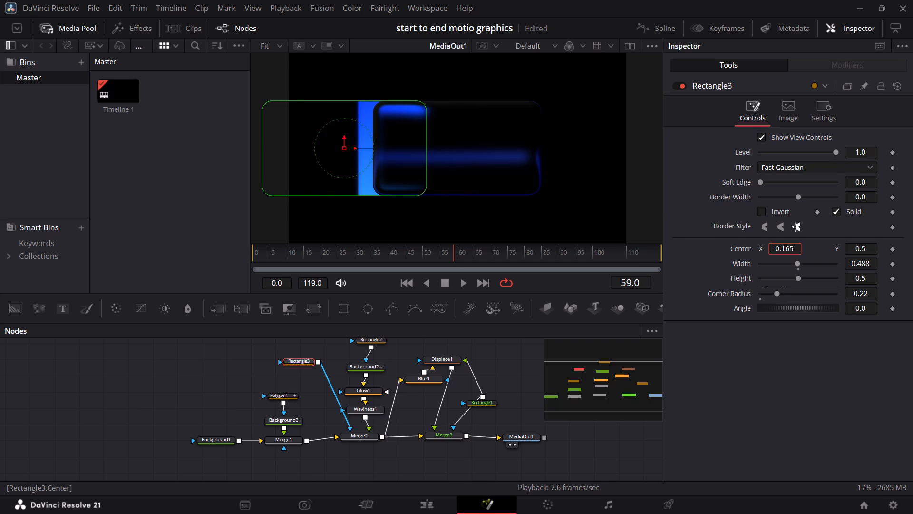
left_click_drag(592, 288, 780, 288)
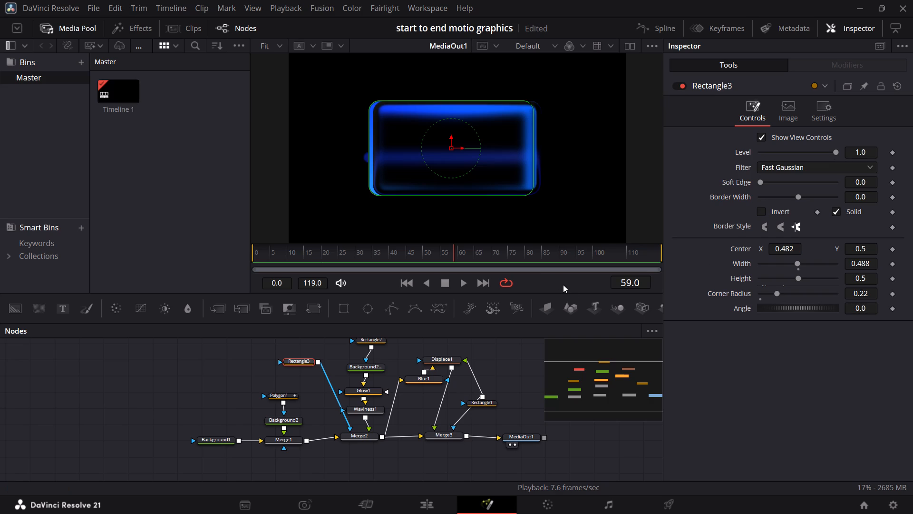
left_click(798, 269)
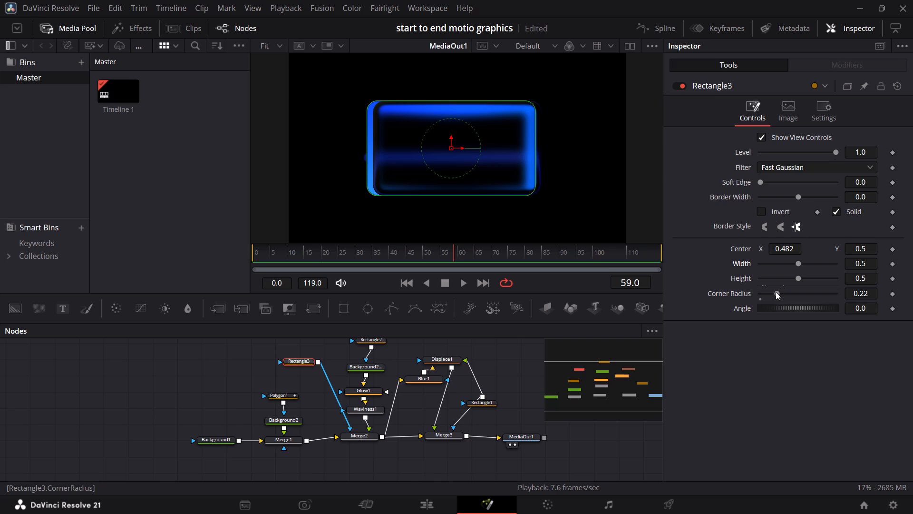
left_click_drag(788, 247, 796, 249)
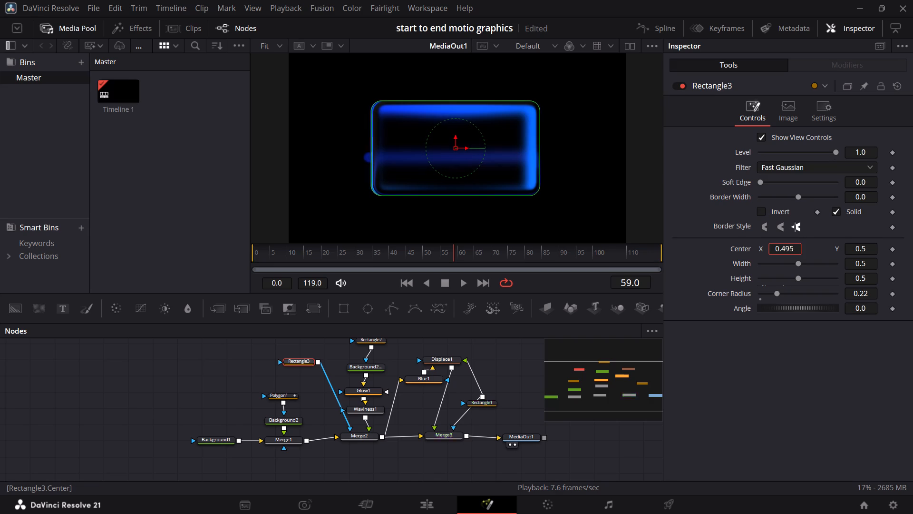
left_click_drag(796, 249, 798, 250)
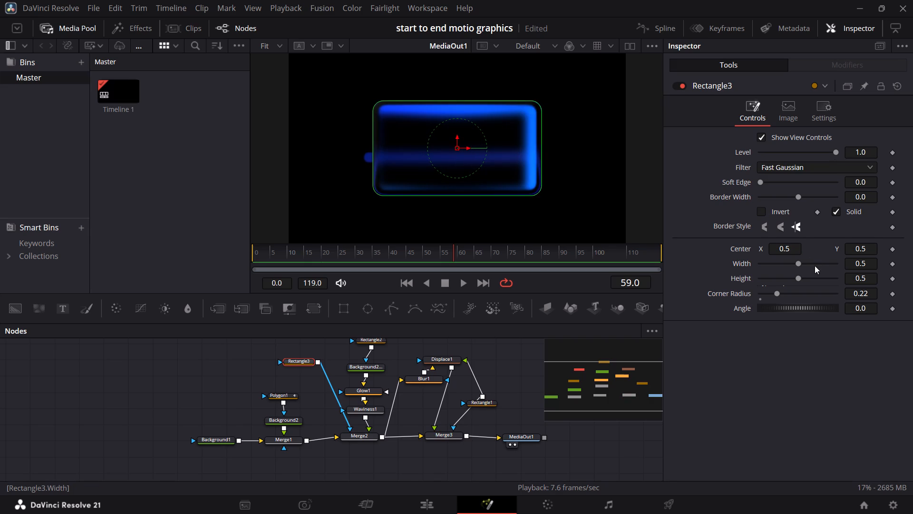
Shrink the Rectangle2 mask feeding Background2_1 to a width of 0.15 and a height of 0.165.
left_click(366, 368)
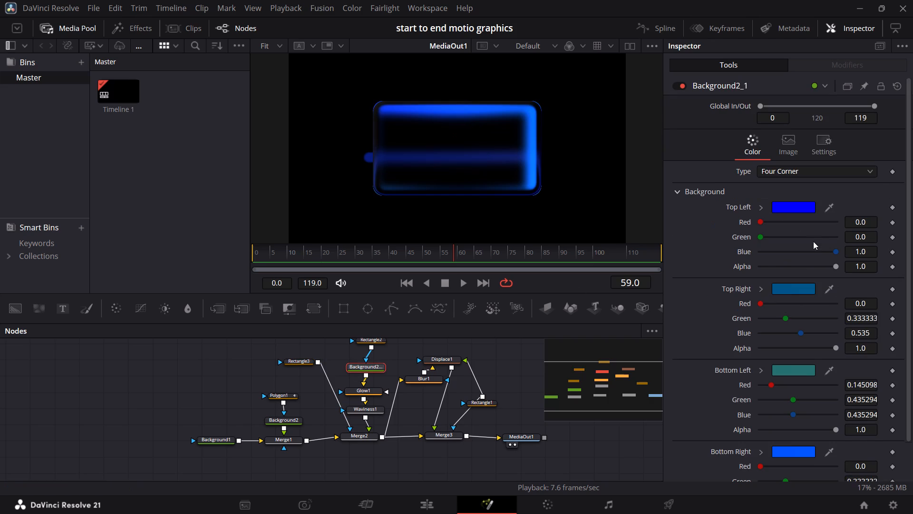
scroll(817, 248, "down", 5)
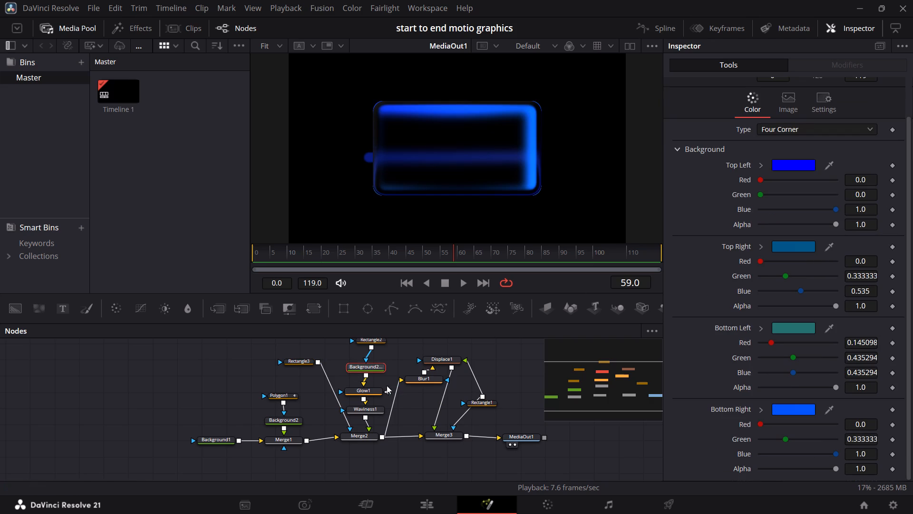
left_click(379, 341)
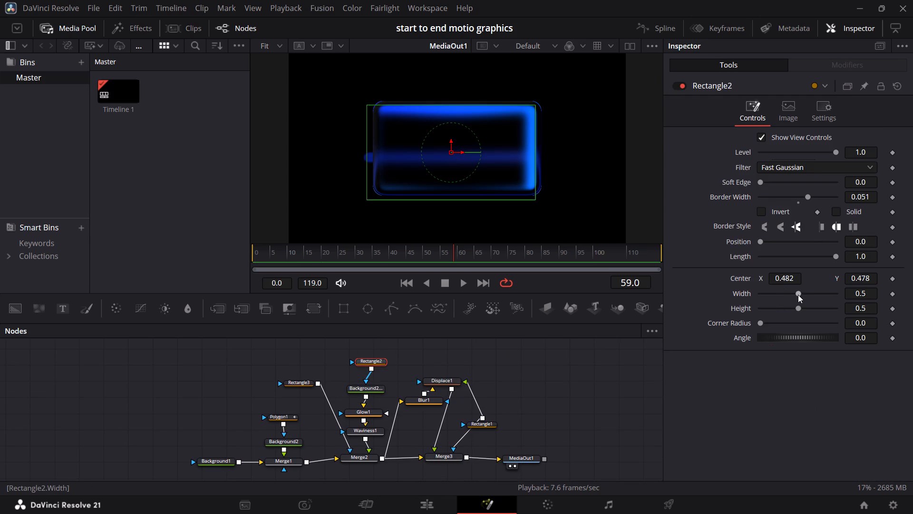
left_click_drag(798, 295, 772, 304)
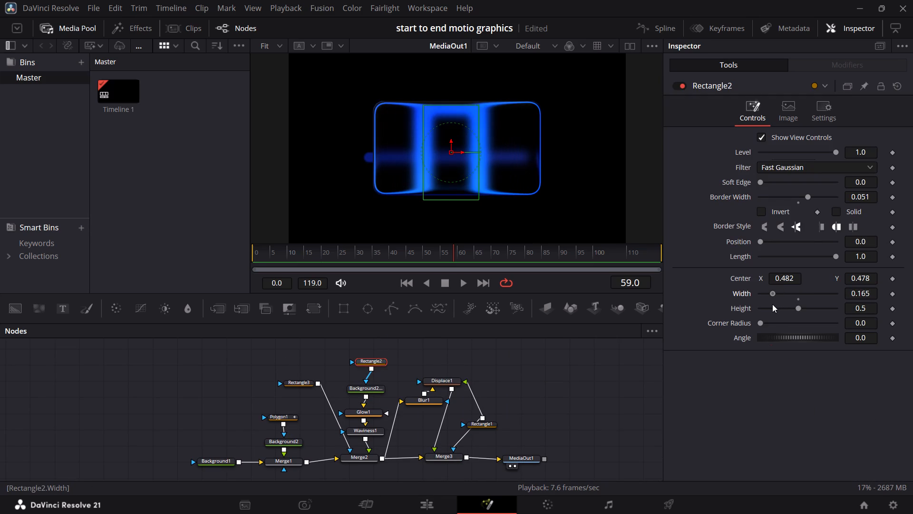
left_click_drag(772, 304, 771, 304)
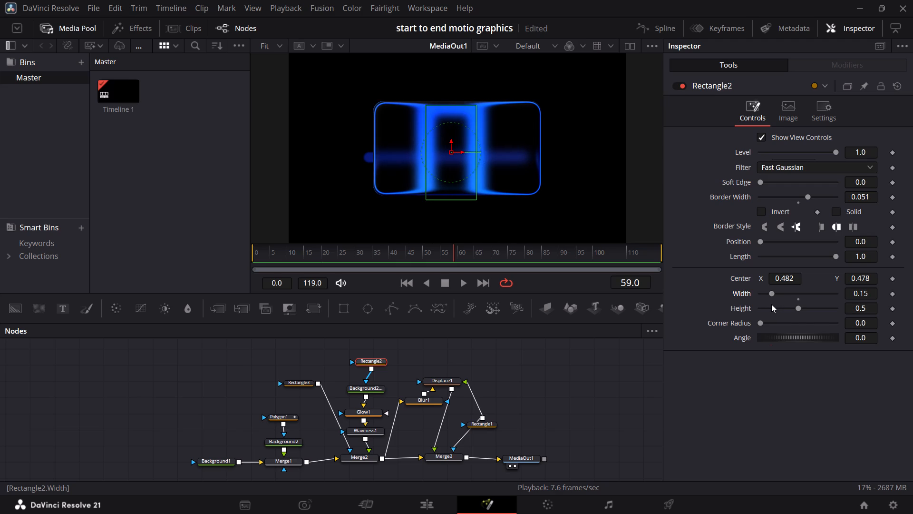
left_click_drag(798, 309, 775, 313)
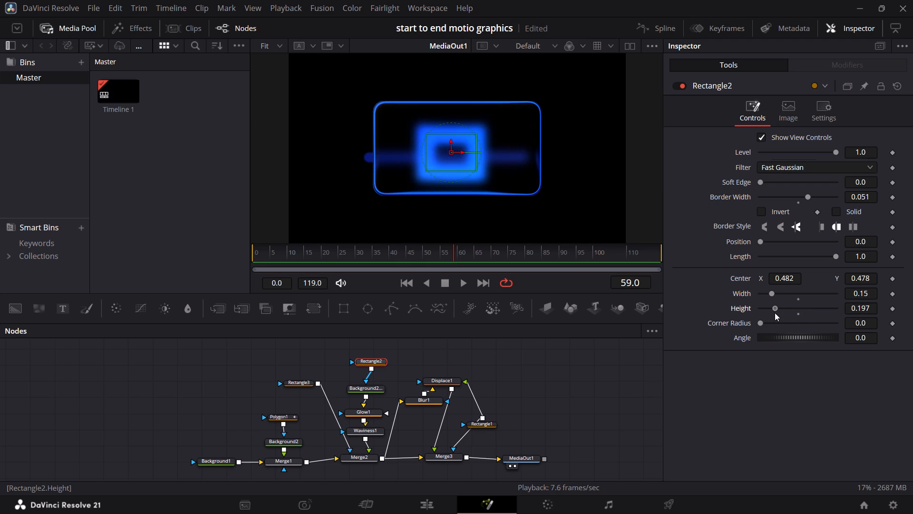
left_click_drag(775, 313, 772, 312)
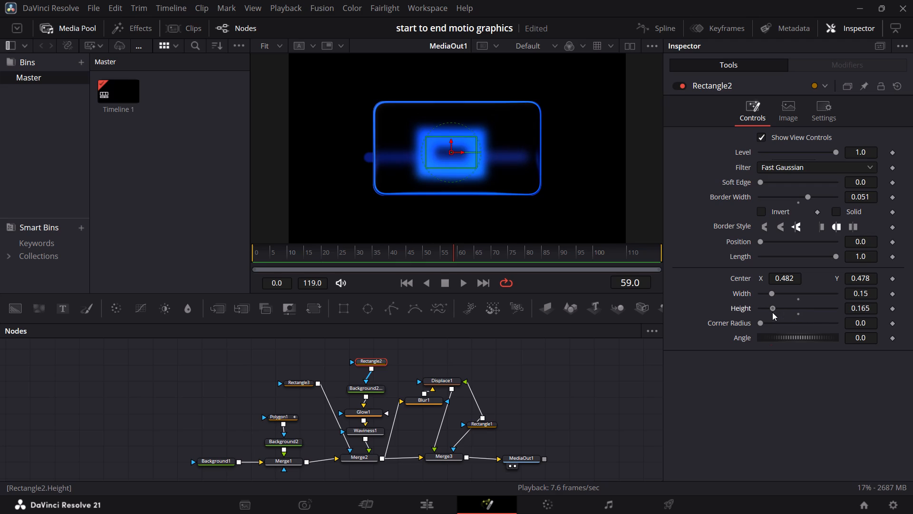
left_click_drag(772, 312, 773, 312)
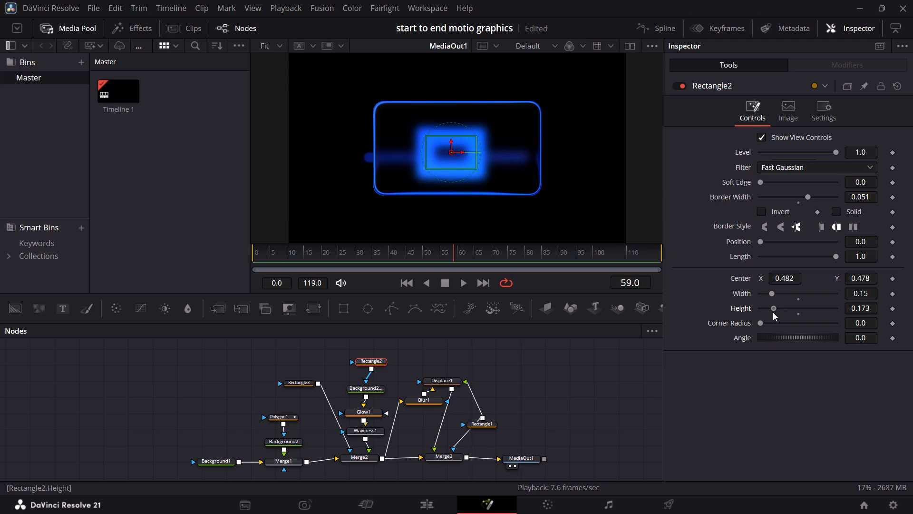
left_click_drag(773, 312, 773, 313)
left_click_drag(773, 313, 772, 312)
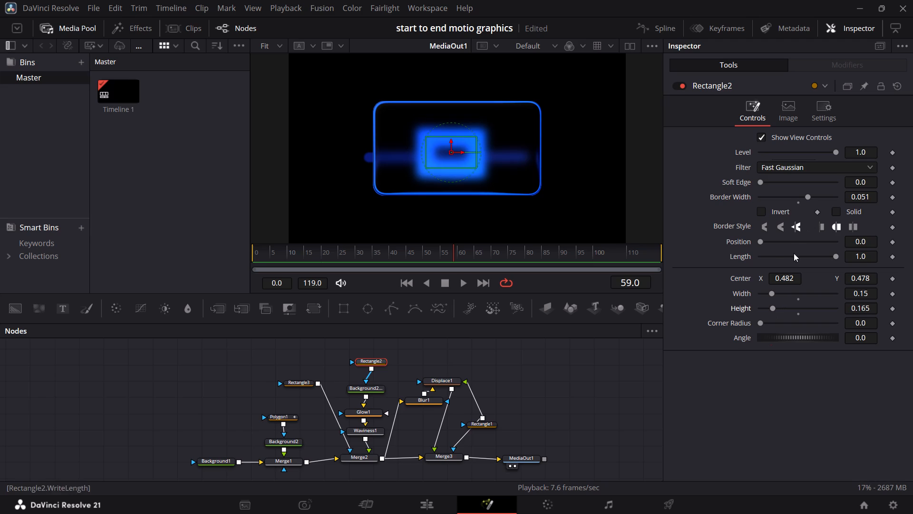
Move the Rectangle2 mask horizontally to Center X 0.127.
left_click_drag(789, 279, 585, 347)
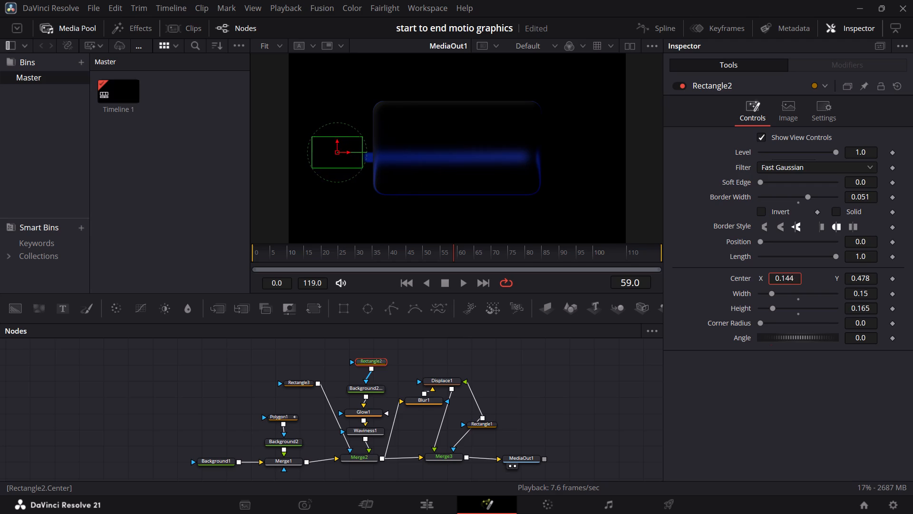
left_click_drag(585, 347, 578, 353)
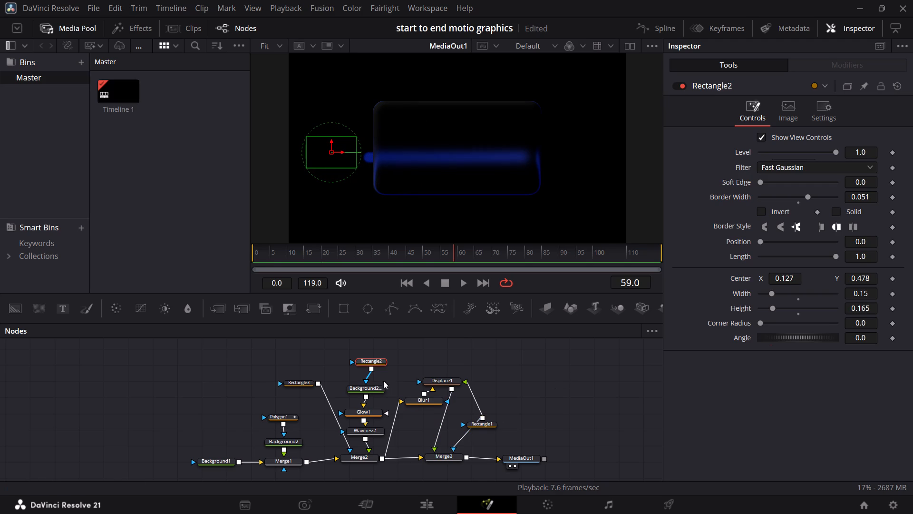
Narrow the Rectangle3 mask to a width of 0.157 and move it to Center X 0.126 over the small blue rectangle.
left_click(301, 381)
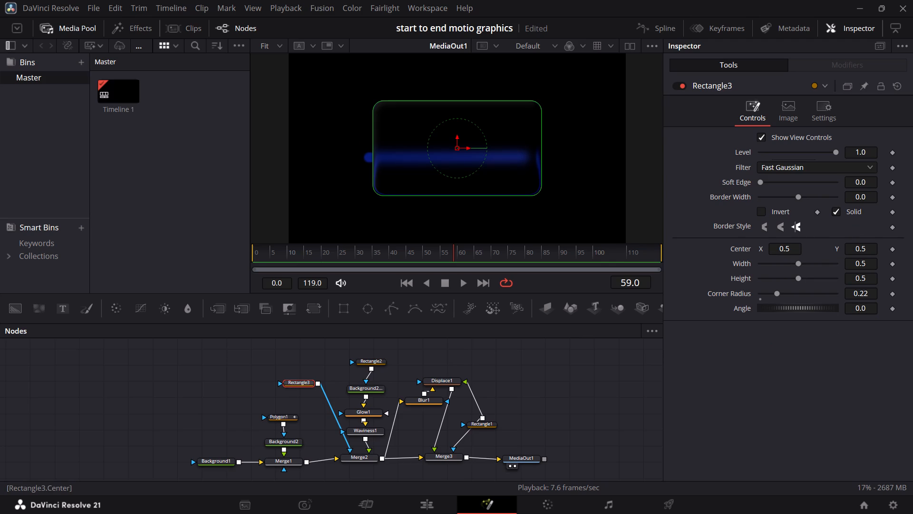
left_click_drag(793, 247, 631, 277)
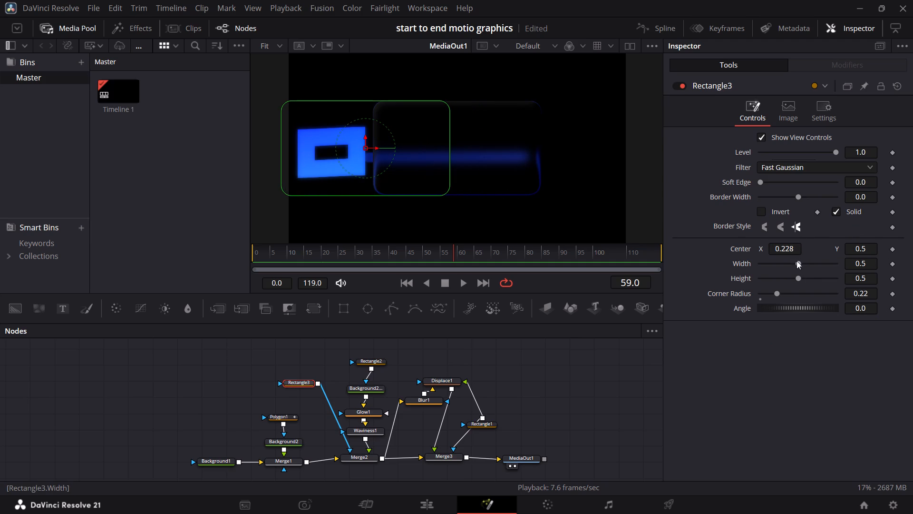
left_click_drag(797, 261, 771, 264)
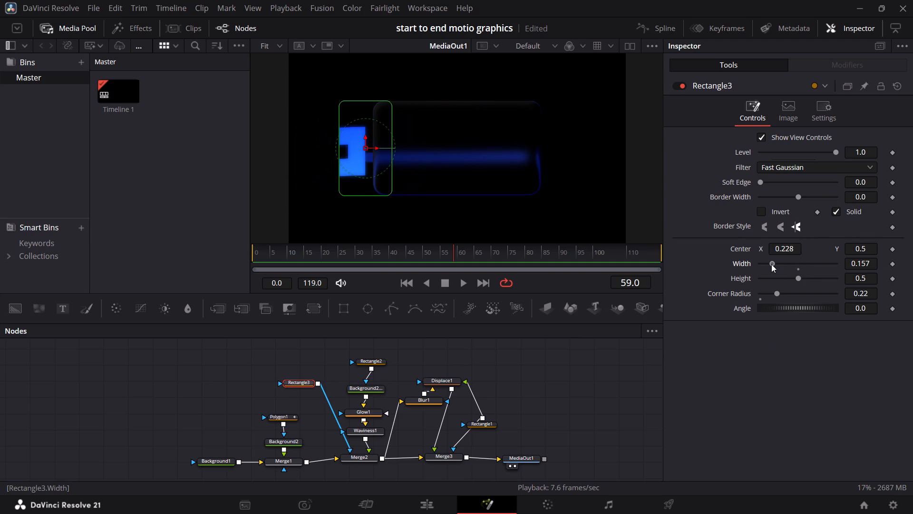
left_click_drag(771, 264, 771, 265)
left_click_drag(788, 251, 748, 251)
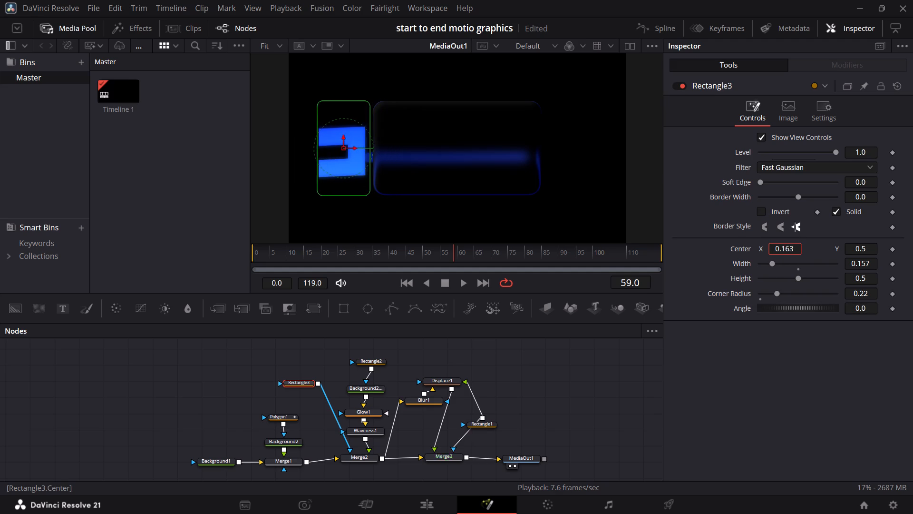
left_click_drag(748, 251, 727, 257)
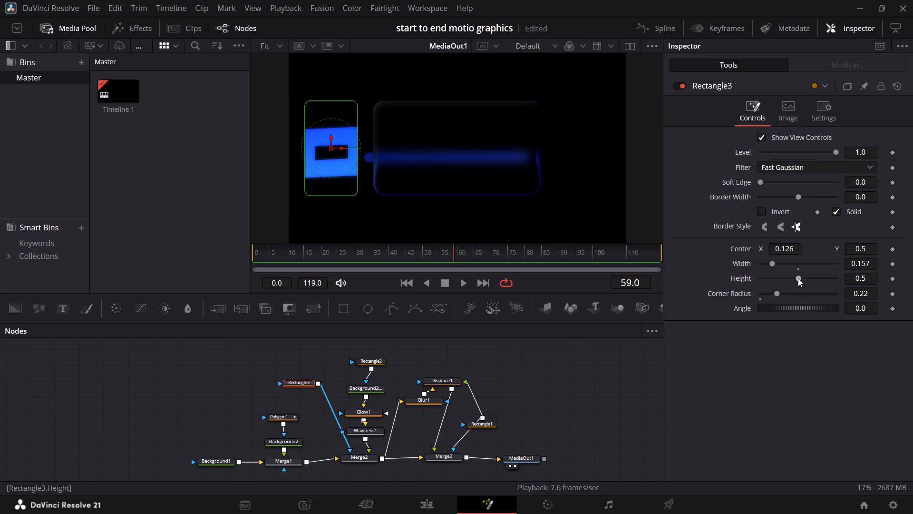
Fit the Rectangle3 mask around the small blue rectangle with a height of 0.22 and a width of 0.189.
left_click_drag(798, 278, 778, 283)
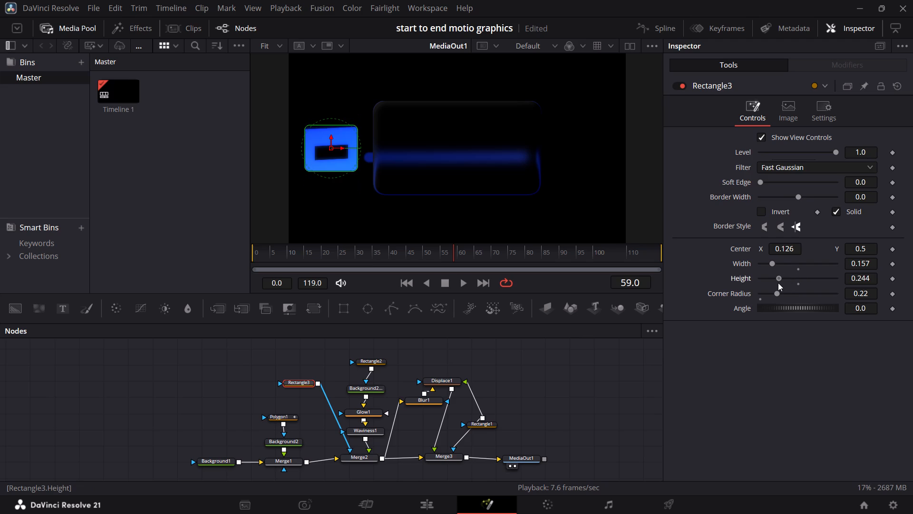
left_click_drag(778, 283, 775, 284)
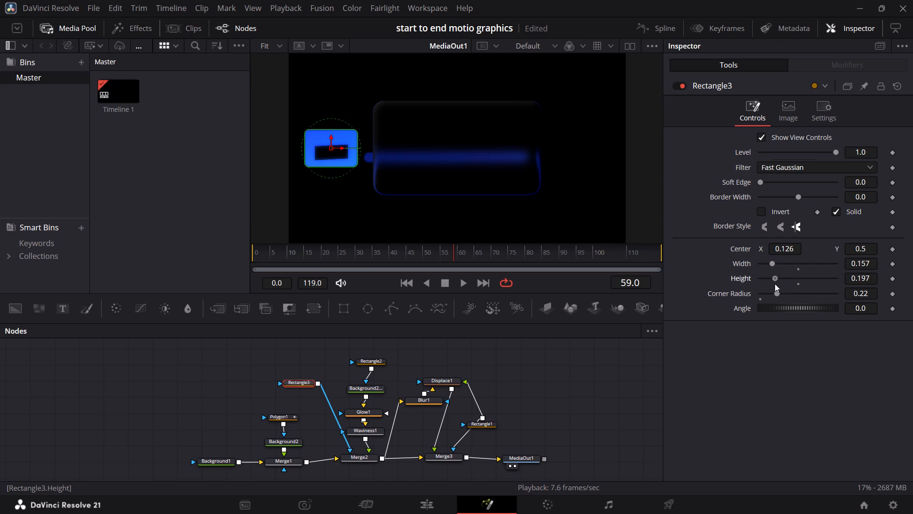
left_click_drag(775, 284, 773, 284)
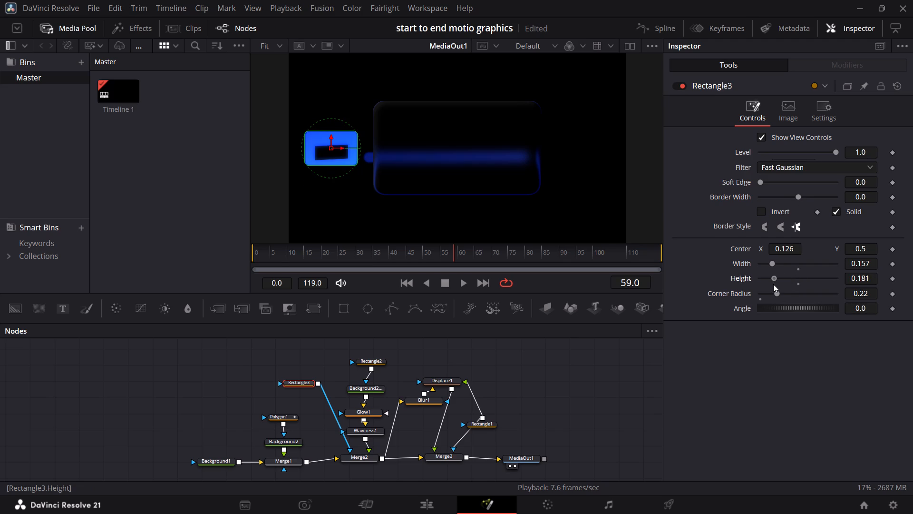
left_click_drag(773, 284, 773, 285)
left_click_drag(773, 285, 774, 287)
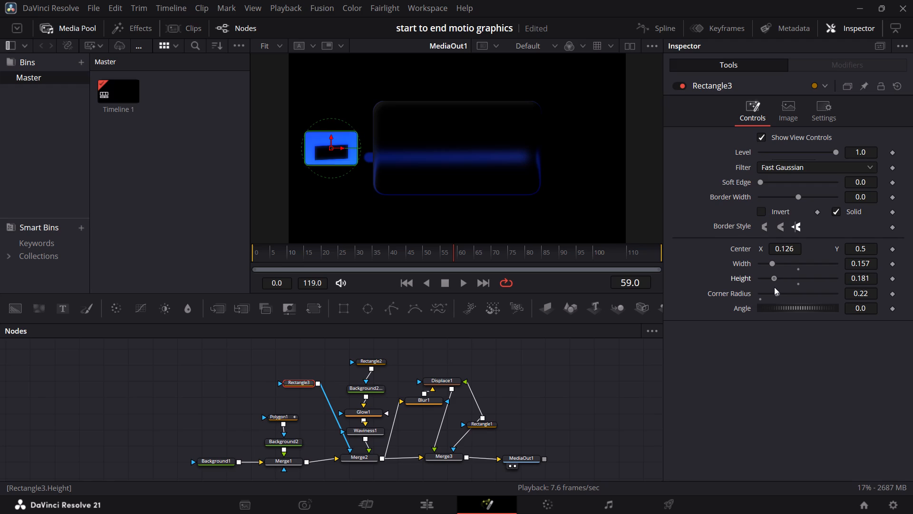
left_click_drag(774, 287, 777, 287)
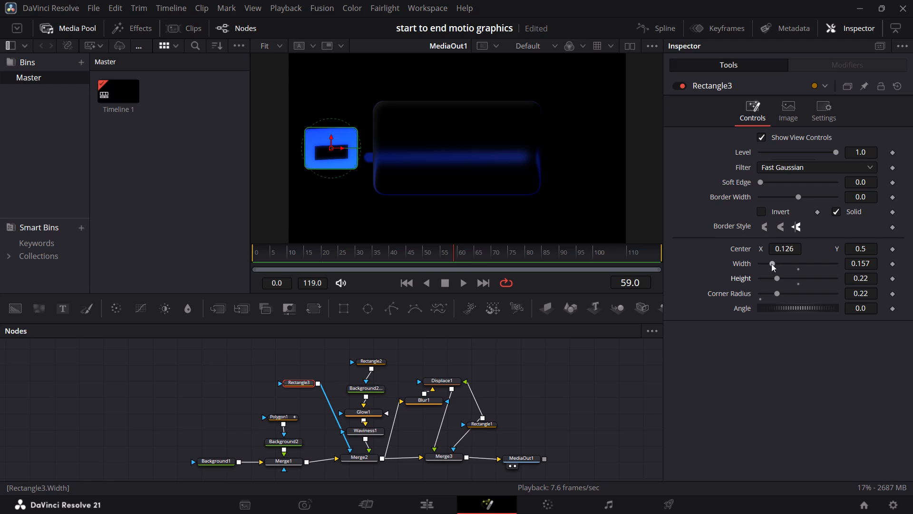
left_click_drag(771, 264, 772, 264)
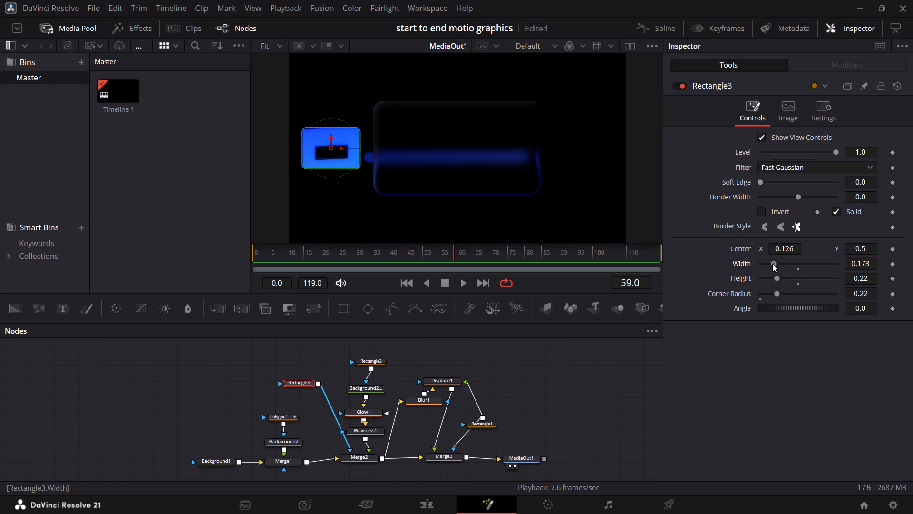
left_click_drag(772, 264, 773, 263)
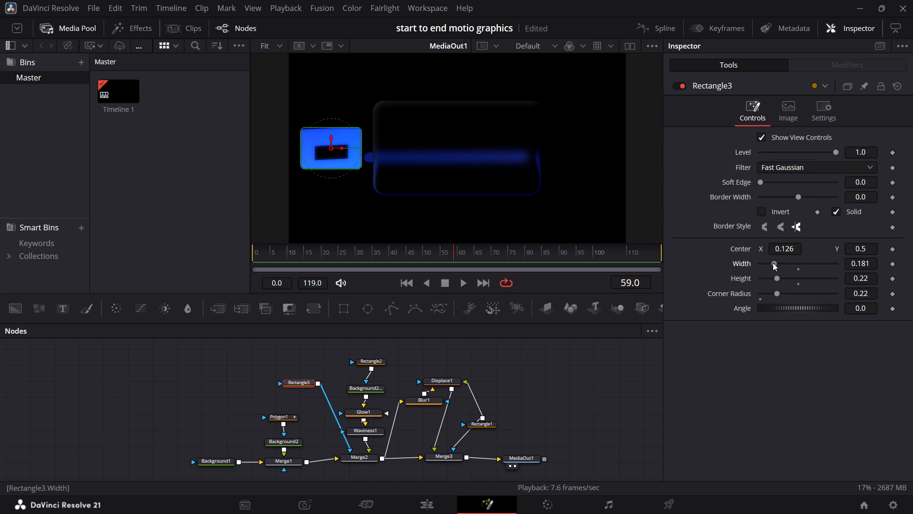
left_click_drag(773, 263, 773, 267)
left_click_drag(773, 267, 780, 277)
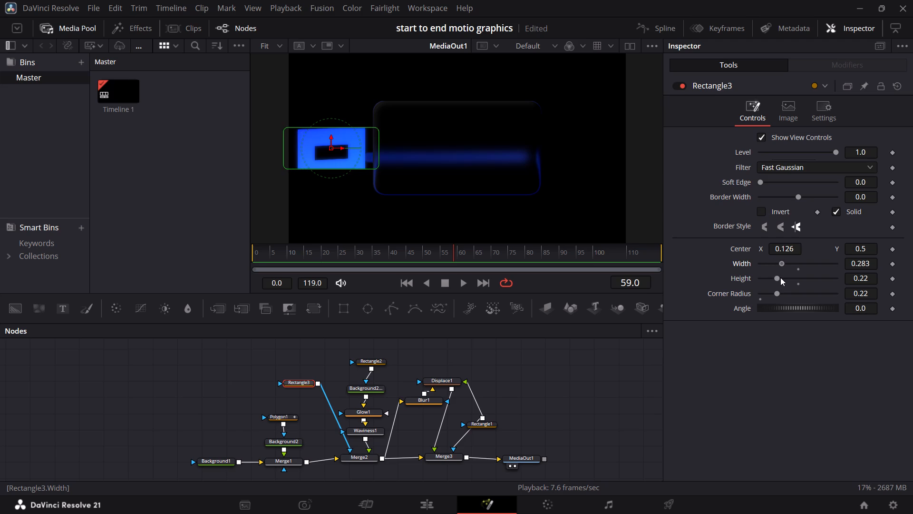
left_click_drag(780, 277, 777, 273)
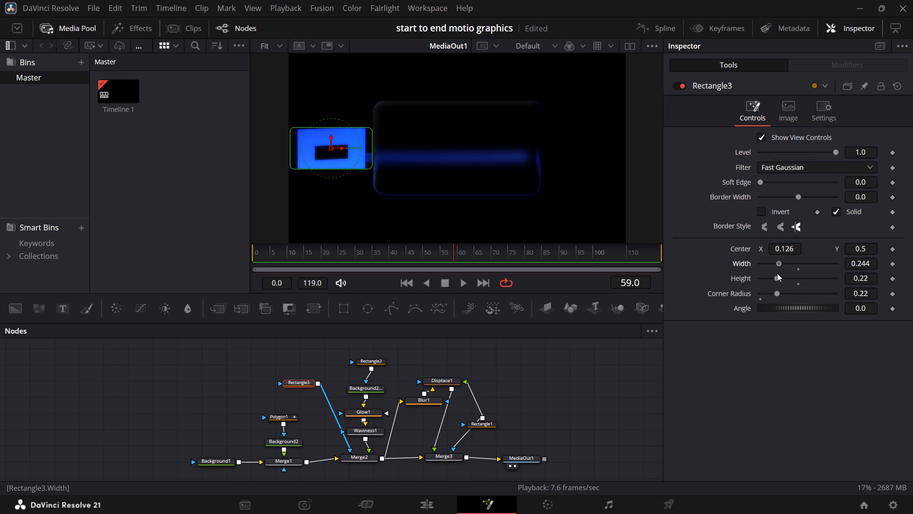
left_click_drag(777, 273, 774, 271)
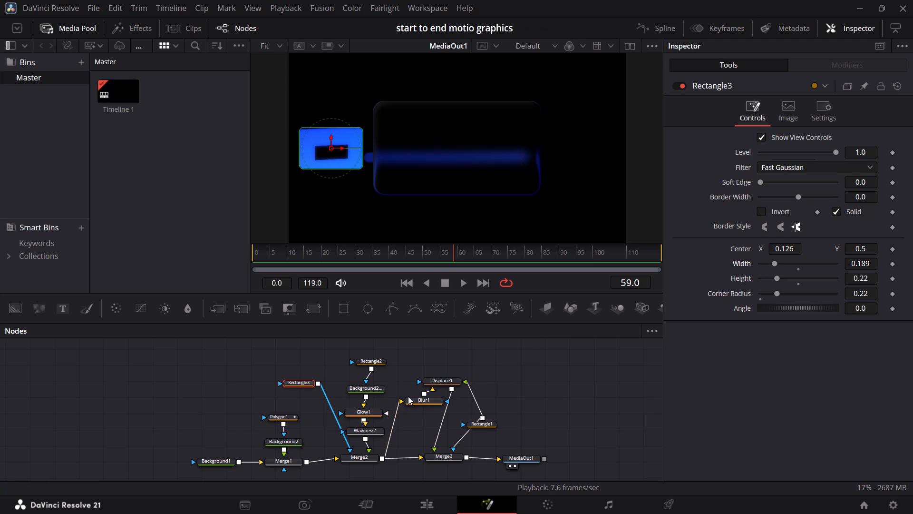
Narrow the Rectangle1 mask to a width of 0.205 and move it to Center X 0.119 over the small blue rectangle.
left_click(487, 424)
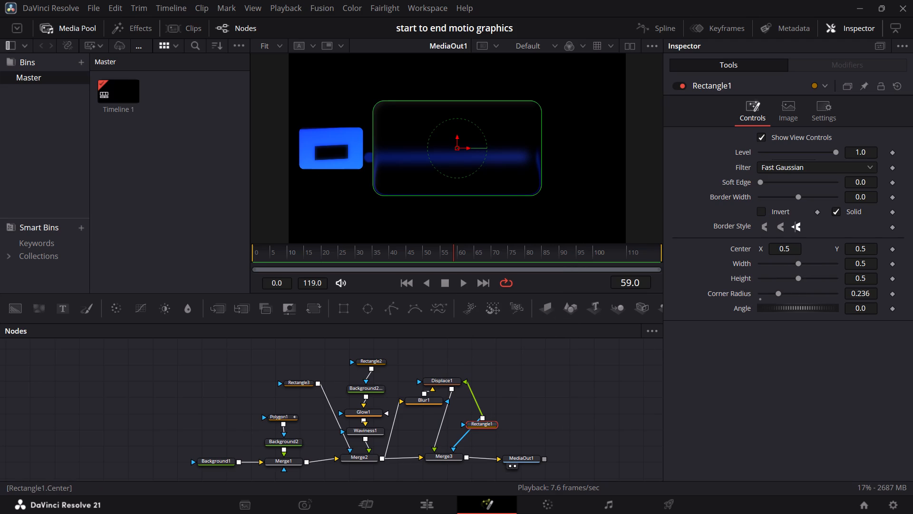
left_click_drag(788, 250, 684, 265)
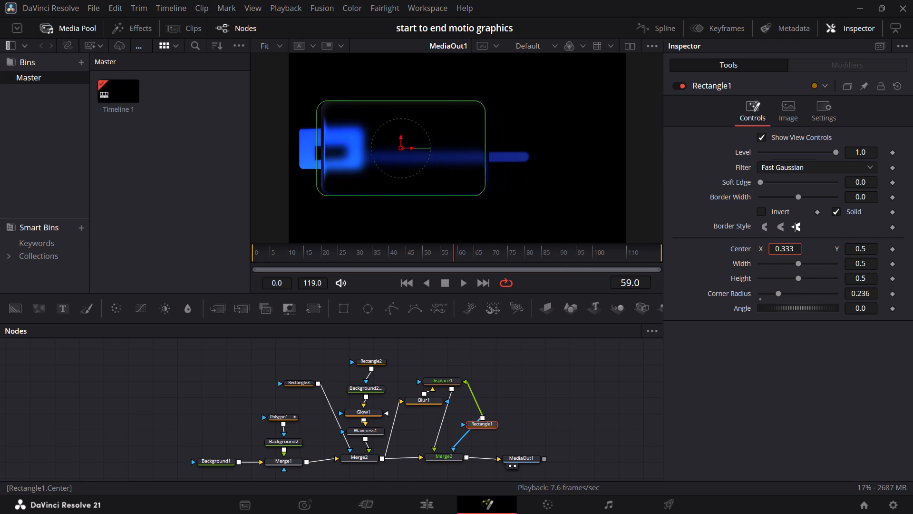
left_click_drag(684, 265, 614, 282)
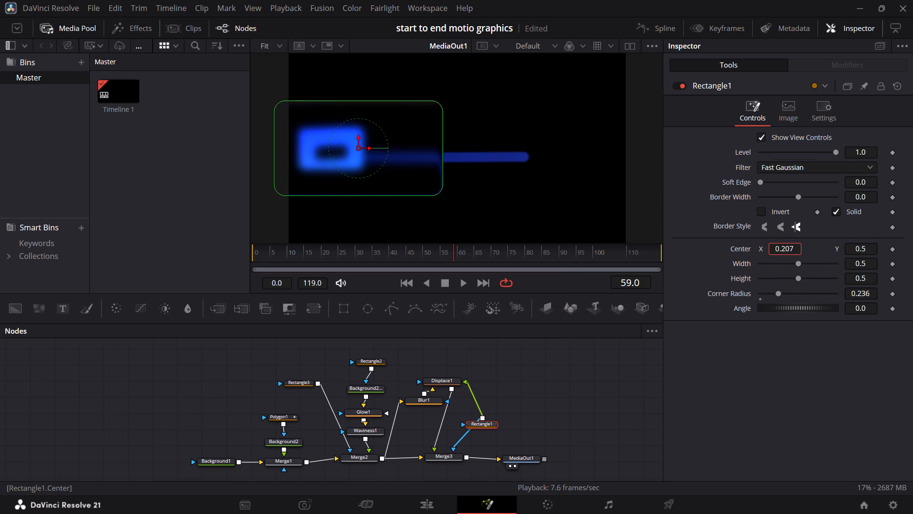
left_click_drag(614, 282, 613, 281)
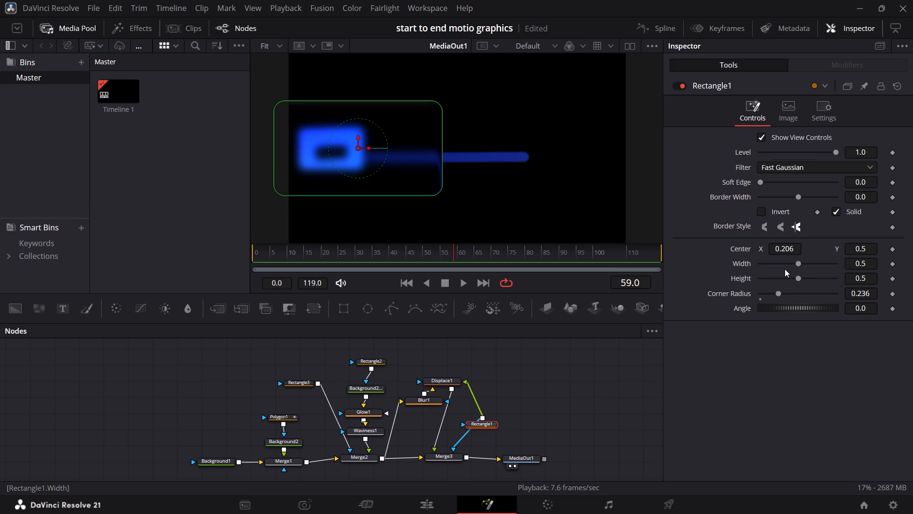
left_click_drag(798, 263, 776, 268)
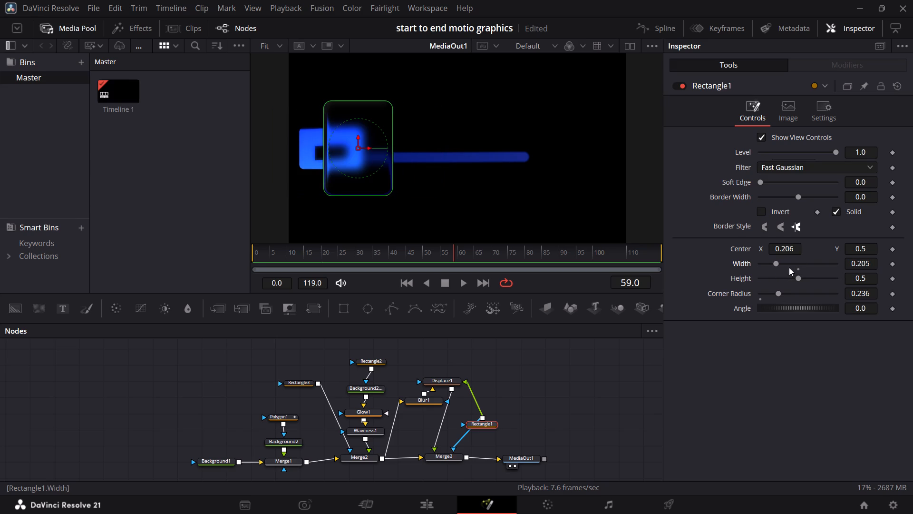
left_click_drag(787, 250, 748, 253)
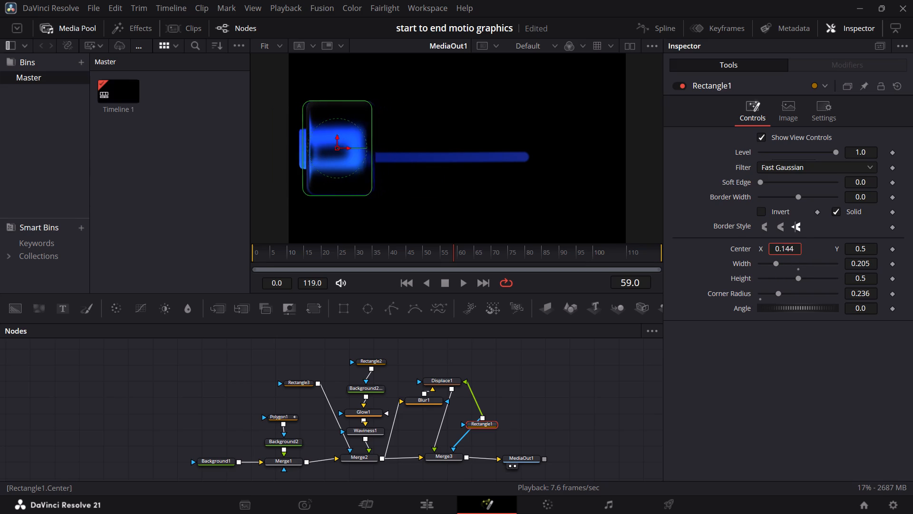
left_click_drag(748, 253, 731, 252)
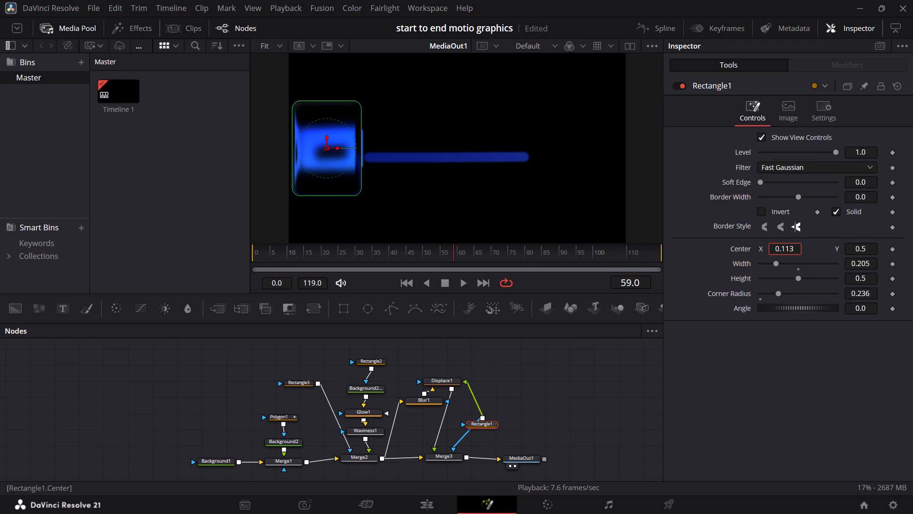
left_click_drag(731, 252, 735, 252)
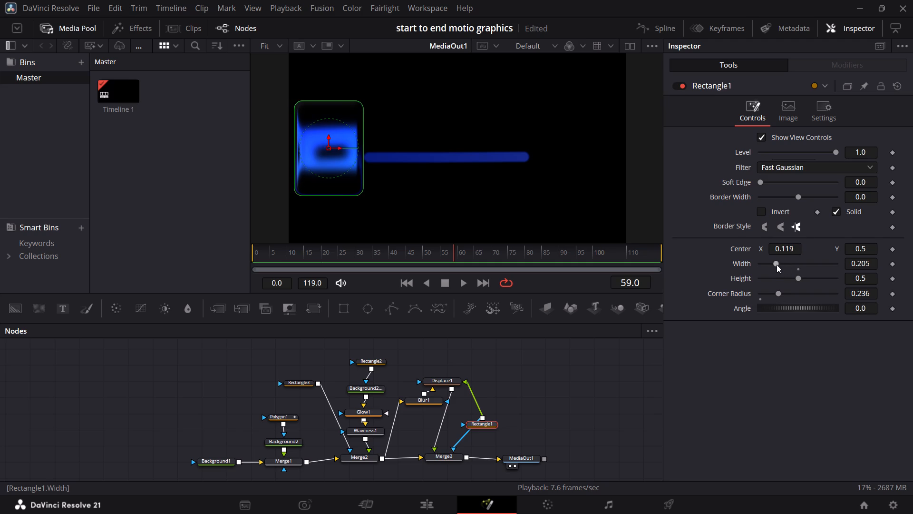
Fit the Rectangle1 mask around the small blue rectangle with a width of 0.22 and a height of 0.228.
left_click(776, 264)
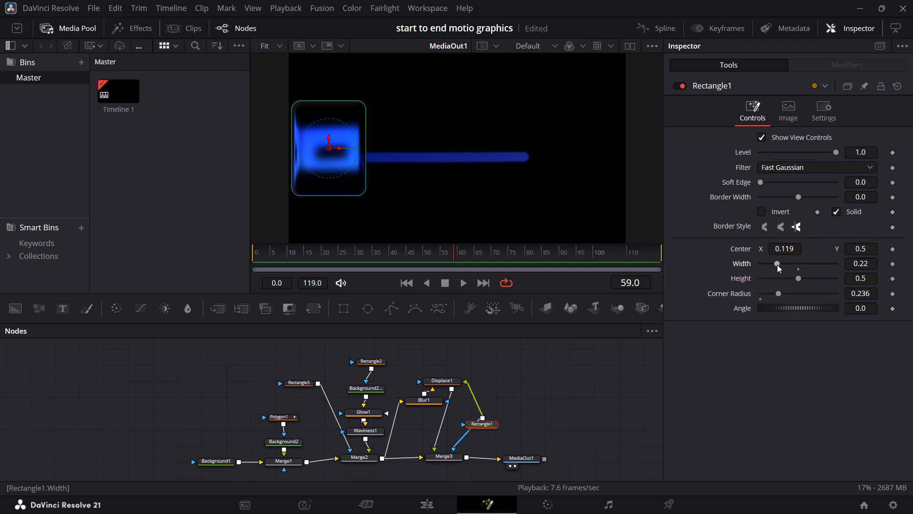
left_click_drag(799, 278, 784, 279)
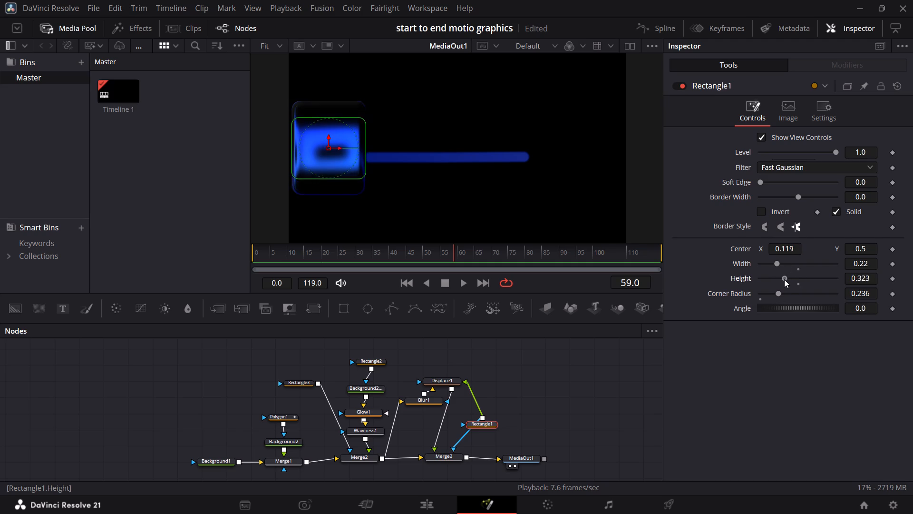
left_click_drag(784, 279, 778, 279)
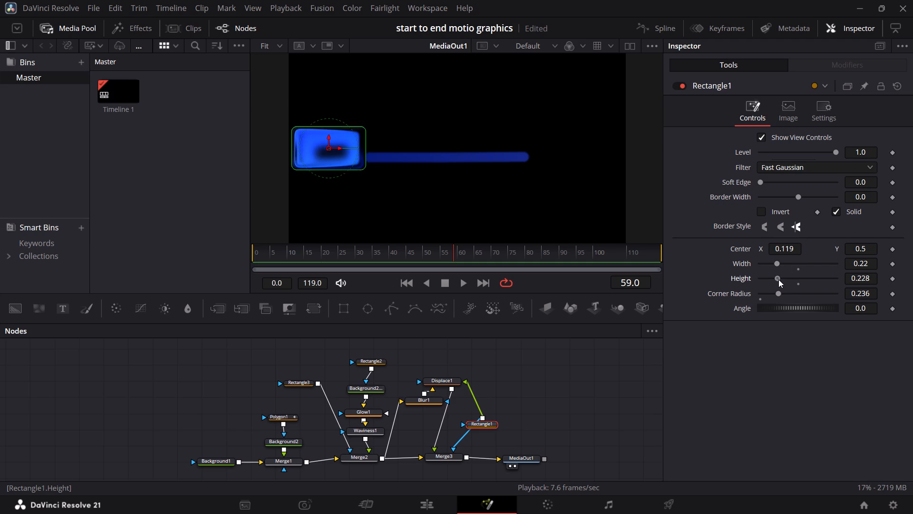
left_click_drag(778, 279, 776, 278)
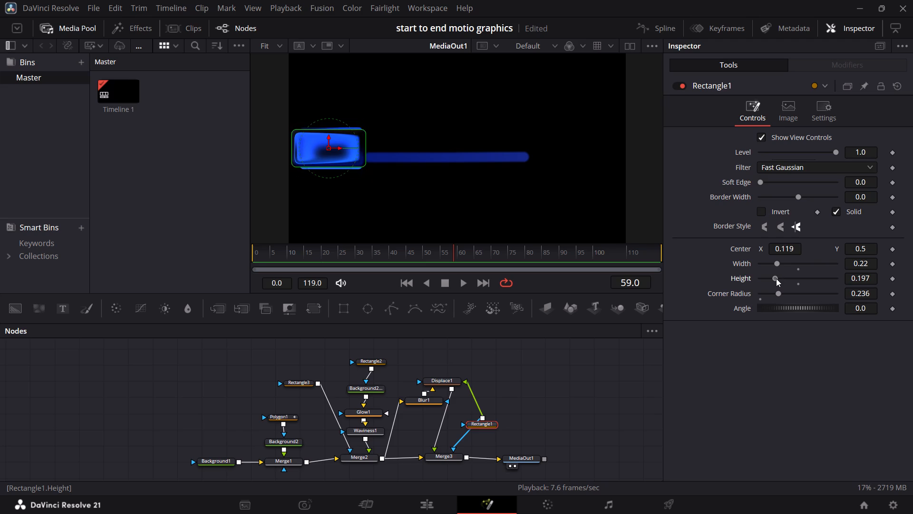
left_click_drag(776, 278, 777, 279)
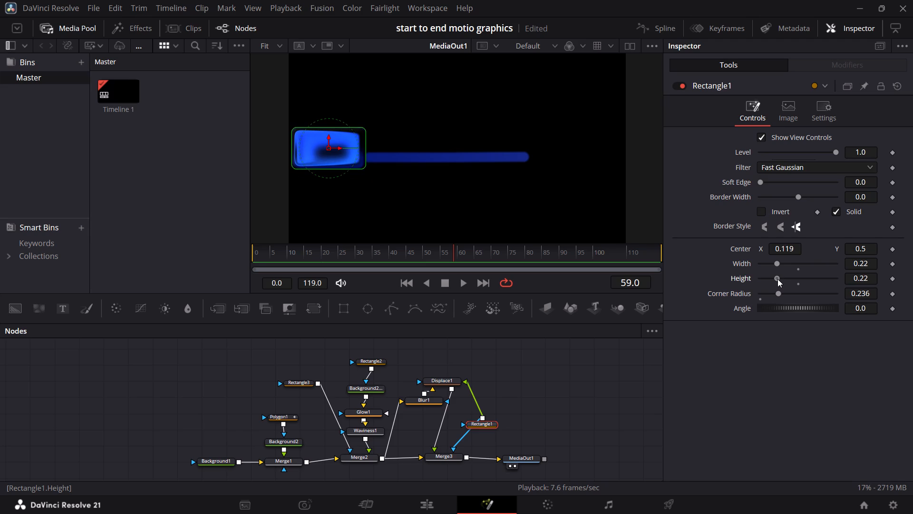
left_click_drag(777, 279, 778, 279)
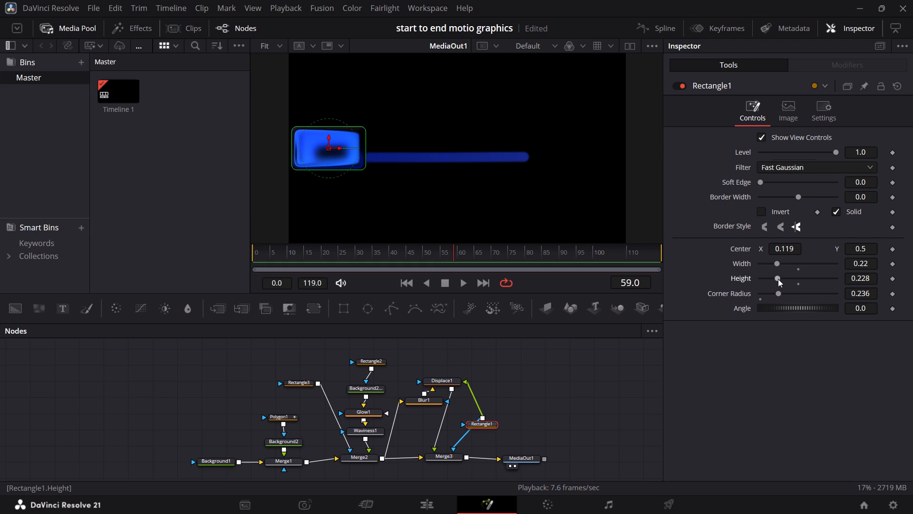
Round the Rectangle1 mask's corners with a corner radius of 0.425.
left_click_drag(778, 293, 773, 294)
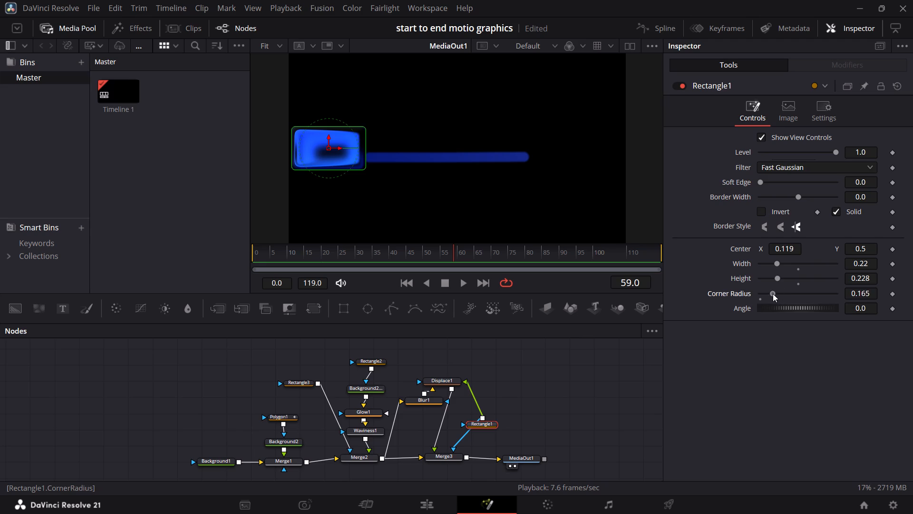
left_click_drag(773, 294, 792, 290)
left_click_drag(792, 290, 792, 289)
Fine-tune the Rectangle1 mask's width to 0.213.
left_click(777, 278)
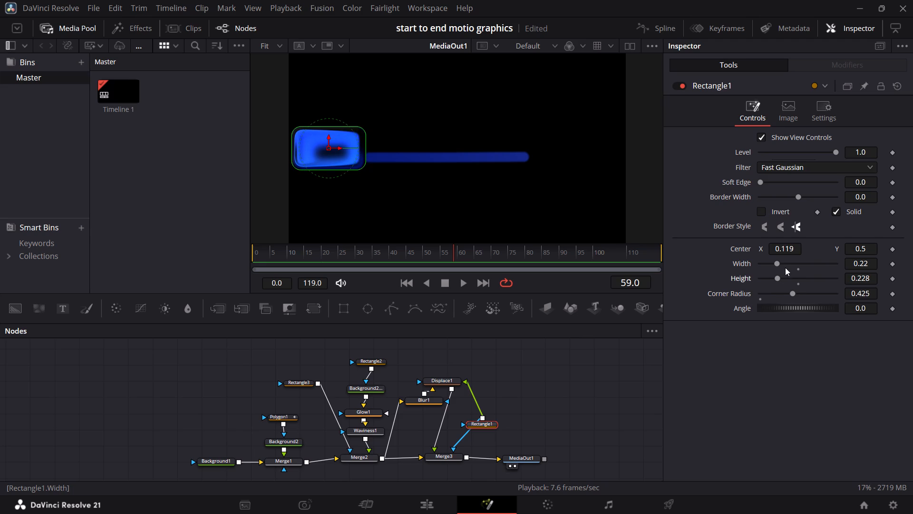
left_click(779, 261)
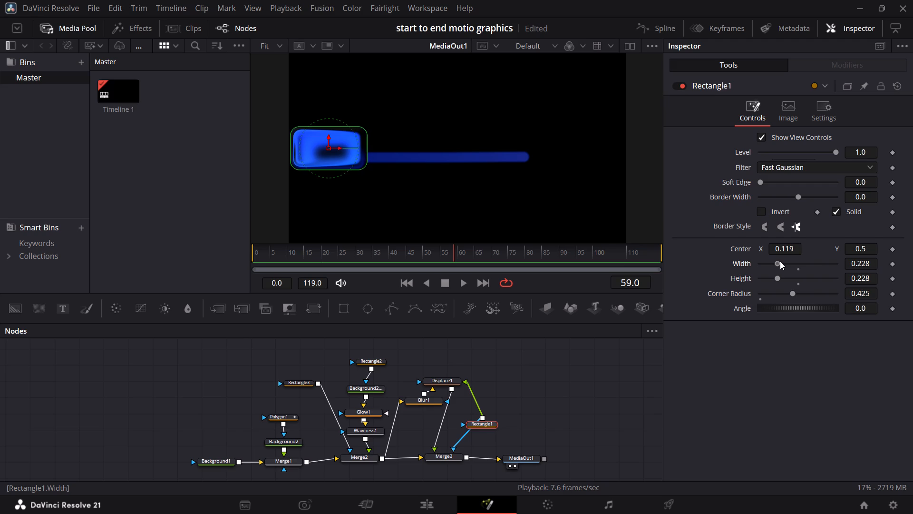
left_click(776, 264)
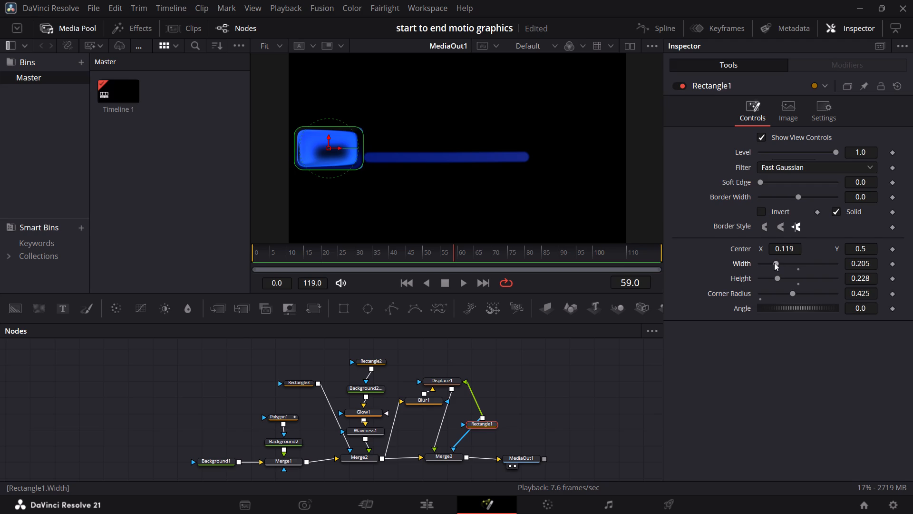
left_click(482, 421)
left_click(775, 263)
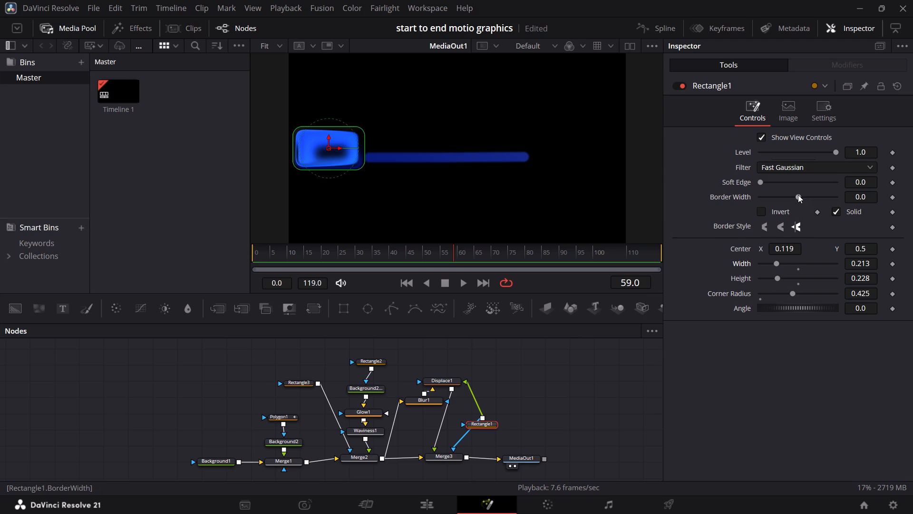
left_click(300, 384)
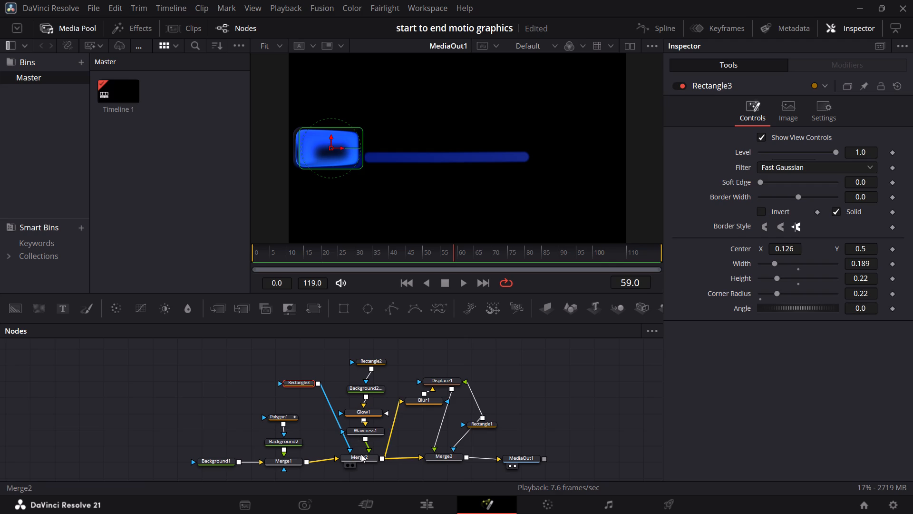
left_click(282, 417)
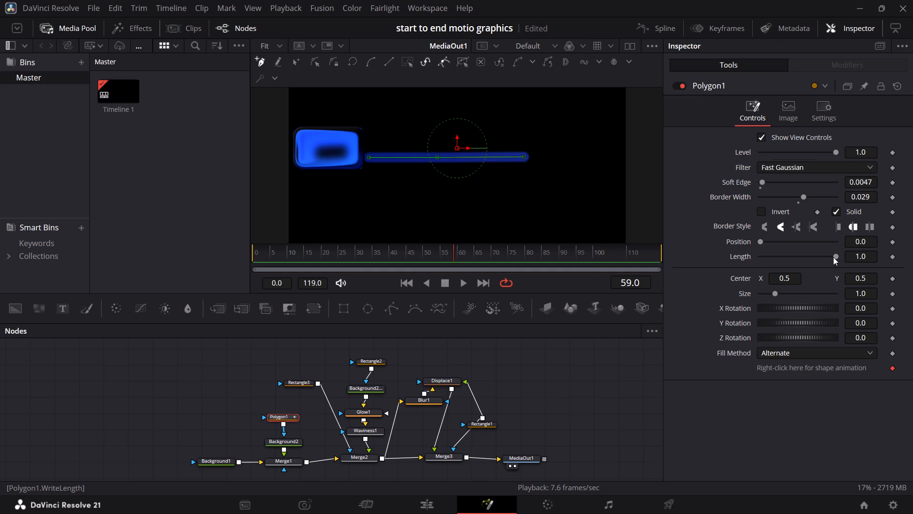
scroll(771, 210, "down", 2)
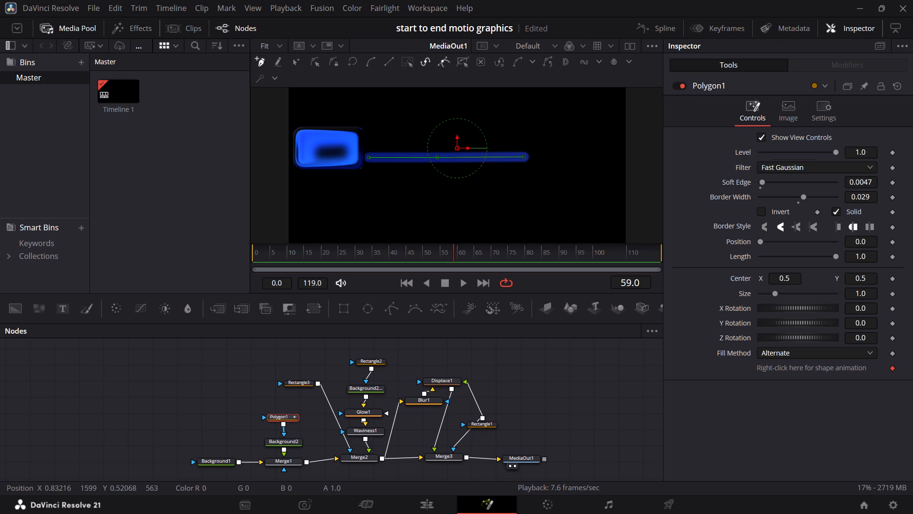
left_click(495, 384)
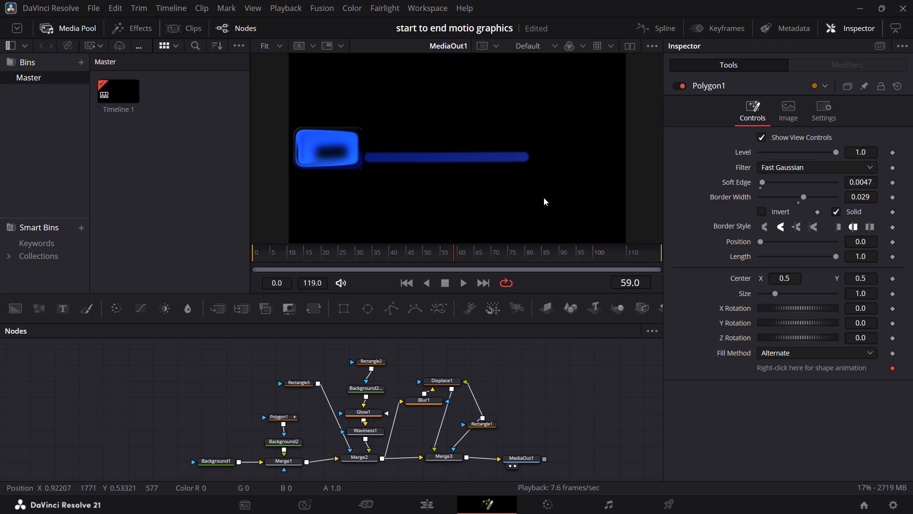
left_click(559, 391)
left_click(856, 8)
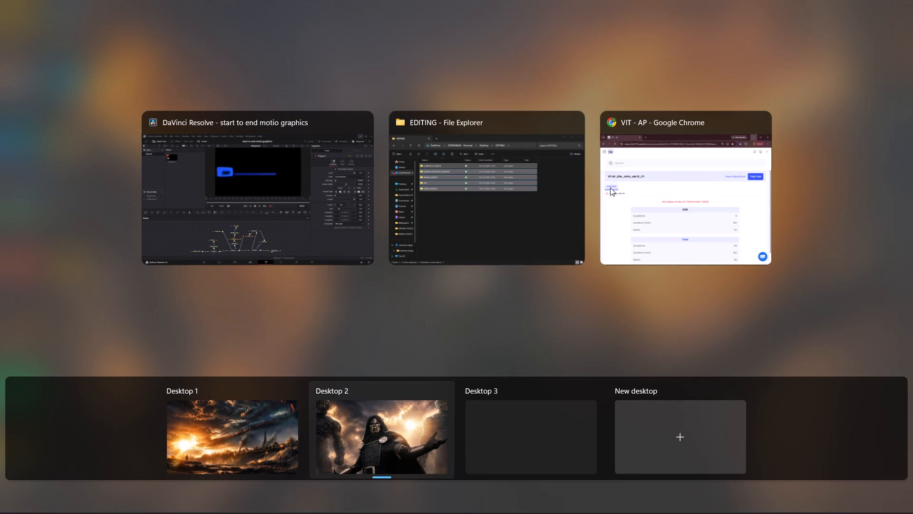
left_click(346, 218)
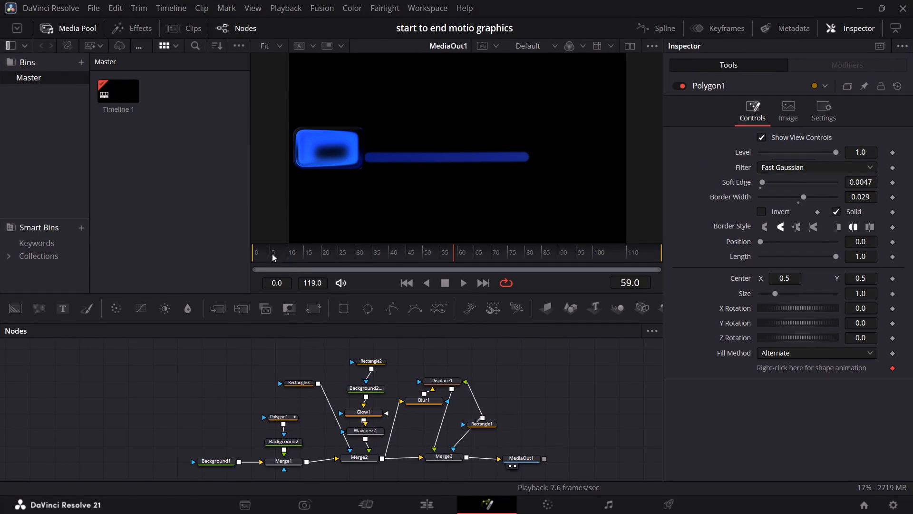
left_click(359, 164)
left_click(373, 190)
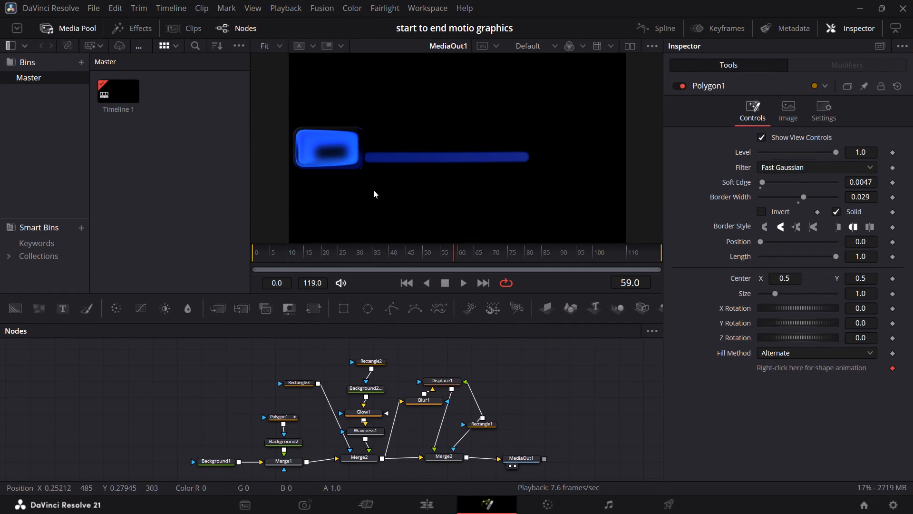
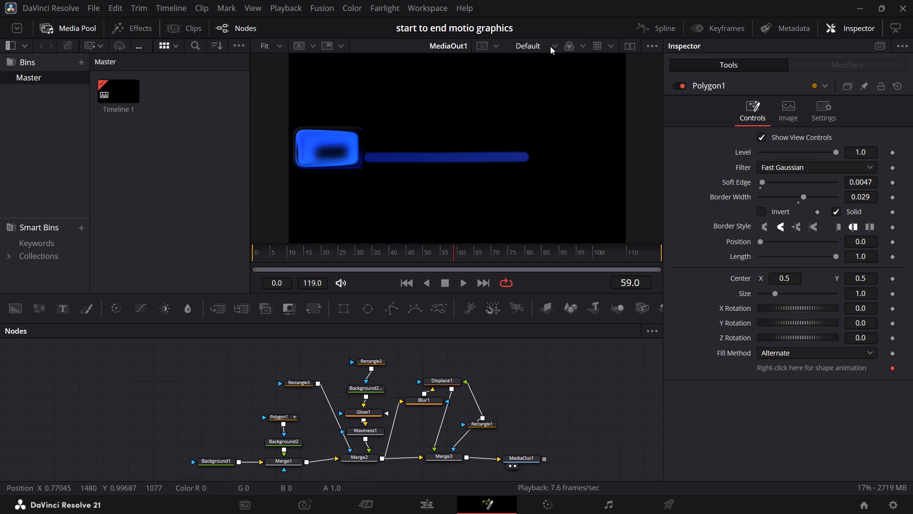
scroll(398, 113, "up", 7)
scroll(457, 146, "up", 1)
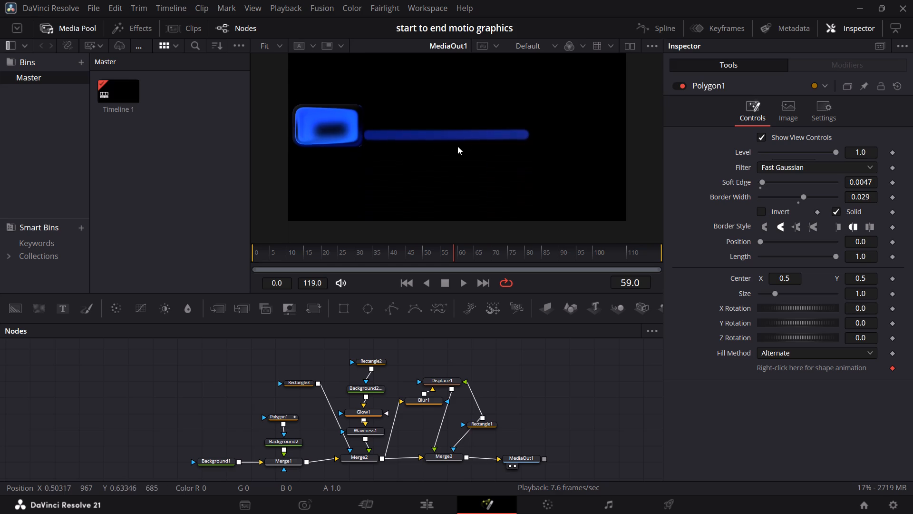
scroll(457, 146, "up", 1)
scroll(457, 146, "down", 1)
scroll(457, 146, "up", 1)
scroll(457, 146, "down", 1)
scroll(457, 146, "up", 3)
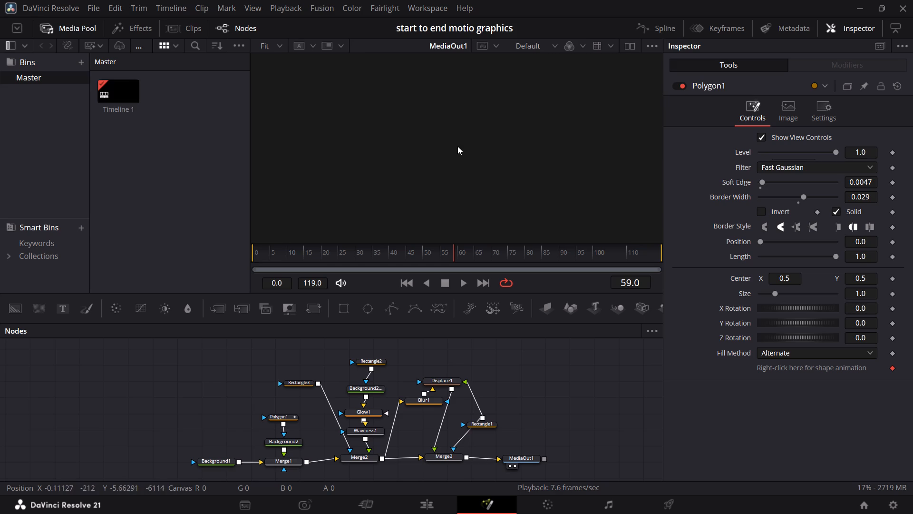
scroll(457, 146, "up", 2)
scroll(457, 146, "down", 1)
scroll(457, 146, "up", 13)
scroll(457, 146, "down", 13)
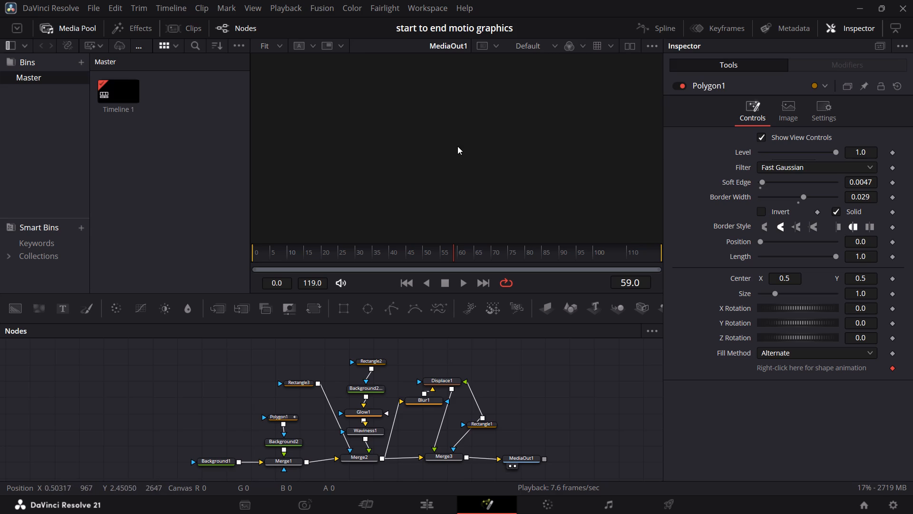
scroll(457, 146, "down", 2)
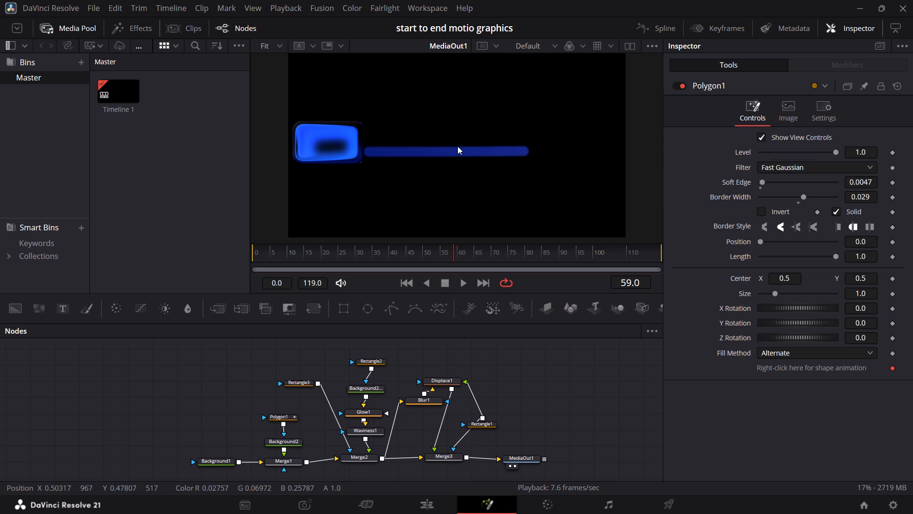
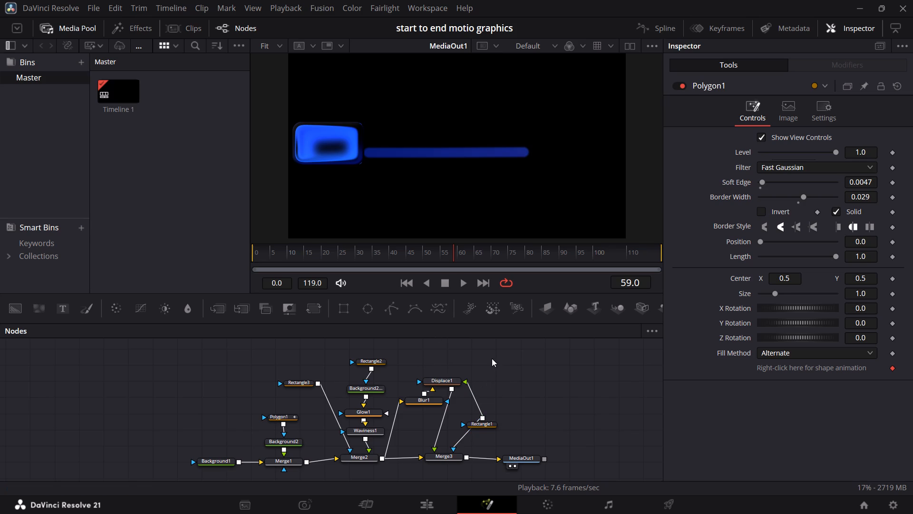
Open the "motion graphics" project in place of the current project.
left_click(473, 360)
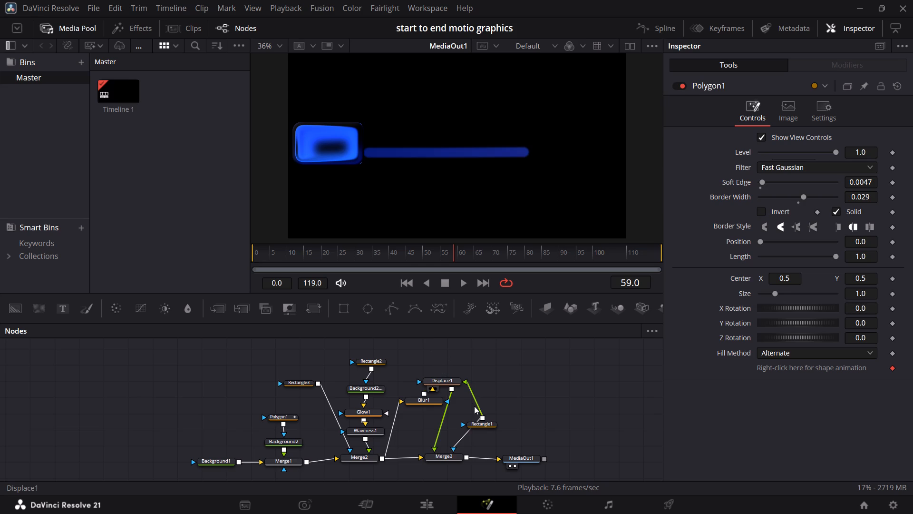
left_click(862, 503)
double_click(205, 250)
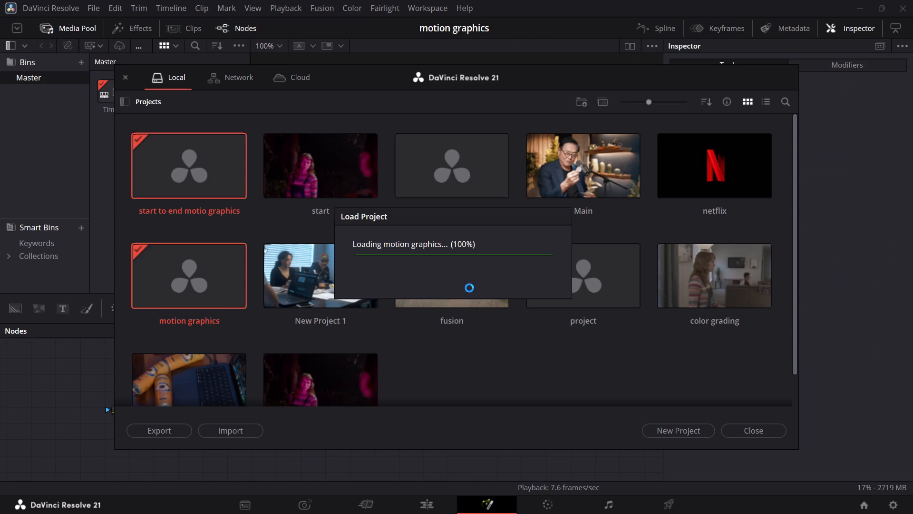
Examine the slider section of the node graph by viewing the outputs of Rectangle1_1, Displace1_1, Background2_2 and Rectangle4.
scroll(488, 395, "left", 1)
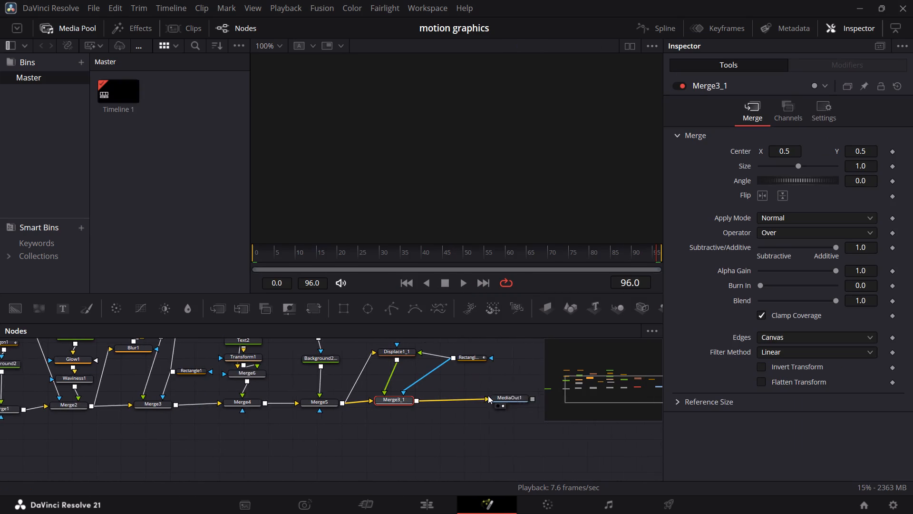
scroll(488, 395, "left", 1)
scroll(488, 395, "up", 1)
scroll(488, 395, "up", 2, "ctrl")
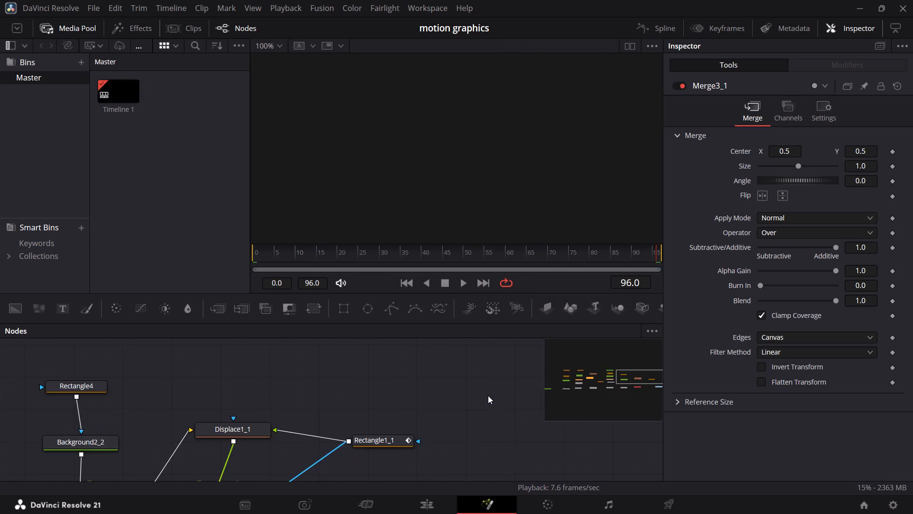
scroll(488, 395, "down", 1)
scroll(487, 395, "right", 1)
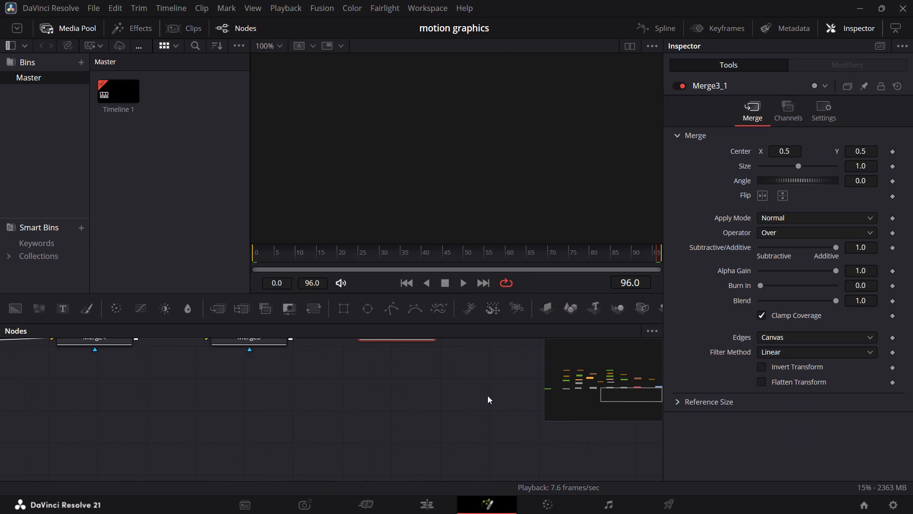
scroll(487, 395, "up", 1)
scroll(487, 395, "down", 1, "ctrl")
scroll(487, 395, "left", 1)
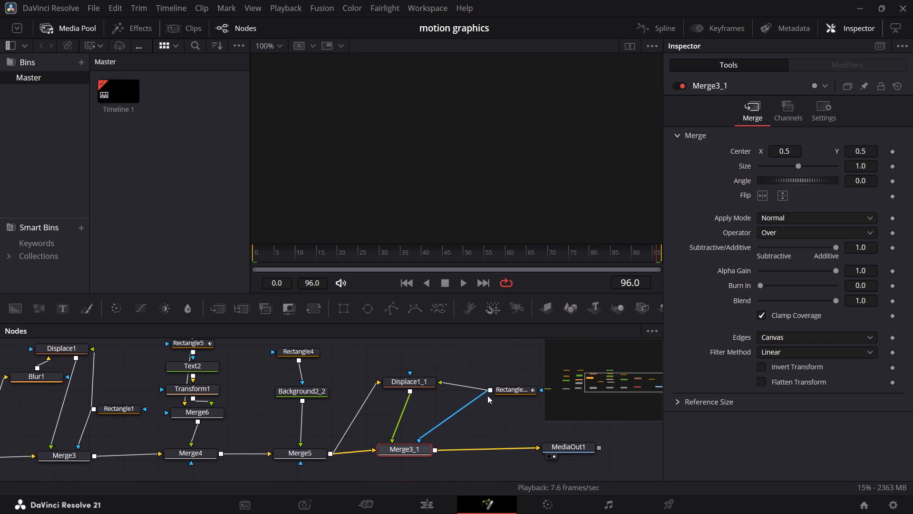
scroll(487, 395, "left", 1)
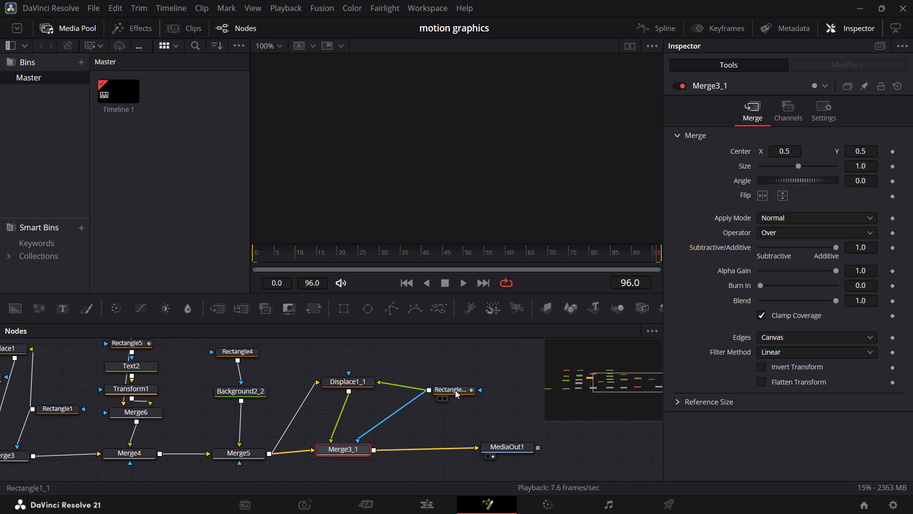
left_click(455, 390)
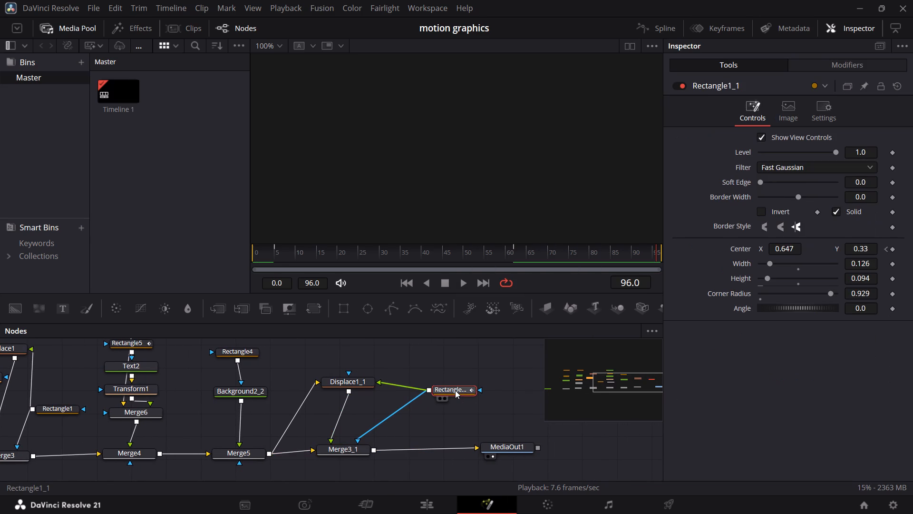
left_click_drag(455, 390, 468, 219)
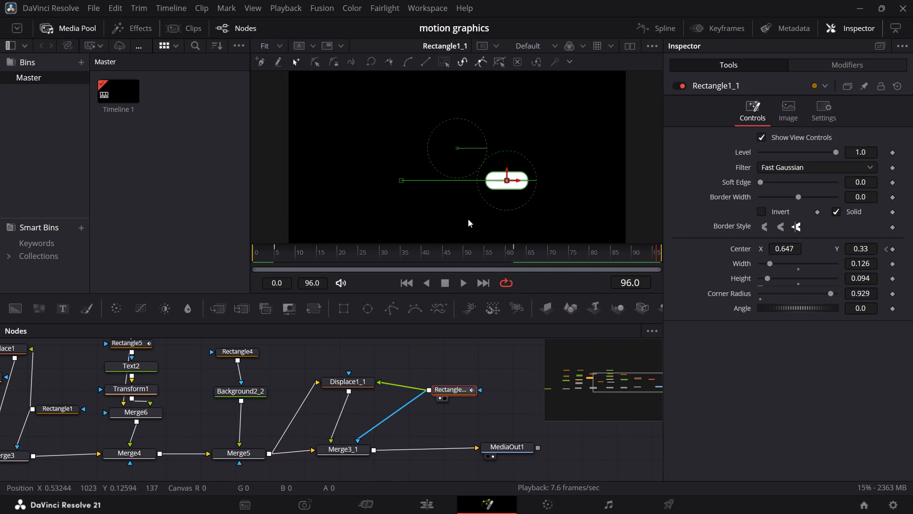
left_click_drag(359, 385, 460, 206)
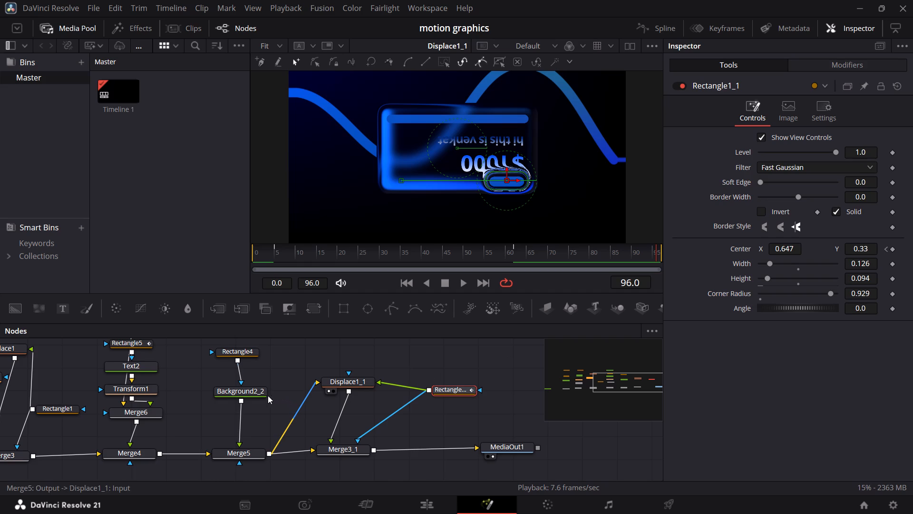
left_click_drag(237, 395, 465, 167)
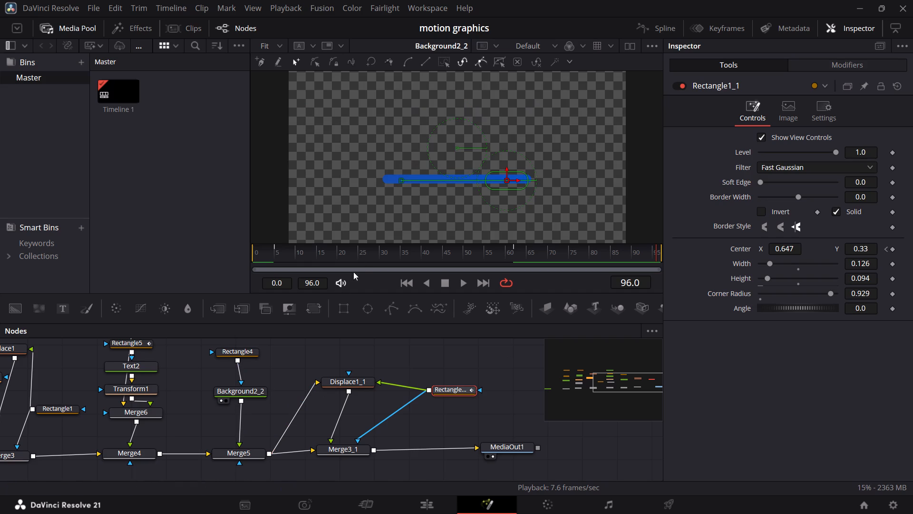
left_click_drag(249, 352, 493, 109)
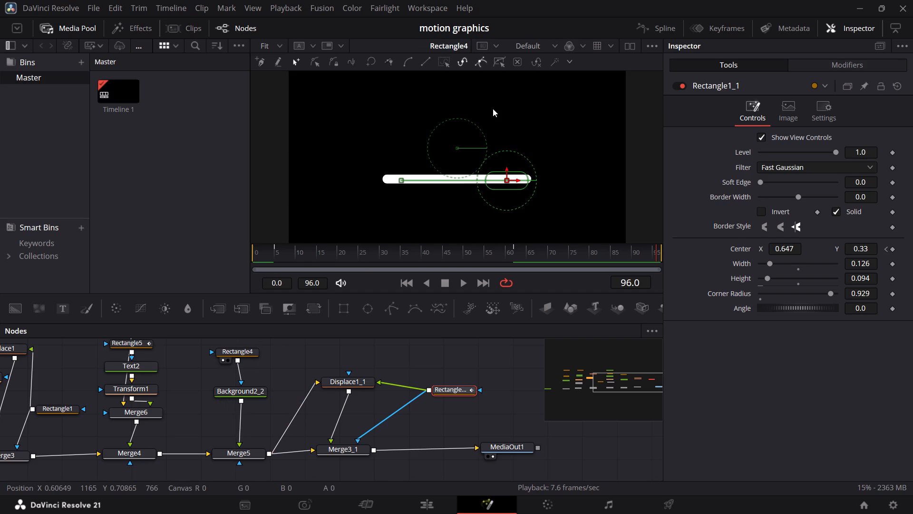
Review the settings of Displace1_1 and Background2_2, and compare the Background2_2, Merge5 and Displace1_1 outputs in the viewer.
left_click(444, 388)
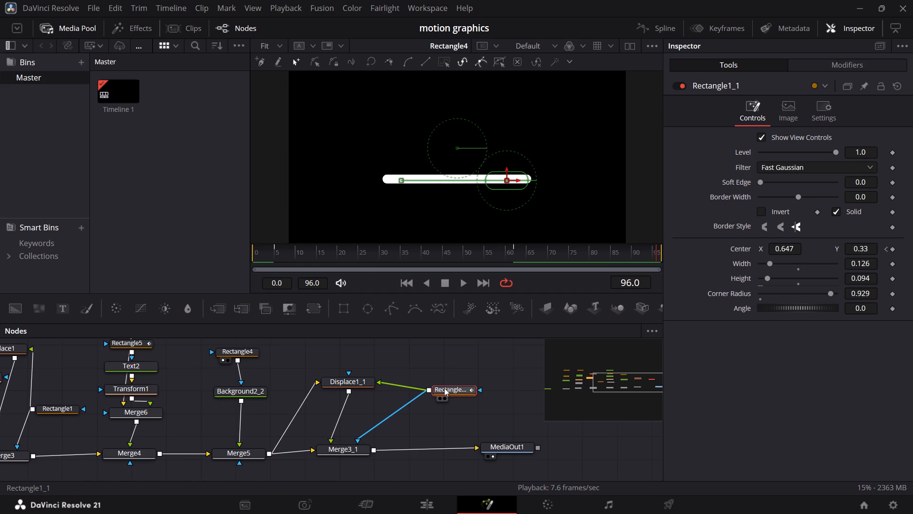
left_click(355, 385)
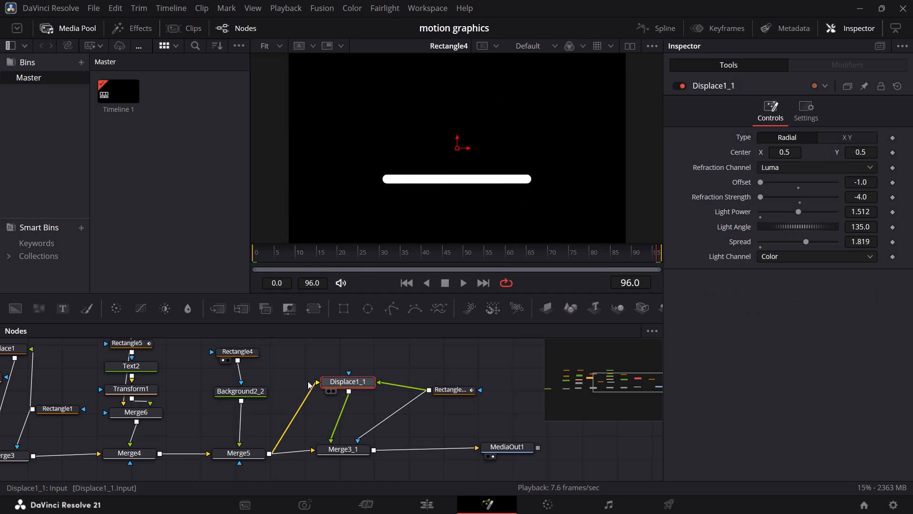
left_click(236, 389)
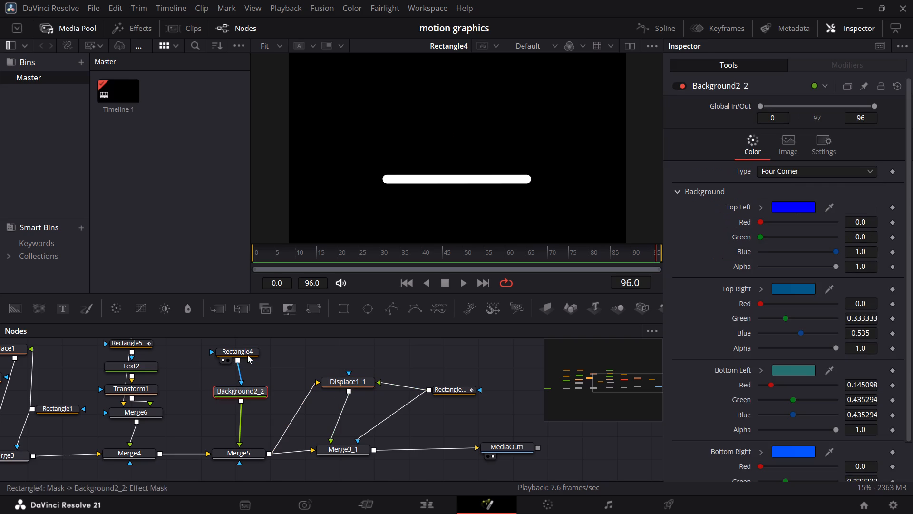
left_click(246, 347)
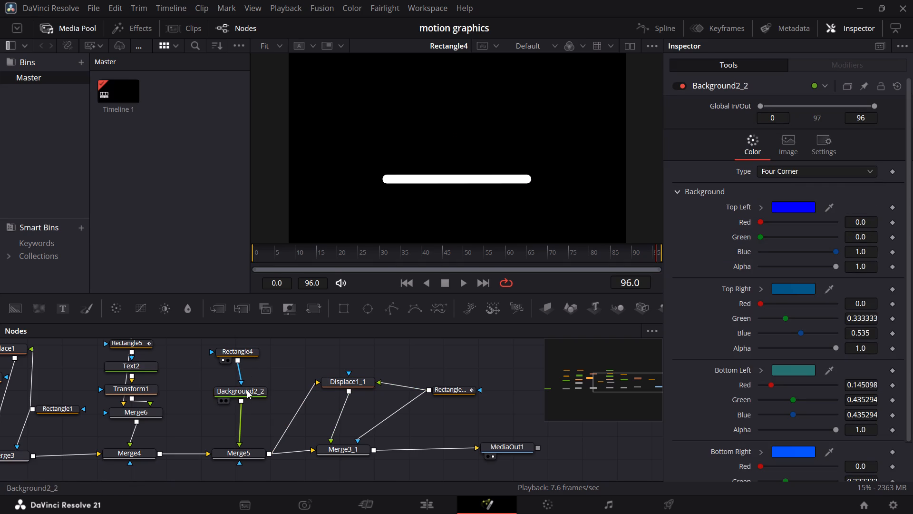
left_click_drag(247, 390, 442, 133)
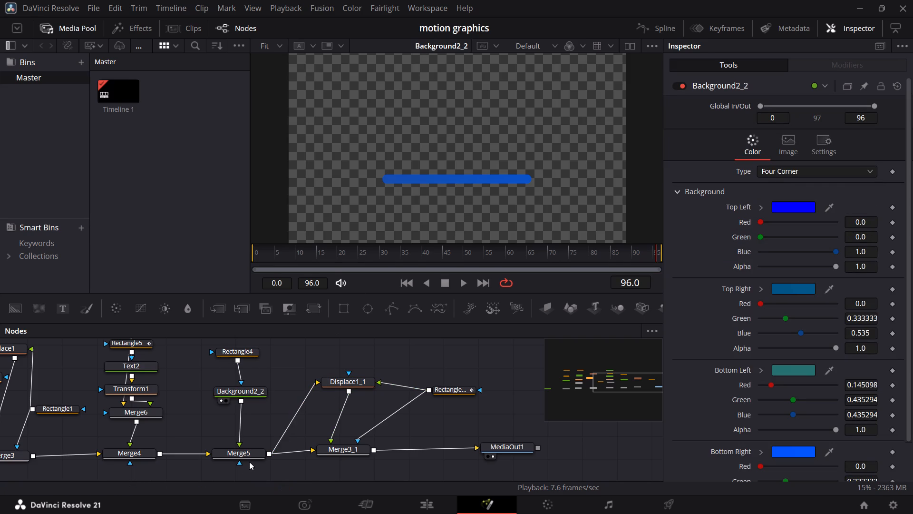
left_click_drag(247, 453, 493, 117)
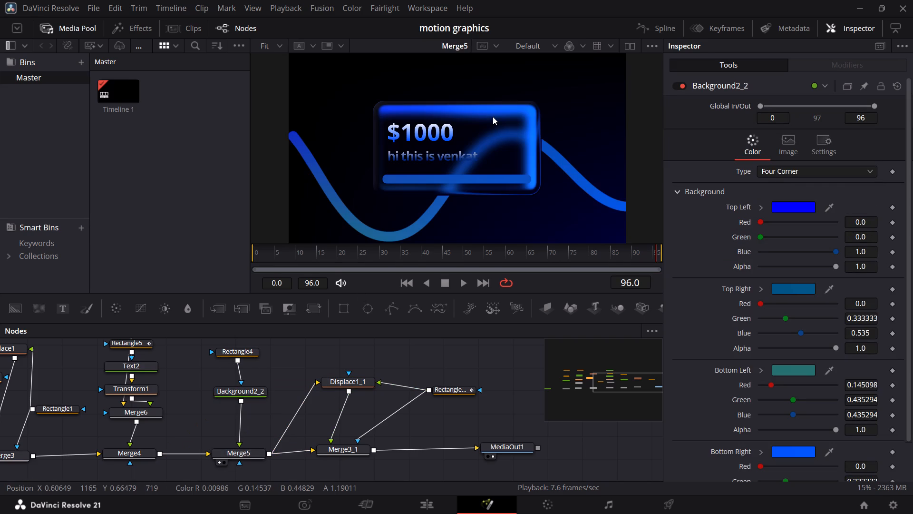
left_click_drag(355, 378, 521, 95)
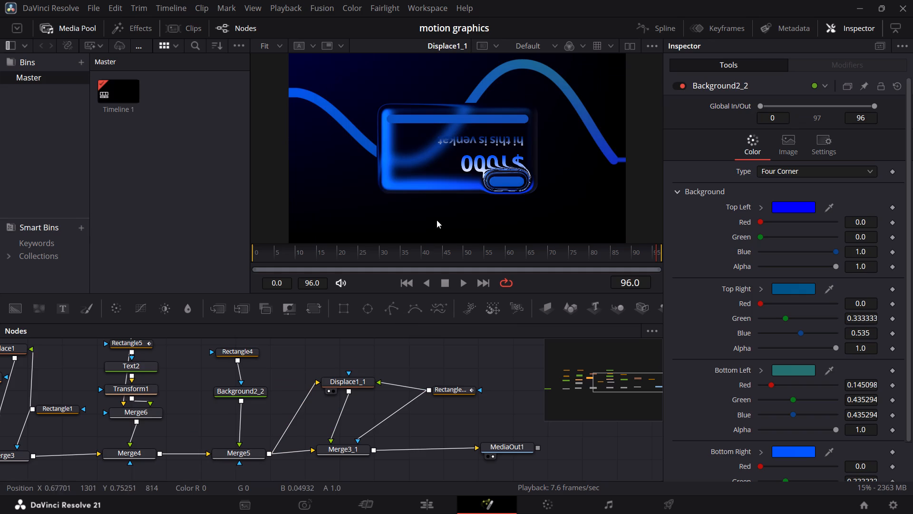
Reduce the Spread of the Displace1_1 node to about 1.70.
left_click(366, 382)
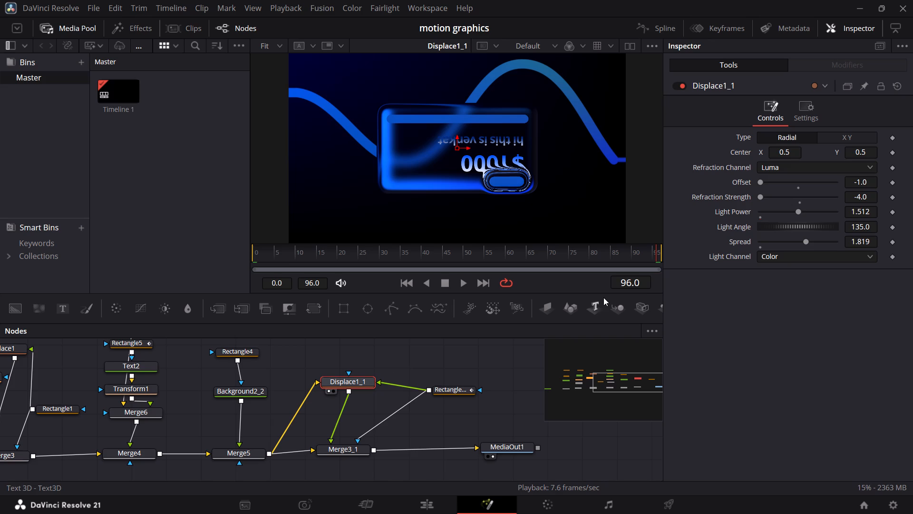
left_click(805, 243)
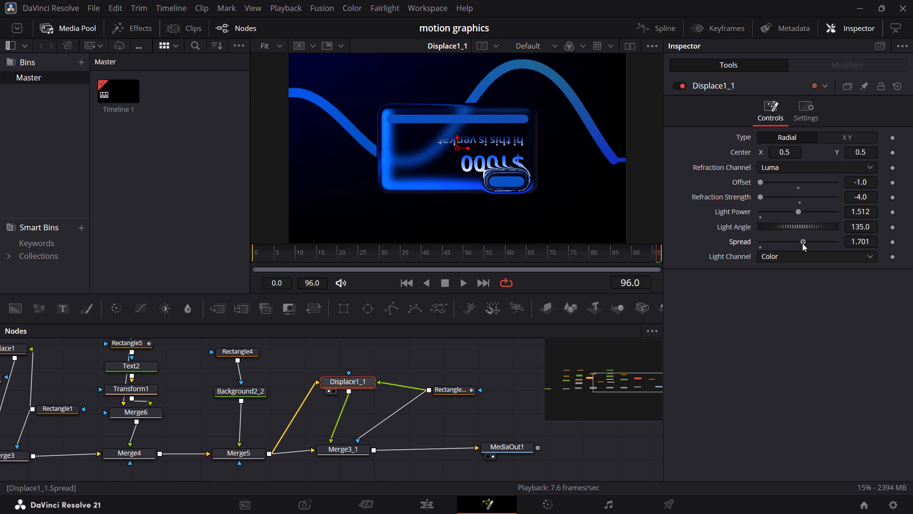
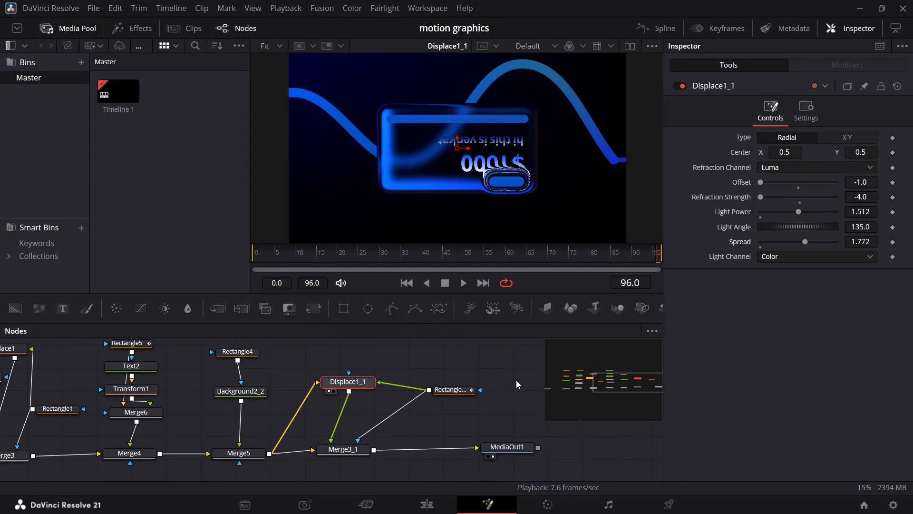
Copy the Displace1_1, Rectangle1_1 and Merge3_1 nodes from the slider section.
left_click_drag(476, 366, 391, 374)
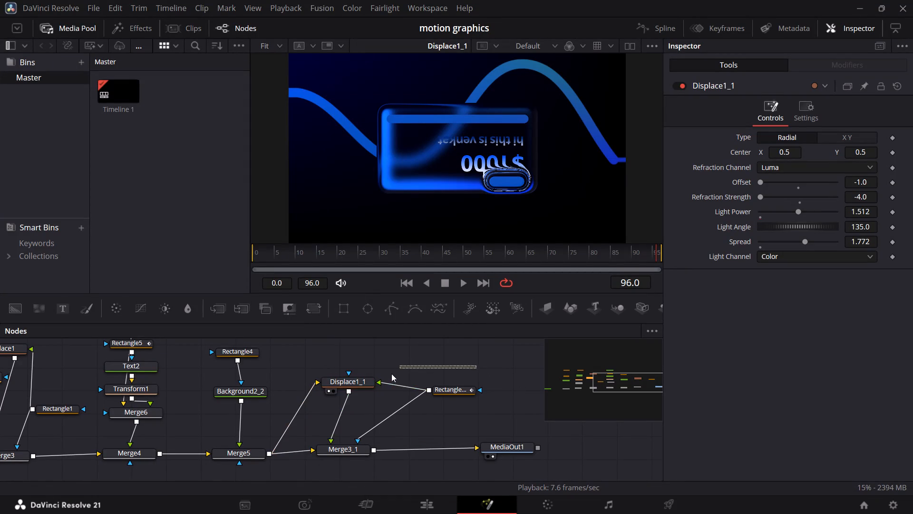
left_click_drag(391, 374, 329, 448)
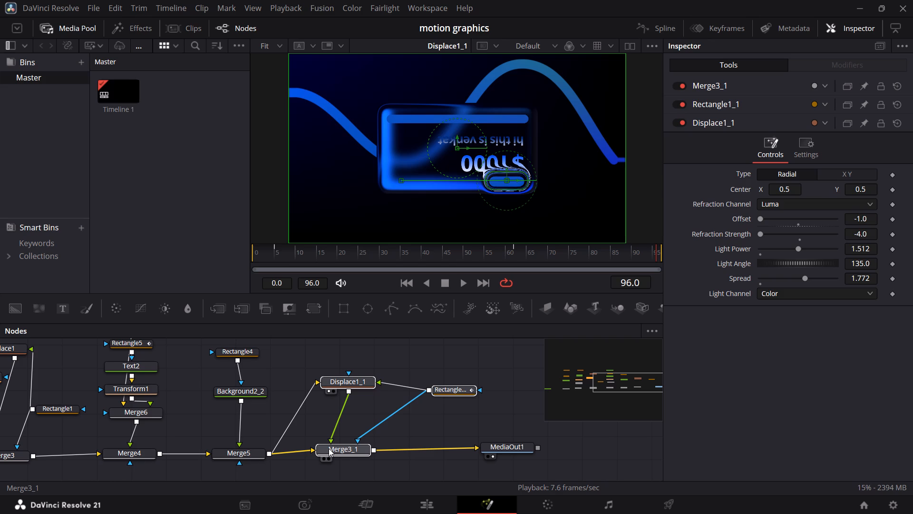
key("ctrl+c")
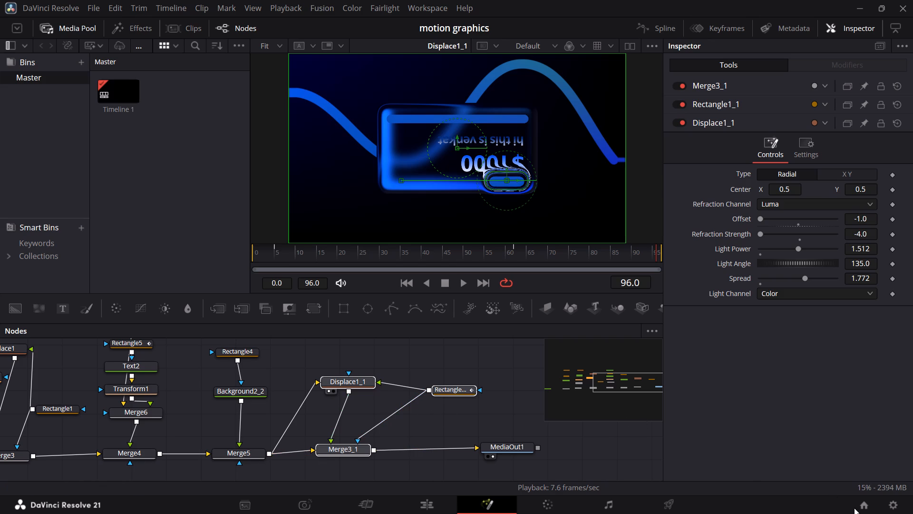
Open the "start to end motio graphics" project in place of the current project.
left_click(857, 508)
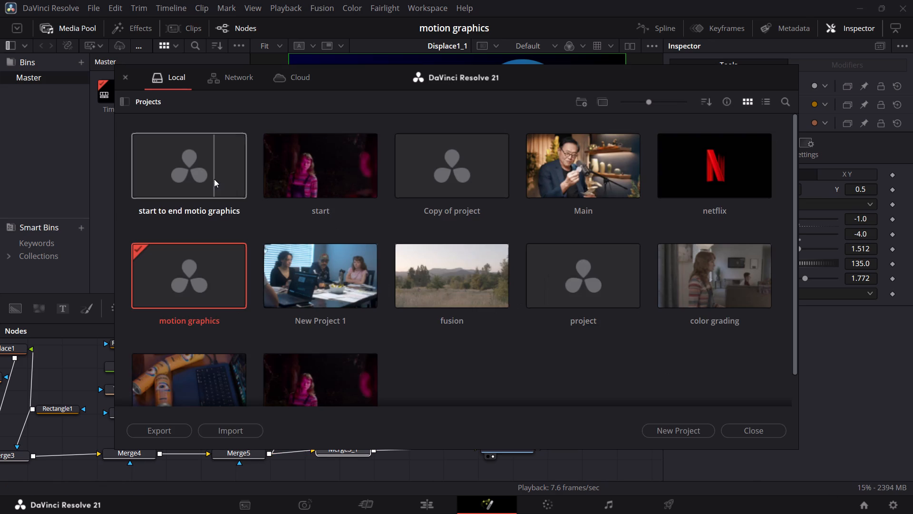
double_click(214, 179)
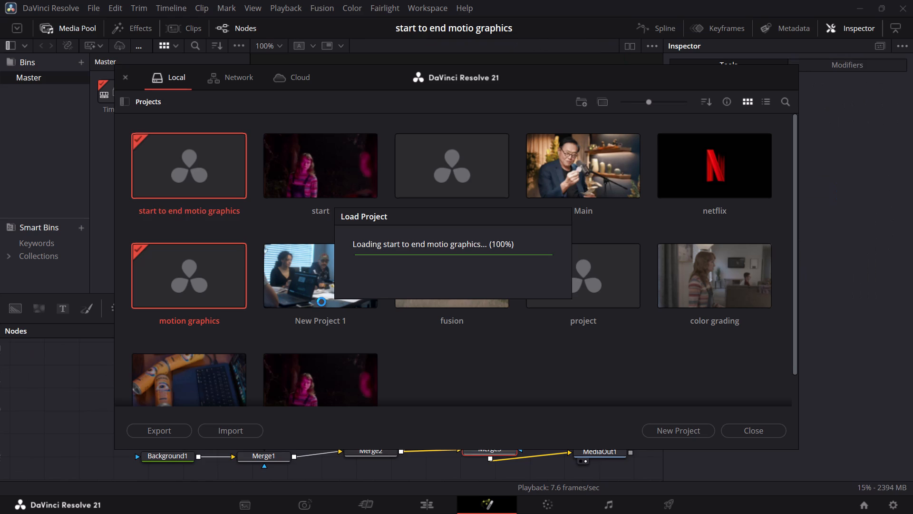
Paste the copied nodes into an empty area of the node graph beside Displace1 and Rectangle1.
scroll(462, 361, "left", 1)
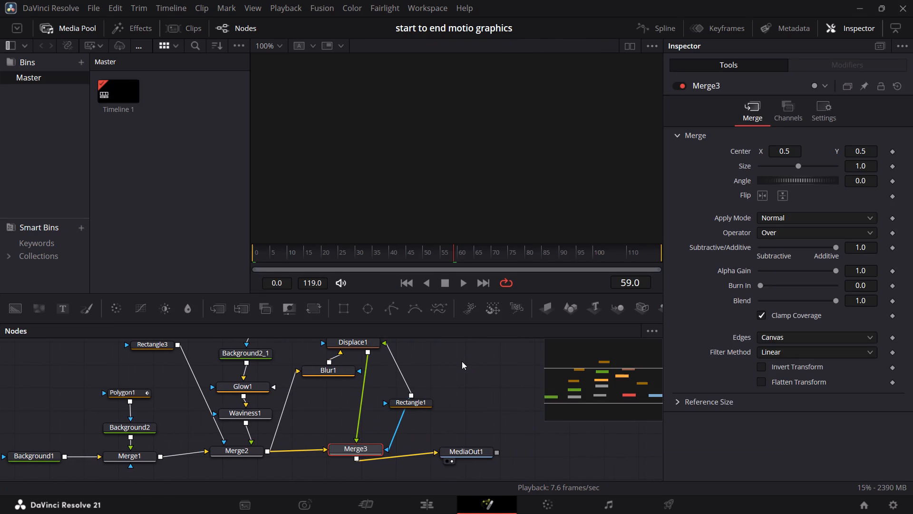
left_click(483, 364)
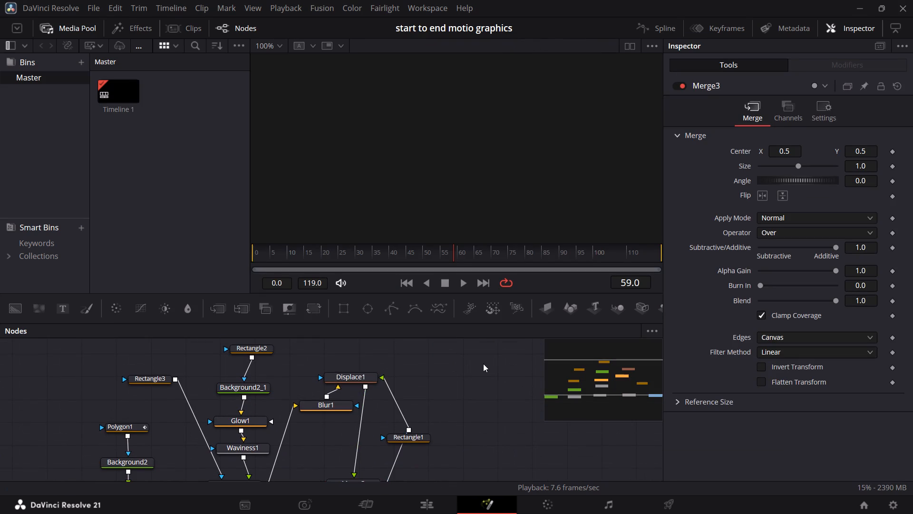
left_click(483, 364)
key("ctrl+v")
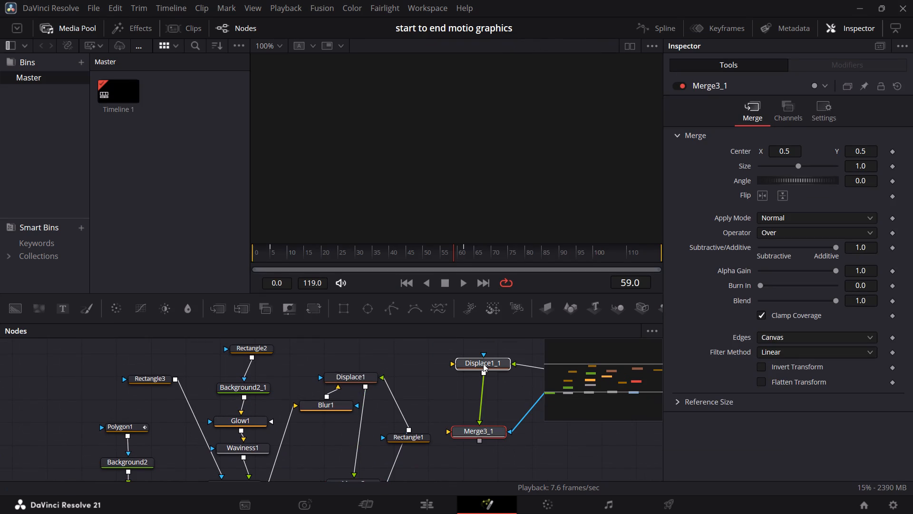
Delete the old glass effect nodes: Displace1, Blur1, Rectangle1, Background2_1, Glow1, Waviness1, Merge2 and Merge3.
scroll(536, 421, "down", 1)
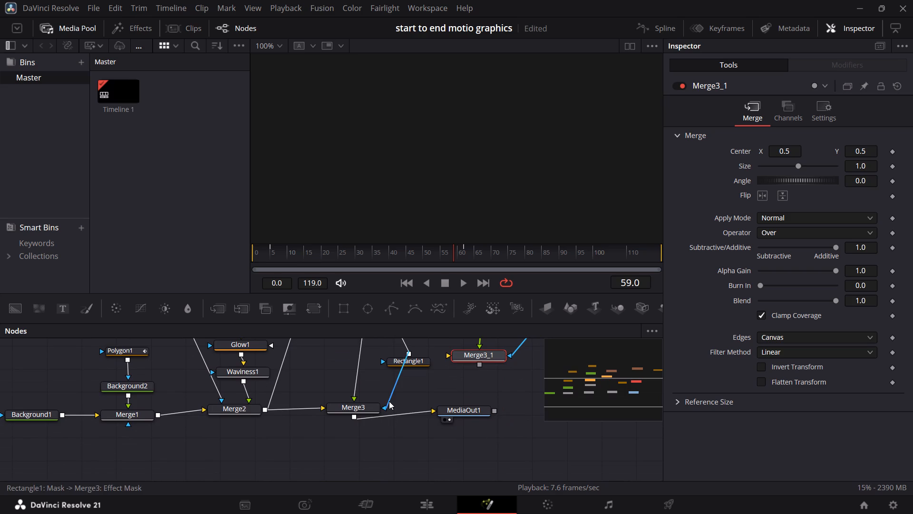
scroll(389, 401, "up", 1)
left_click_drag(400, 365, 291, 454)
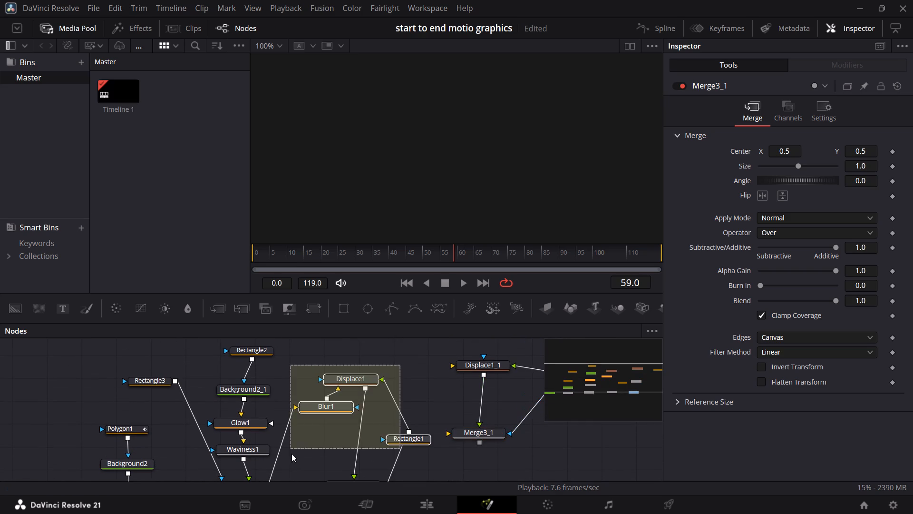
left_click_drag(291, 454, 251, 472)
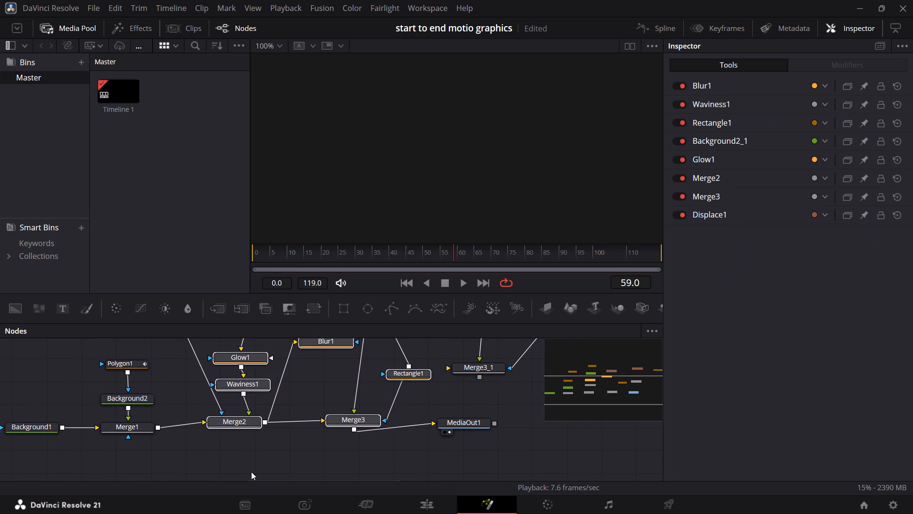
key("BackSpace")
Move the pasted Merge3_1 node down between Merge1 and MediaOut1.
scroll(225, 385, "up", 1)
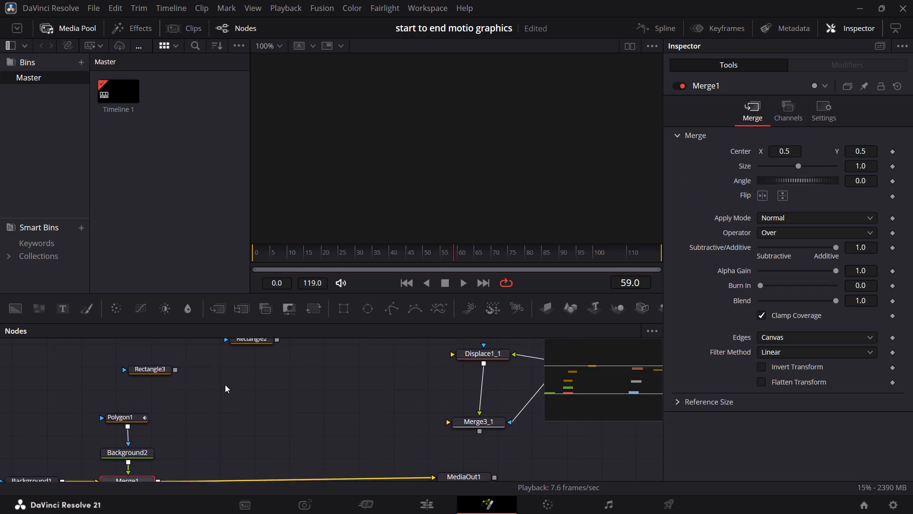
scroll(225, 385, "up", 1)
left_click_drag(486, 440, 368, 446)
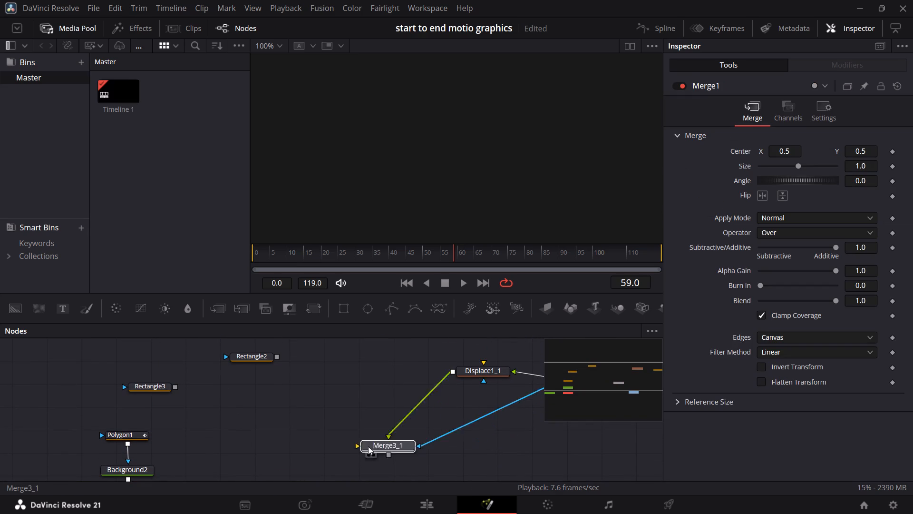
left_click_drag(368, 446, 318, 443)
scroll(507, 445, "down", 1)
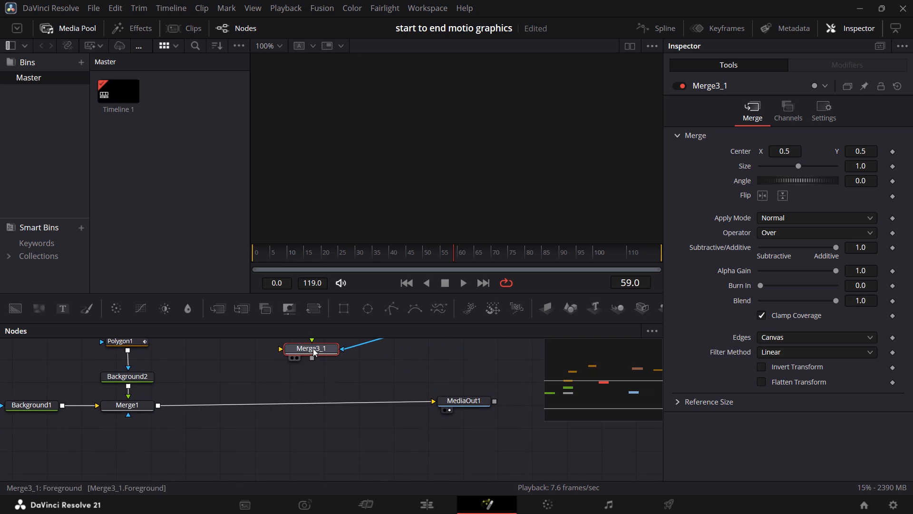
left_click_drag(314, 351, 195, 413)
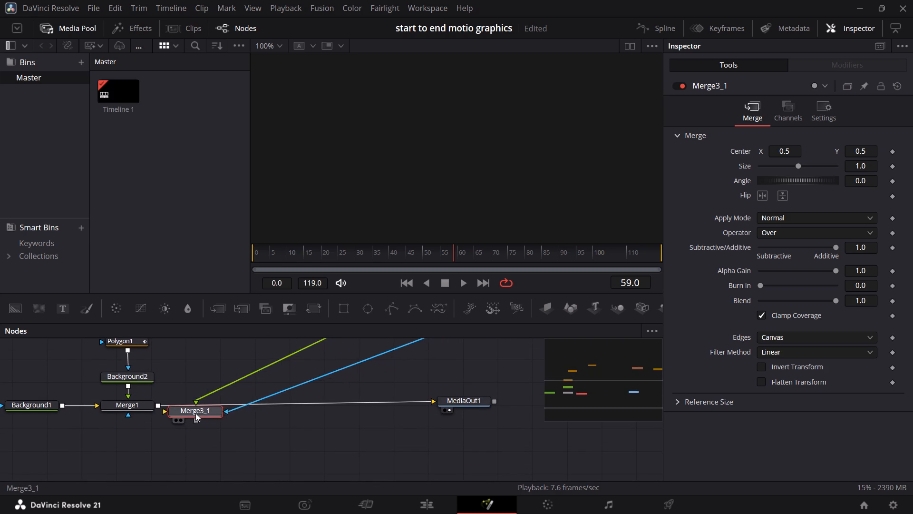
left_click_drag(195, 413, 280, 407)
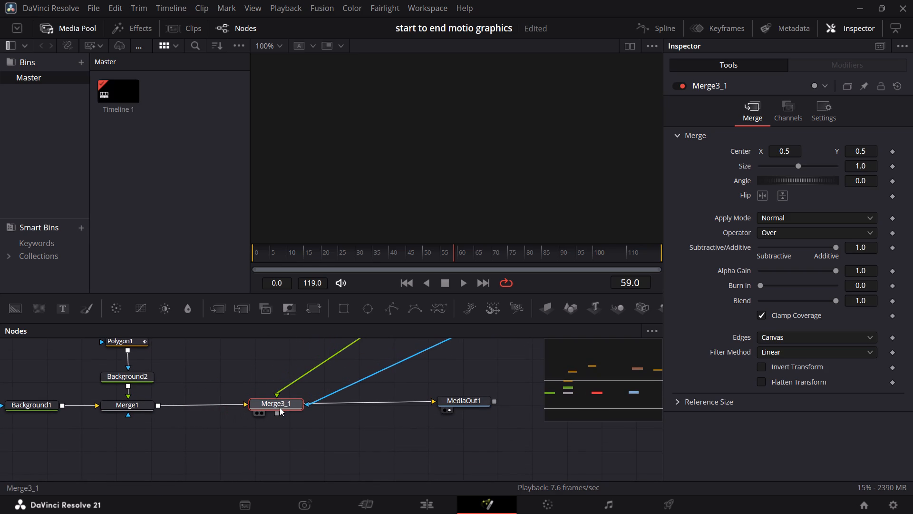
left_click_drag(280, 407, 281, 390)
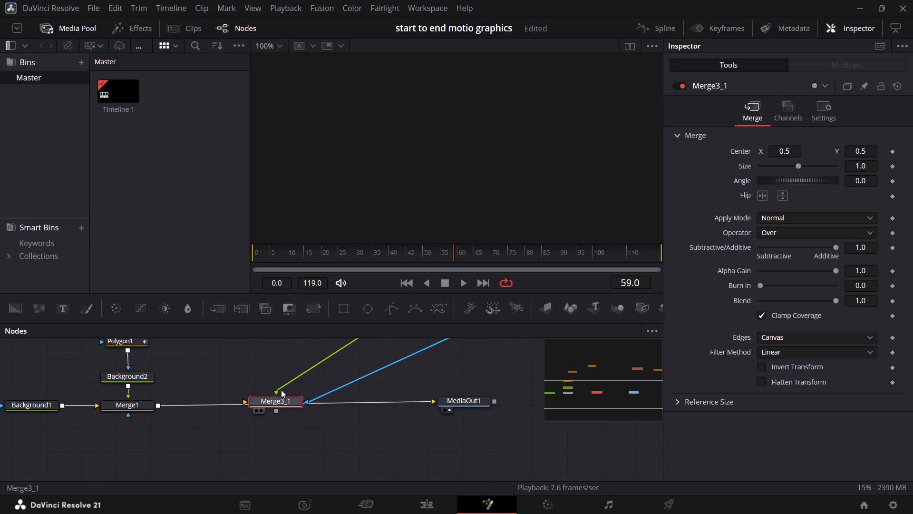
left_click_drag(281, 390, 282, 385)
Replace the direct Merge1 to MediaOut1 link by routing Merge1 into the Merge3_1 background and Merge3_1 into MediaOut1.
left_click_drag(157, 403, 202, 400)
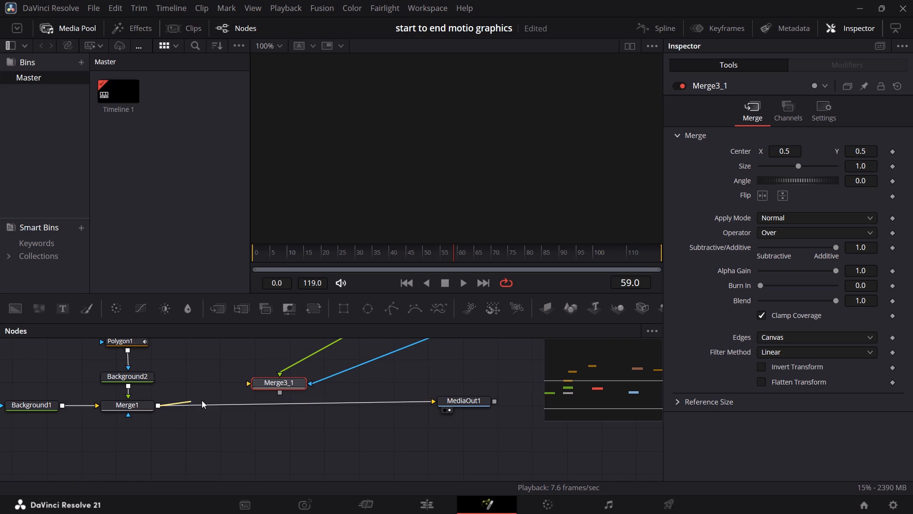
left_click_drag(202, 400, 249, 384)
left_click_drag(432, 401, 332, 459)
left_click_drag(288, 380, 288, 387)
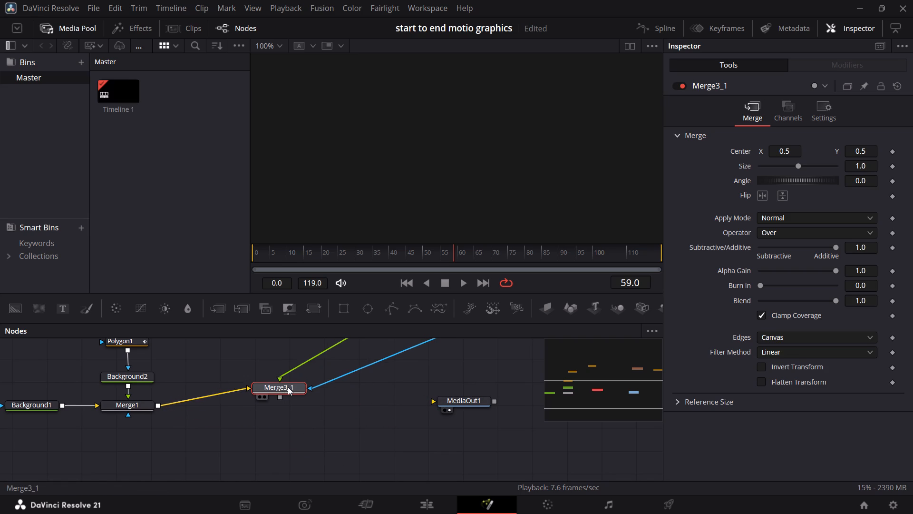
left_click_drag(288, 387, 289, 401)
left_click_drag(282, 413, 432, 403)
Move Displace1_1 above Merge3_1 and place Rectangle1_1 next to it.
scroll(460, 376, "up", 1)
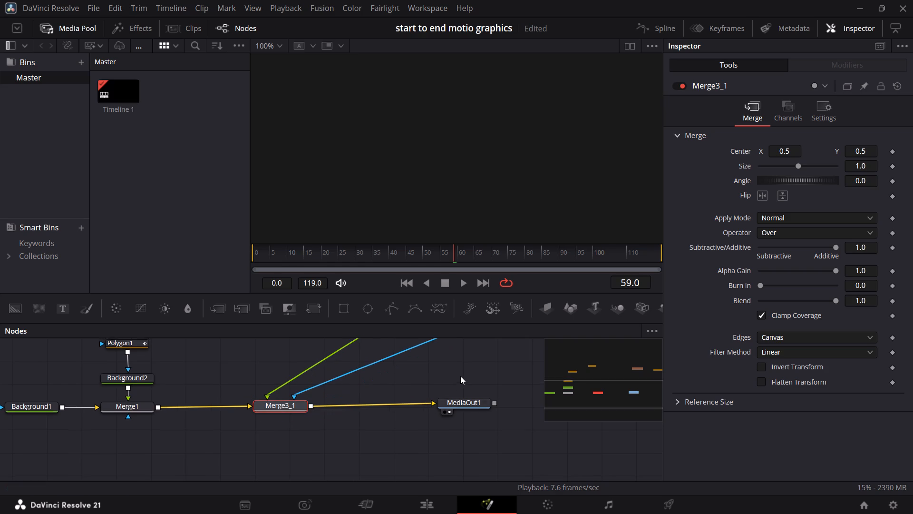
scroll(460, 376, "up", 1)
left_click_drag(471, 376, 300, 443)
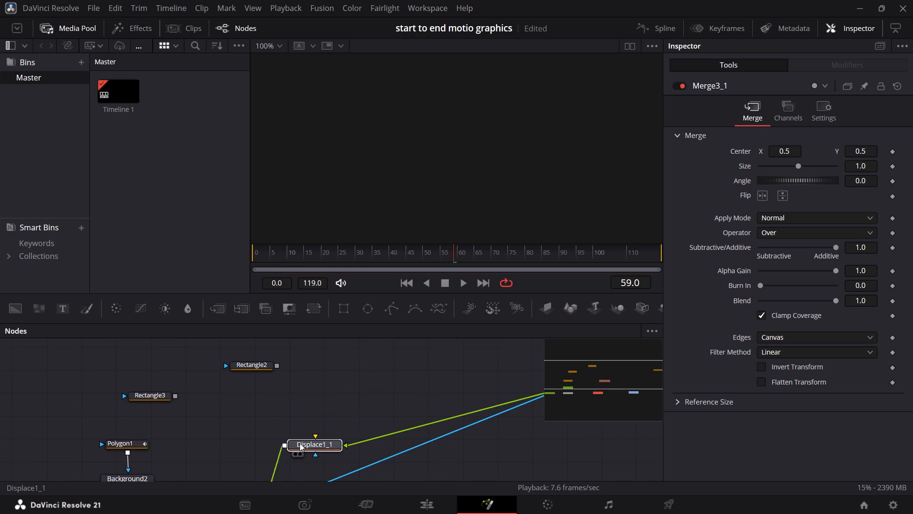
left_click_drag(300, 443, 298, 445)
scroll(462, 414, "left", 1)
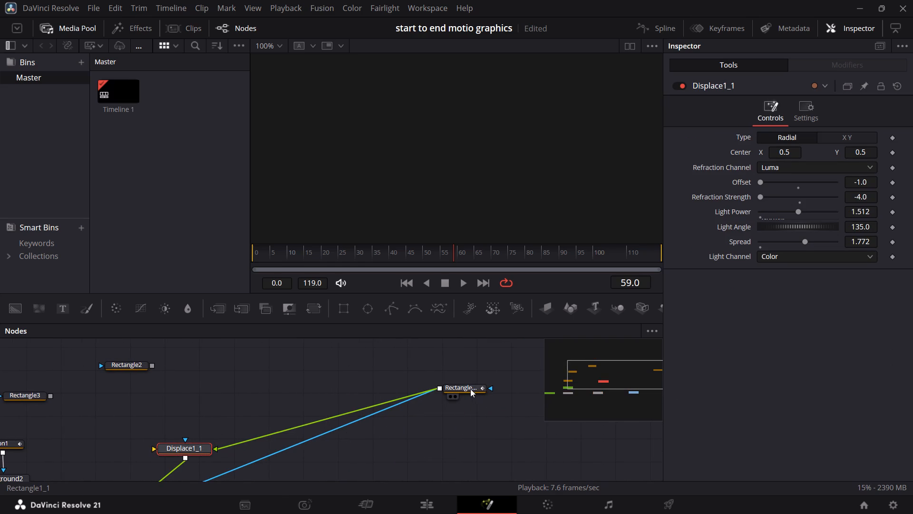
left_click_drag(470, 389, 296, 446)
Connect the Merge1 output to the main input of Displace1_1.
scroll(446, 384, "down", 1)
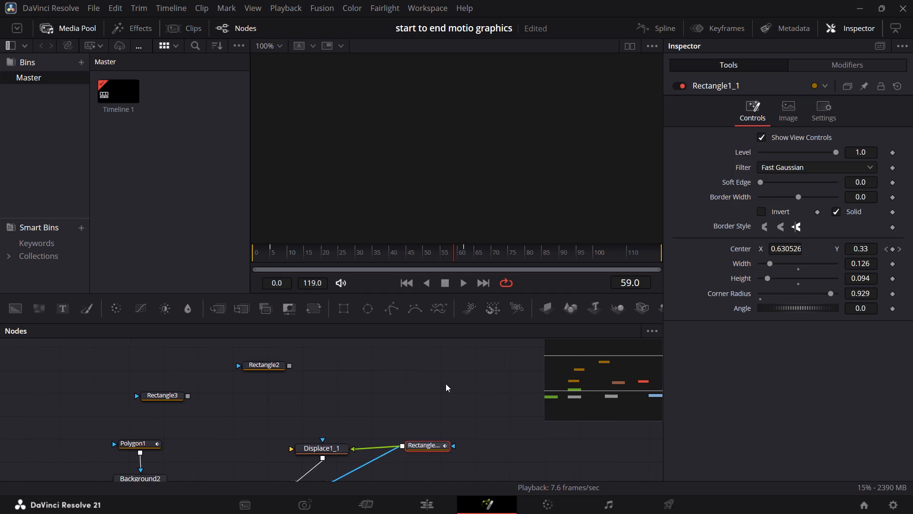
scroll(446, 384, "down", 1)
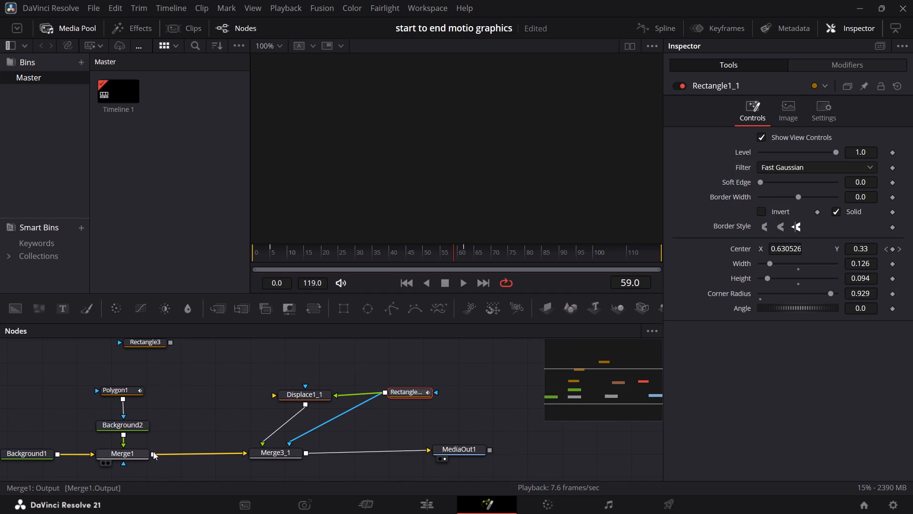
left_click_drag(153, 452, 276, 395)
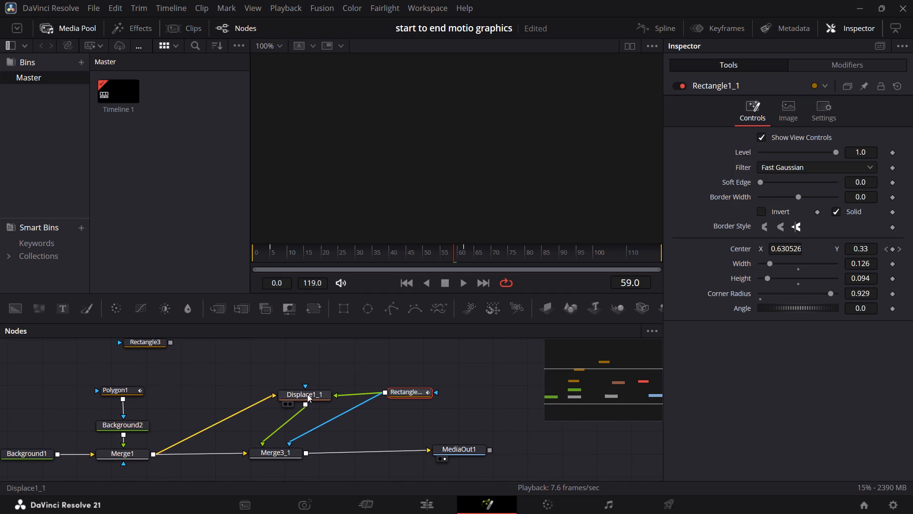
Show the output of Rectangle1_1 in the viewer.
scroll(260, 373, "right", 1)
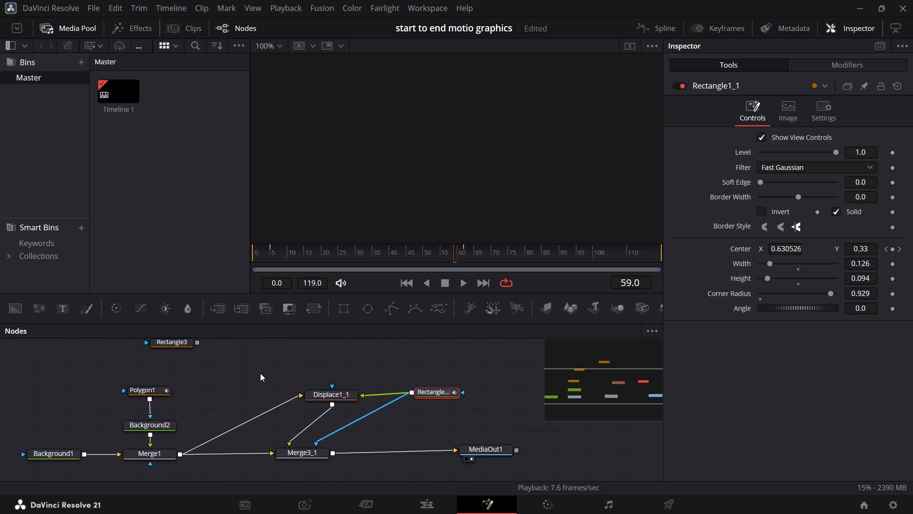
left_click(433, 393)
left_click_drag(433, 393, 493, 161)
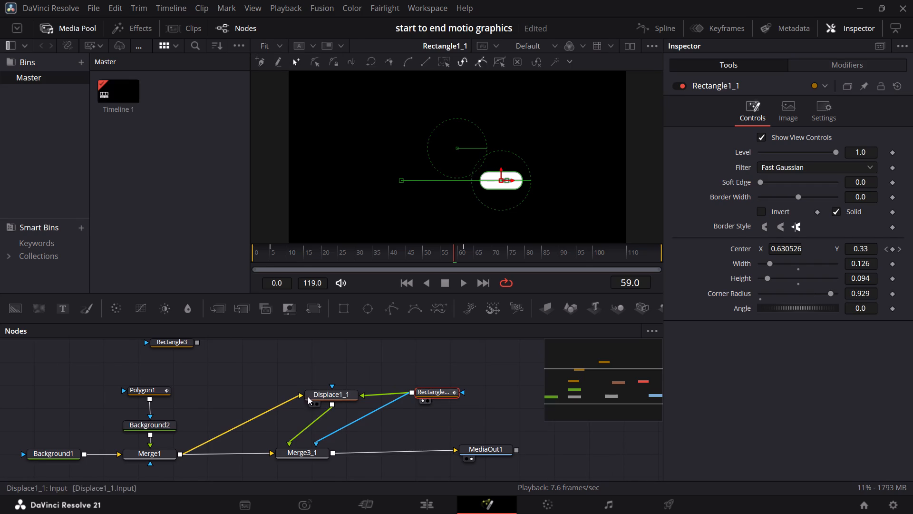
Set the Spread of Displace1_1 to about 1.58.
left_click(323, 396)
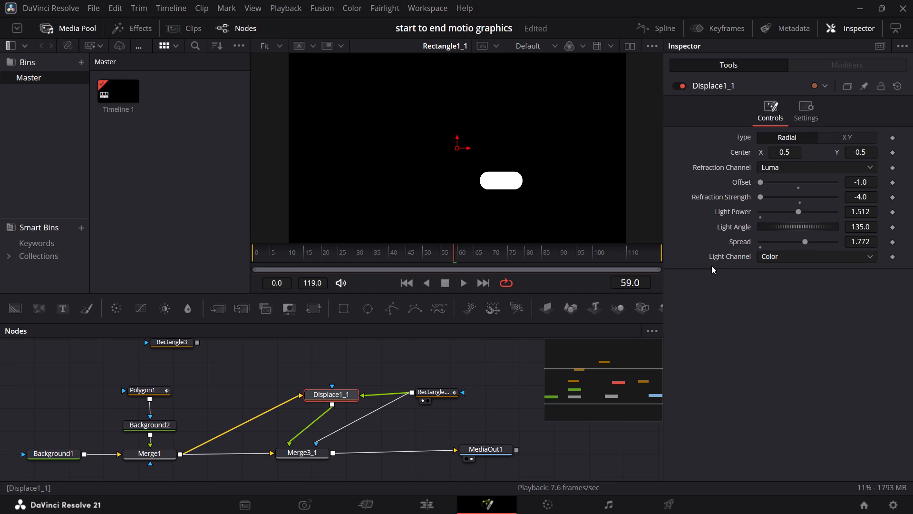
left_click_drag(807, 240, 815, 241)
left_click_drag(815, 241, 802, 243)
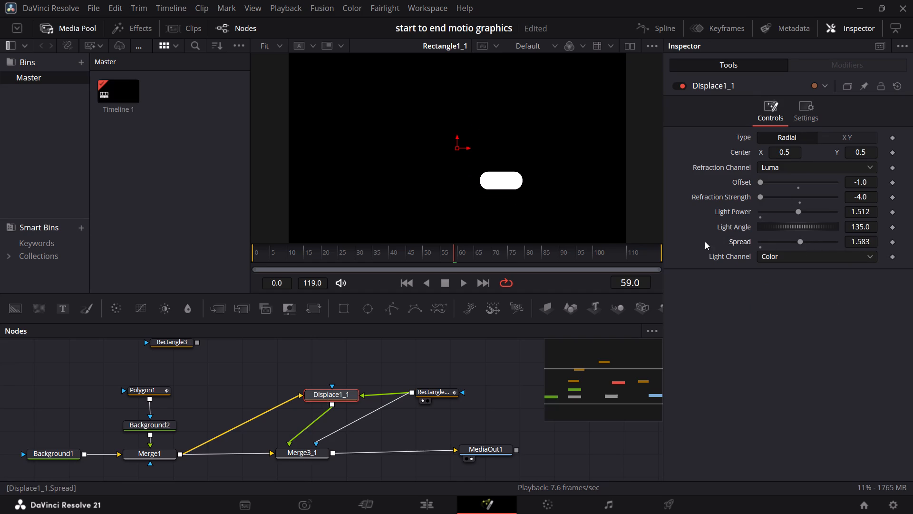
Review the general processing and layer settings of Displace1_1.
left_click(802, 111)
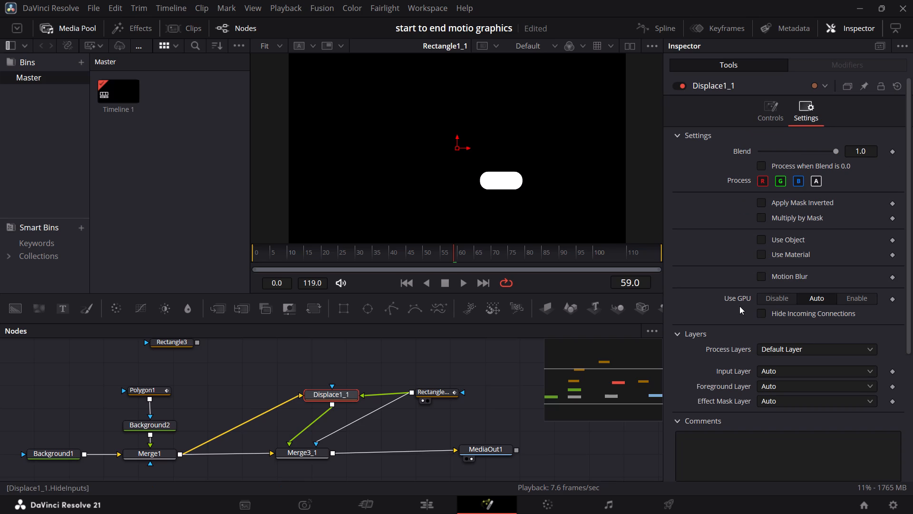
scroll(739, 306, "down", 3)
scroll(739, 306, "up", 2)
Show the output of MediaOut1 in the viewer.
scroll(347, 362, "down", 1)
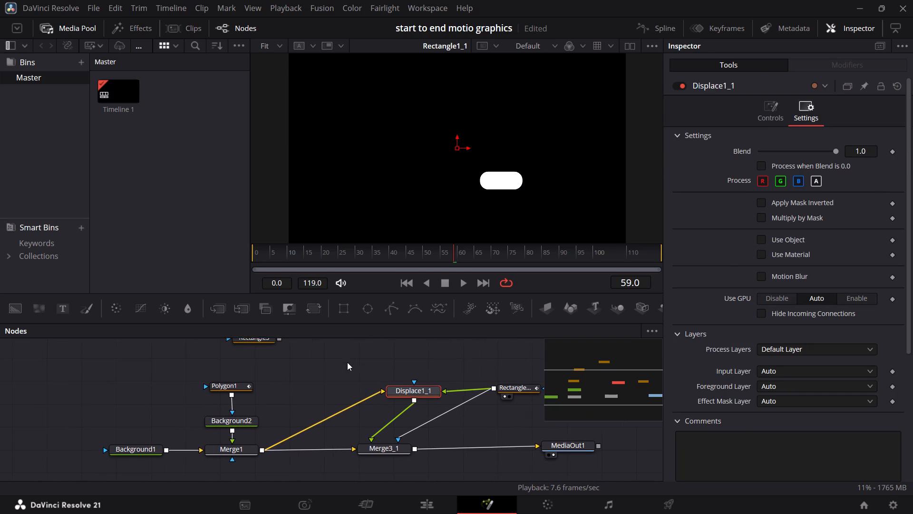
scroll(347, 362, "down", 1)
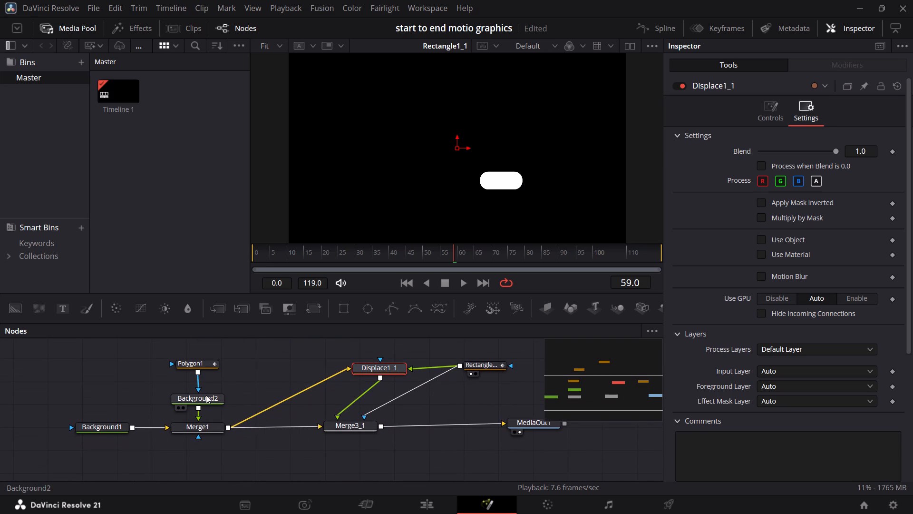
left_click(206, 395)
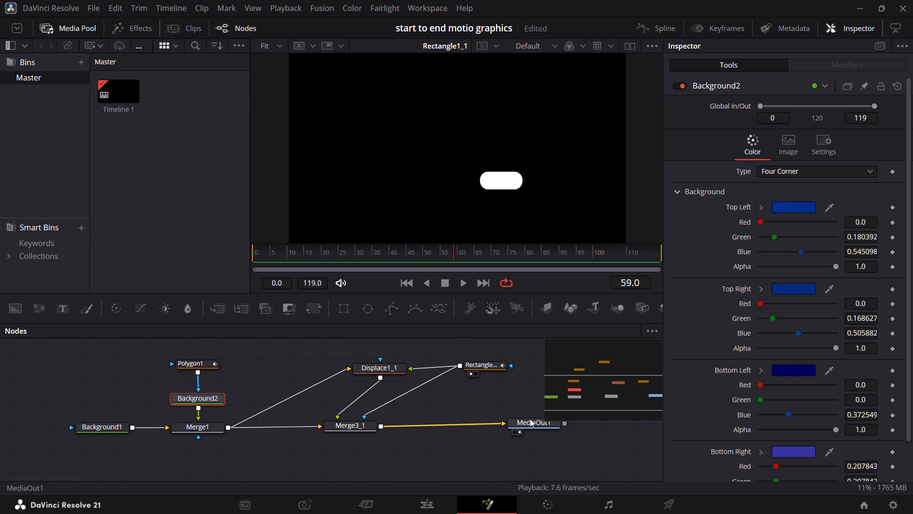
left_click_drag(528, 420, 454, 175)
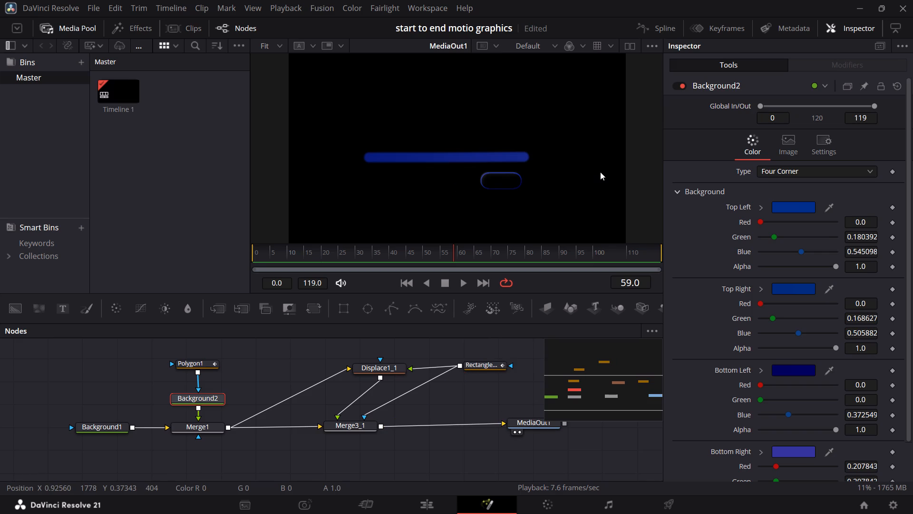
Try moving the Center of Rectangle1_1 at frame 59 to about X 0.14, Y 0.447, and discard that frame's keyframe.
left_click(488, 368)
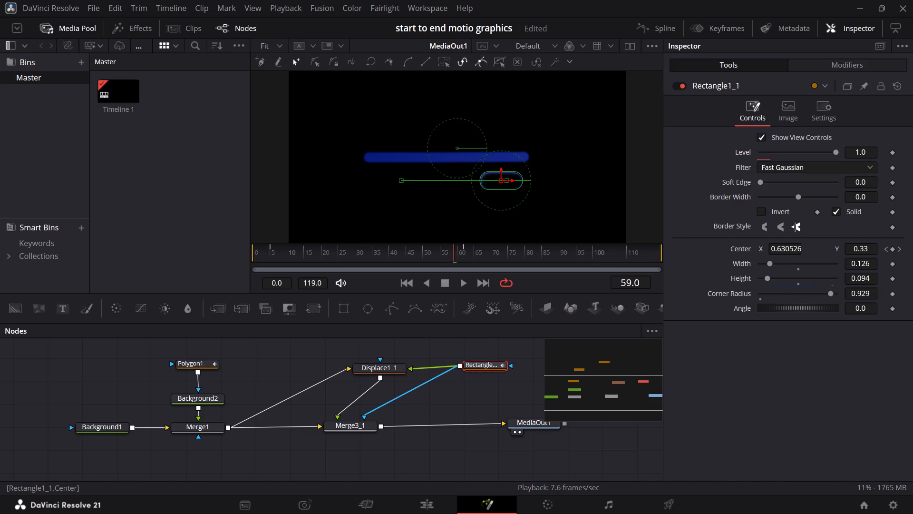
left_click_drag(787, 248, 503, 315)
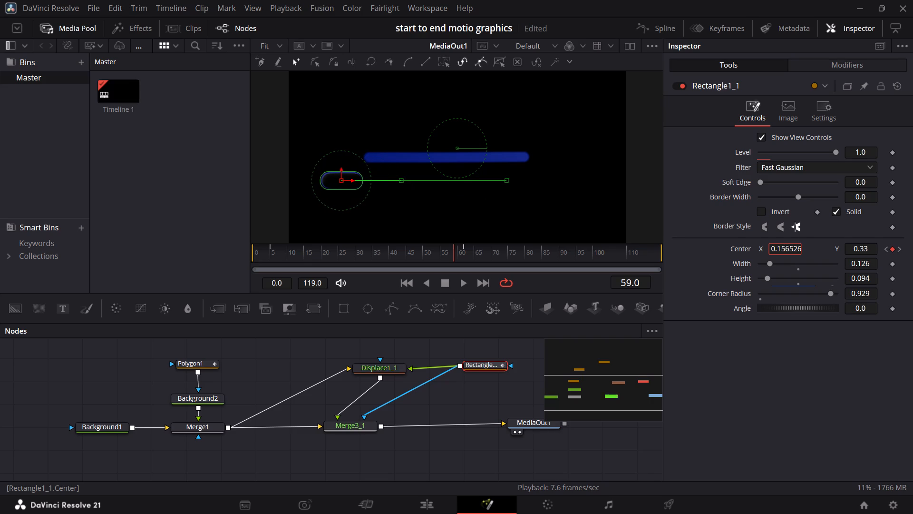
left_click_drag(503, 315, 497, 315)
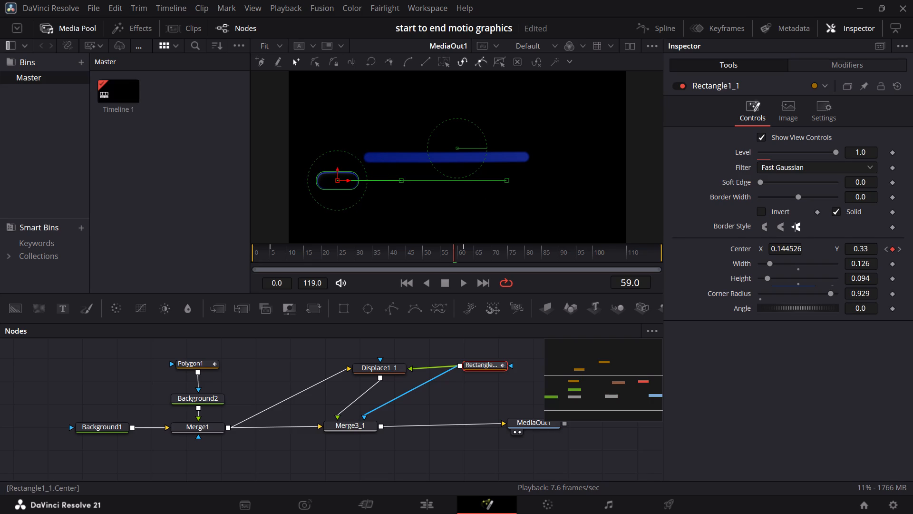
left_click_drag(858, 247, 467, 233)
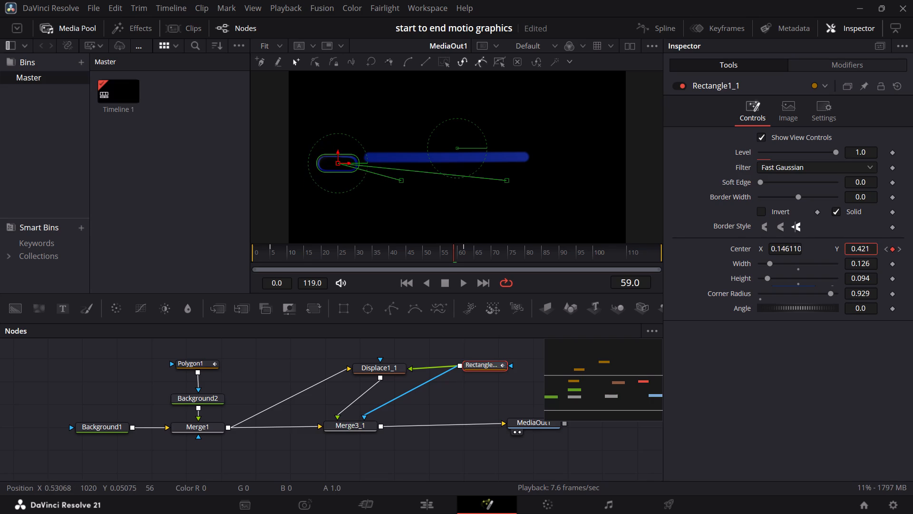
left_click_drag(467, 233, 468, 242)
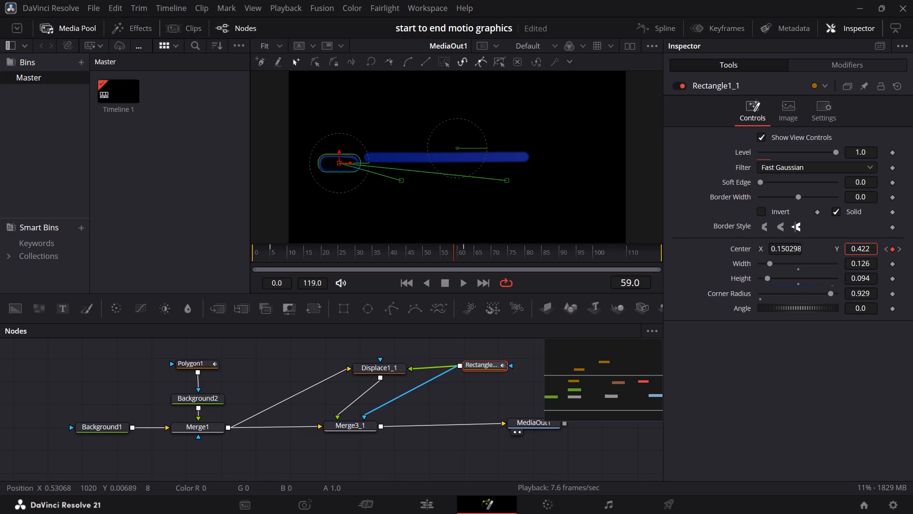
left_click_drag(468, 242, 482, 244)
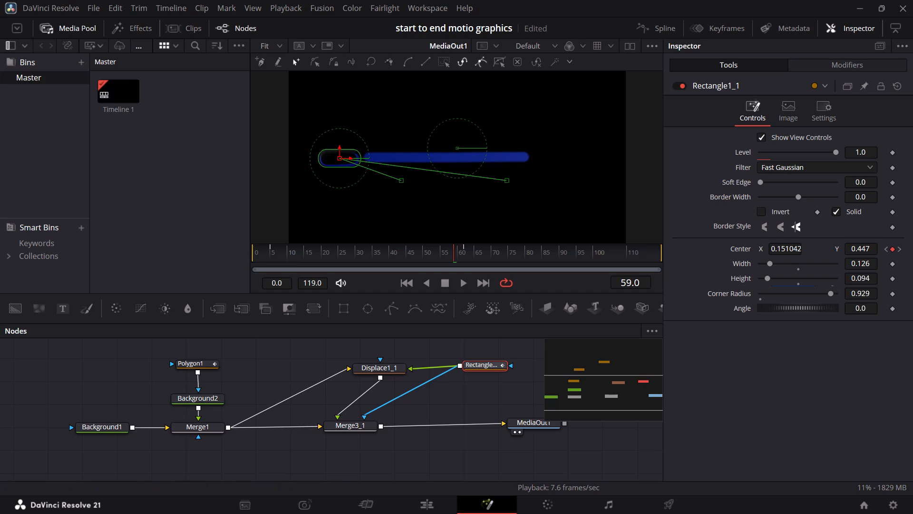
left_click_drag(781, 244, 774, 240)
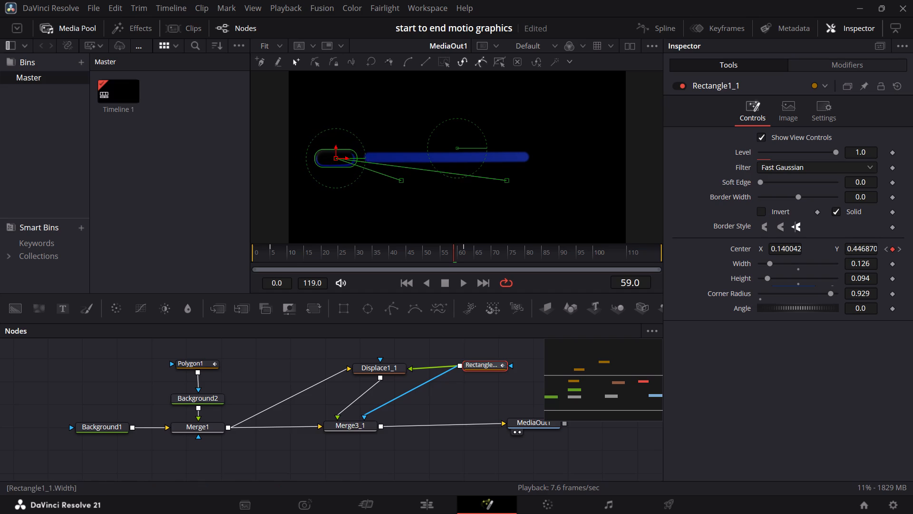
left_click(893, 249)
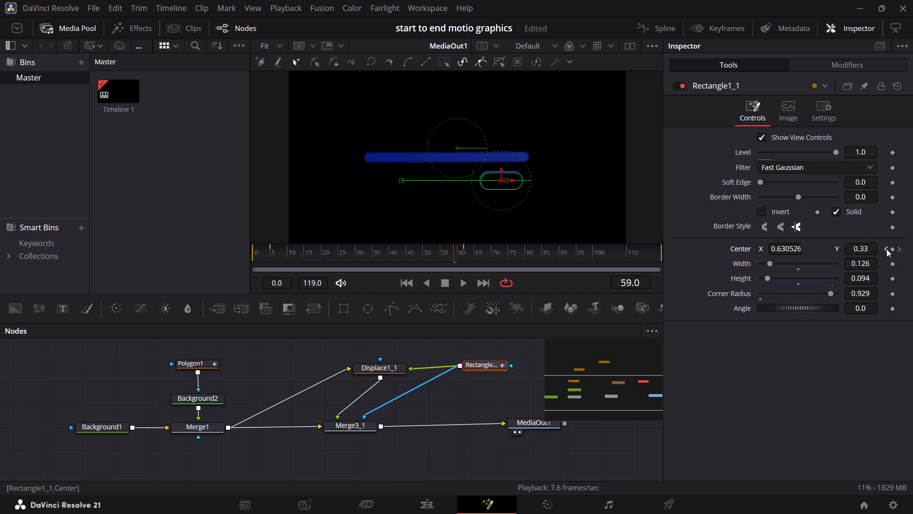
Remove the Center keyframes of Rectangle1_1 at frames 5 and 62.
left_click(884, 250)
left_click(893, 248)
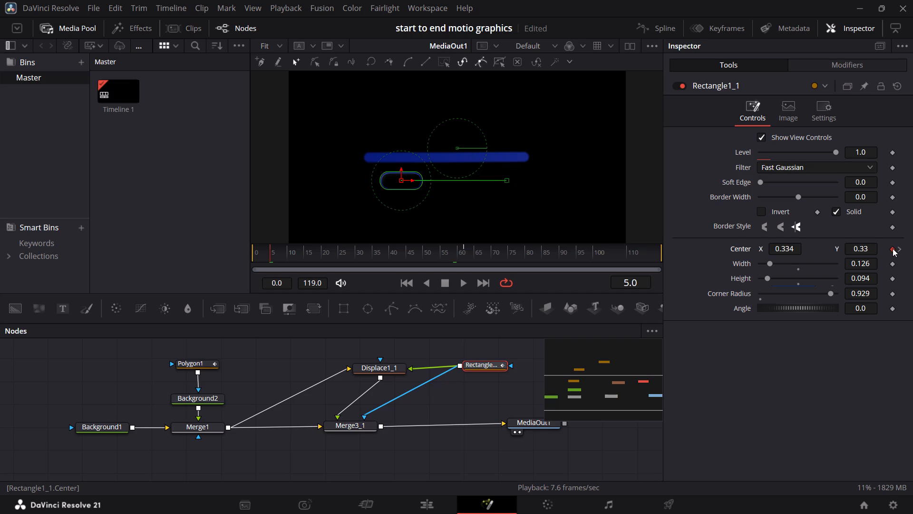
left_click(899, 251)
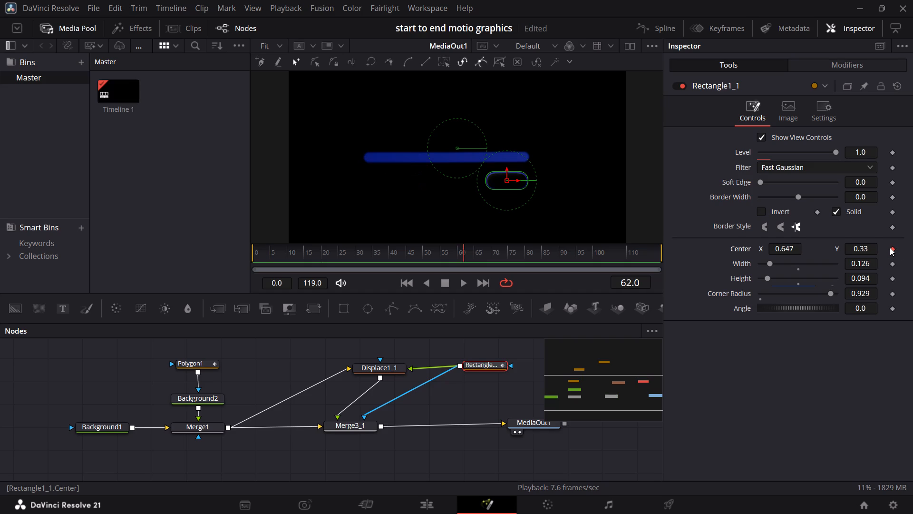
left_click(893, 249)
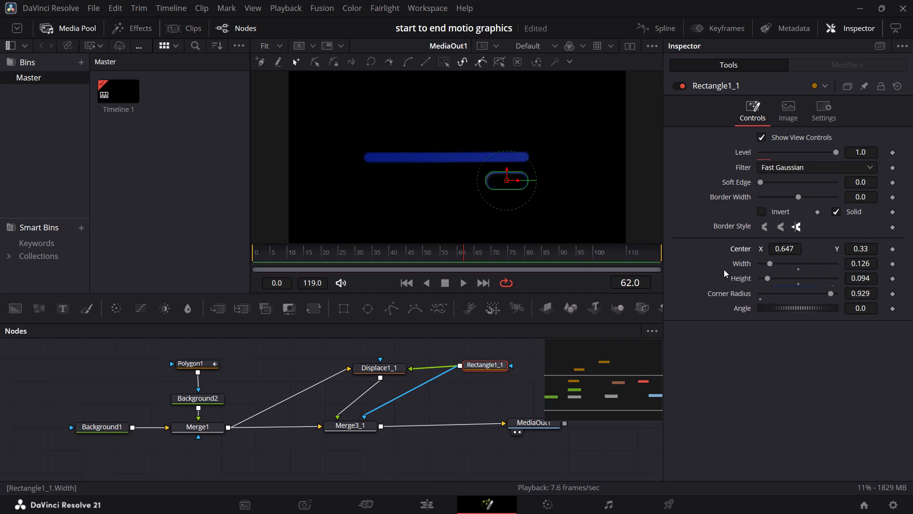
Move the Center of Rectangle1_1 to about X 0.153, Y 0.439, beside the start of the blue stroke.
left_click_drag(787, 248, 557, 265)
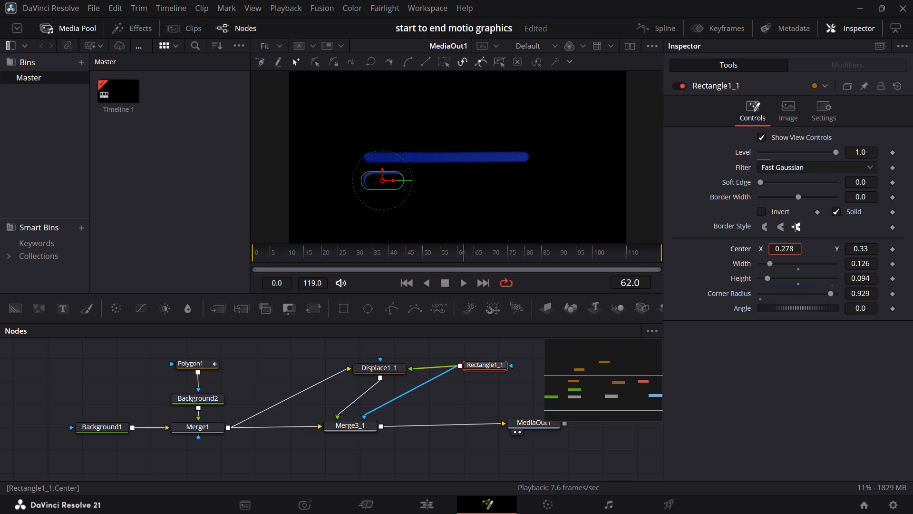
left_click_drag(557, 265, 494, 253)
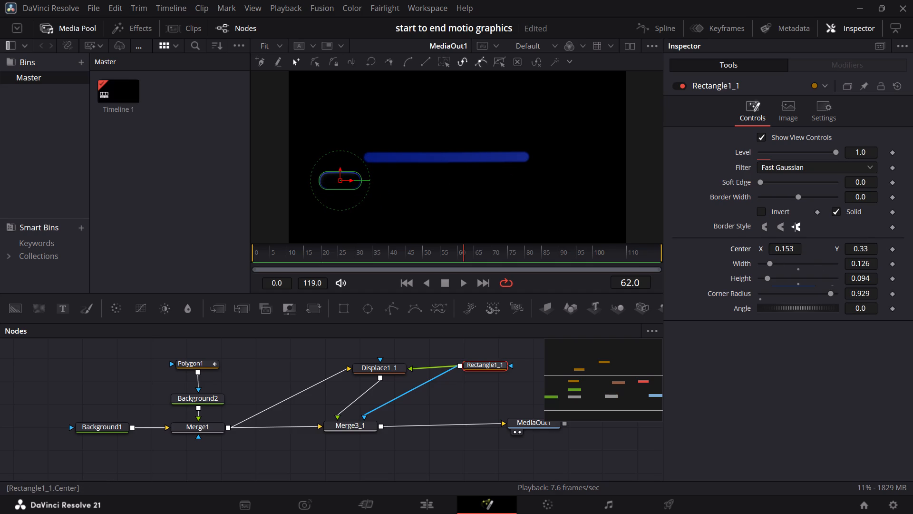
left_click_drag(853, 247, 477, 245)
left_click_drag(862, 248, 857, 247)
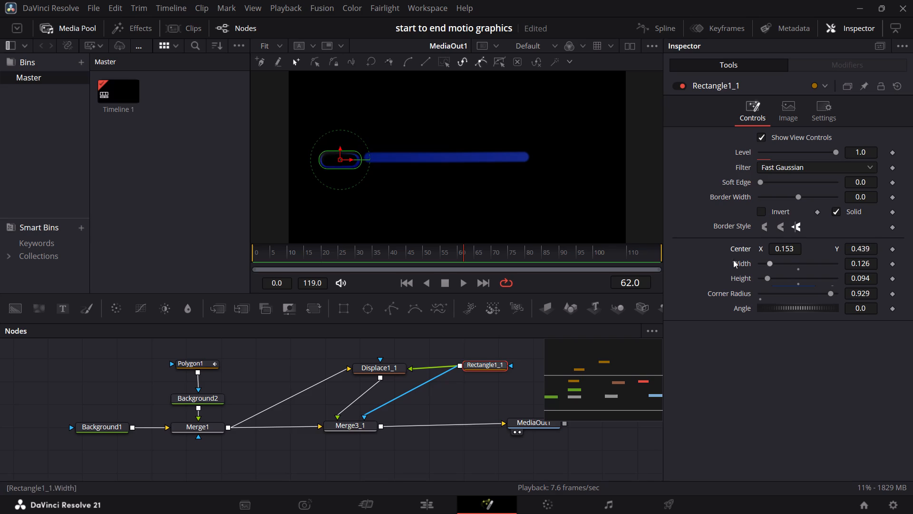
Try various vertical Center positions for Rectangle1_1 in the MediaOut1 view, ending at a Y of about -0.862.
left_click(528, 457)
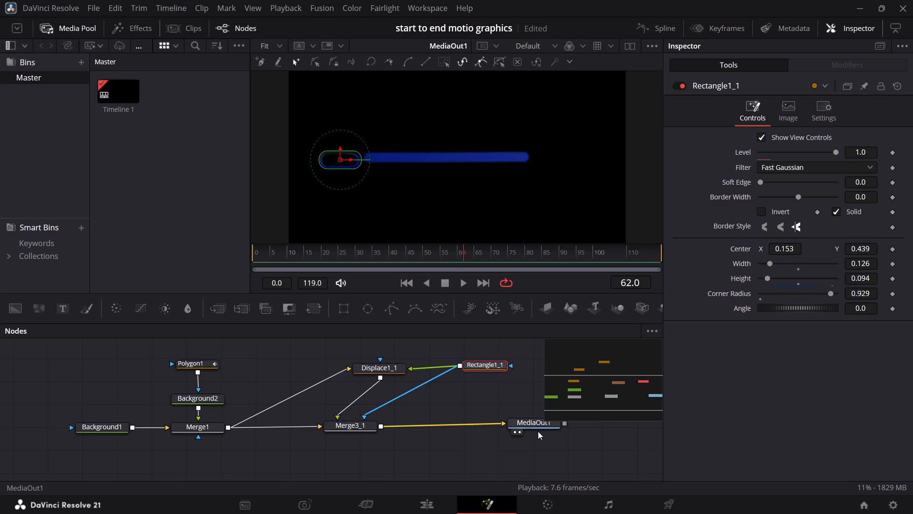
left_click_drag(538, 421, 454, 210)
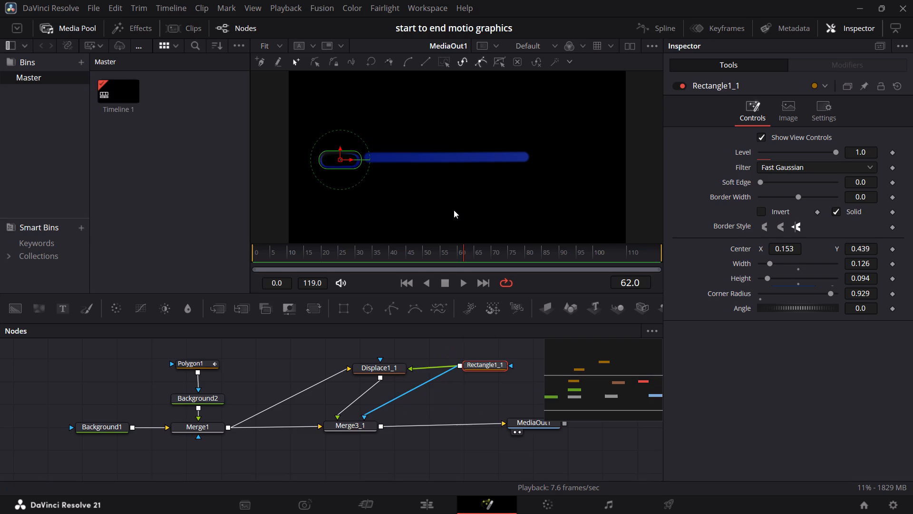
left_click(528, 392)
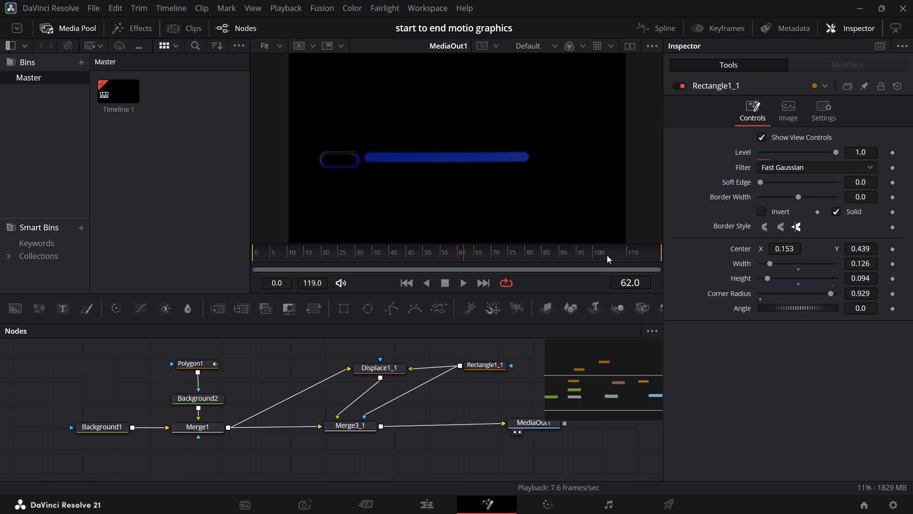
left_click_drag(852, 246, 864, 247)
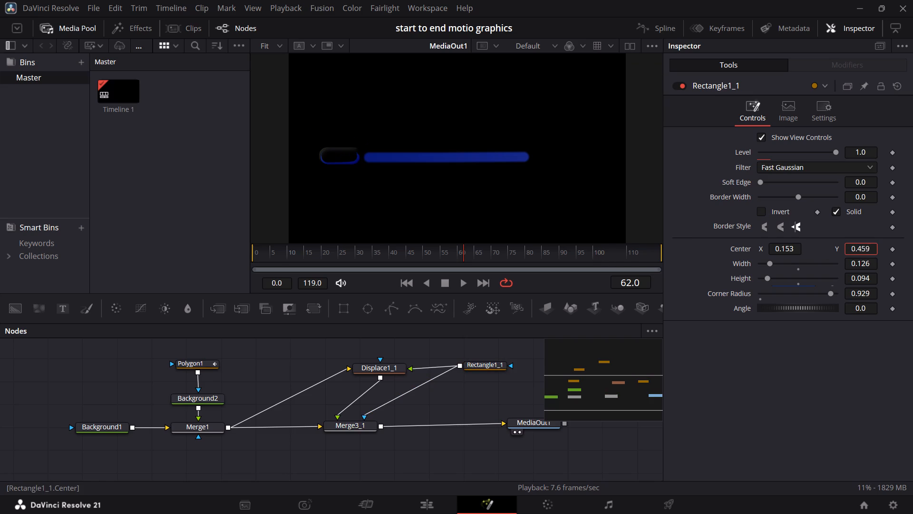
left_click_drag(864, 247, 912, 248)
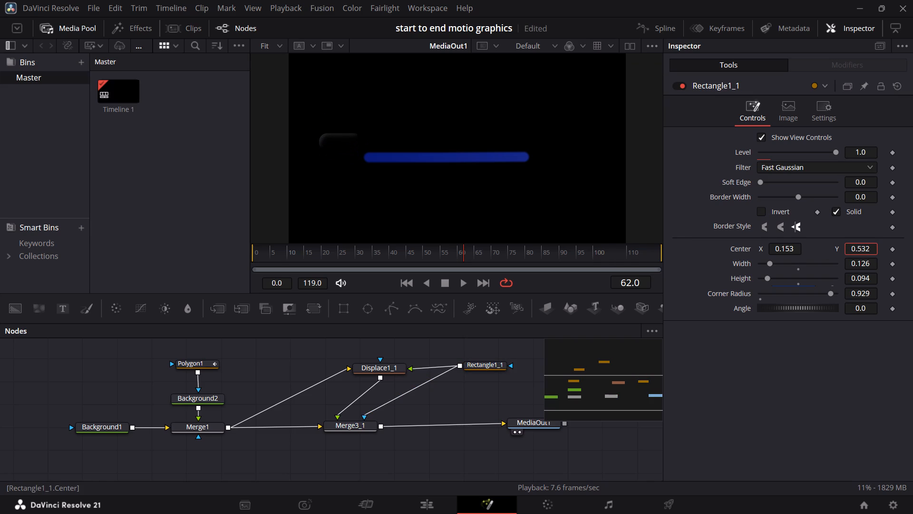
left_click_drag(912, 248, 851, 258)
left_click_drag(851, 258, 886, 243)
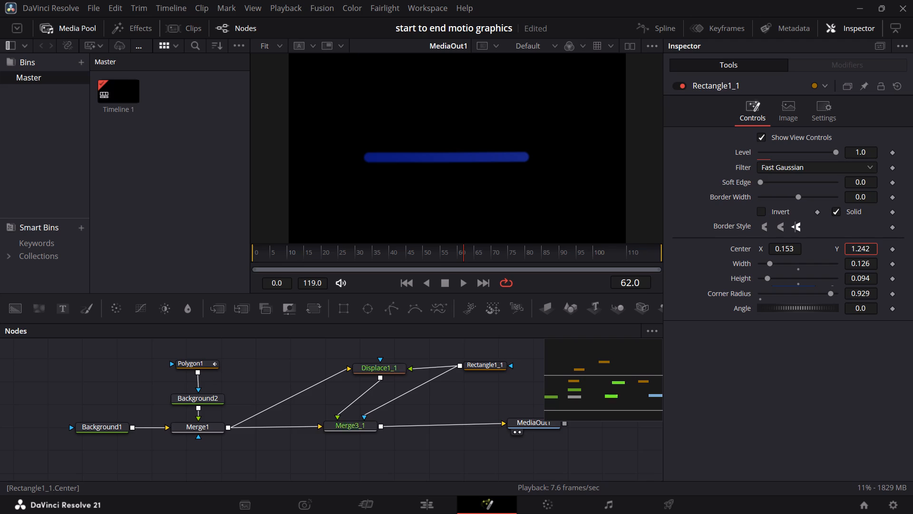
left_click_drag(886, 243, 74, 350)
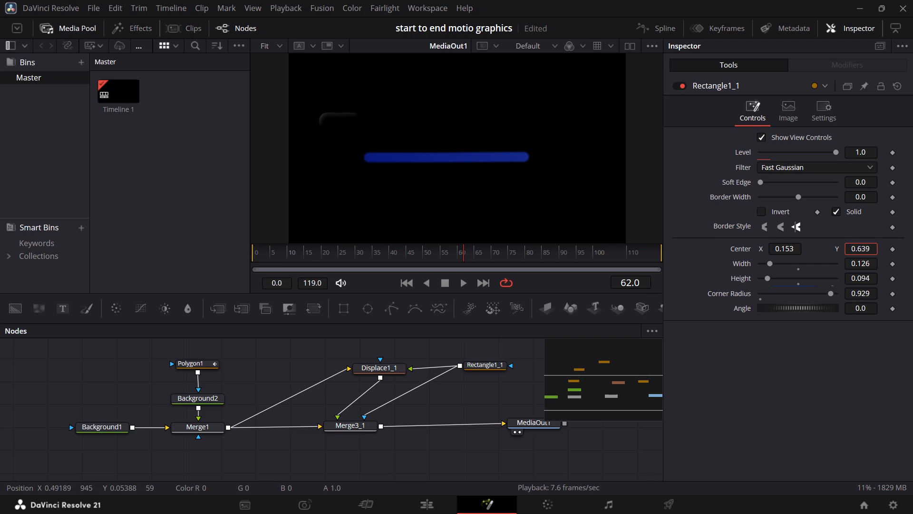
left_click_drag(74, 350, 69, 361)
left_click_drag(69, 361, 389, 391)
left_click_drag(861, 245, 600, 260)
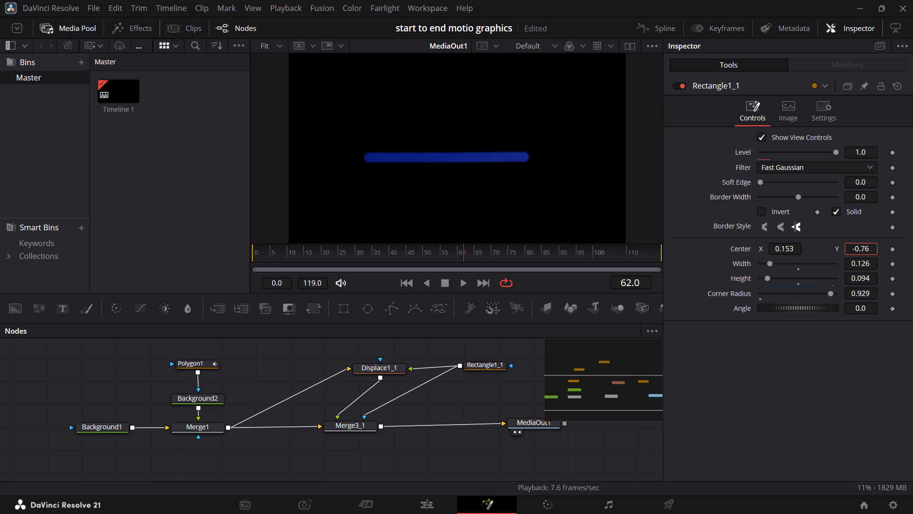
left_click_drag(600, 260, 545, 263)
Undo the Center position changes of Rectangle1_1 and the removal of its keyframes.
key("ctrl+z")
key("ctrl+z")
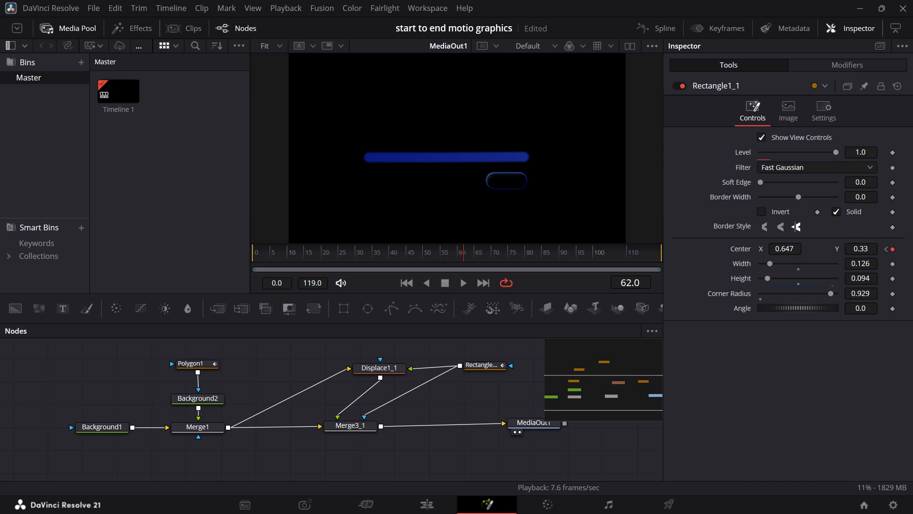
Remove the Center keyframes of Rectangle1_1 at frames 62 and 5.
left_click(893, 250)
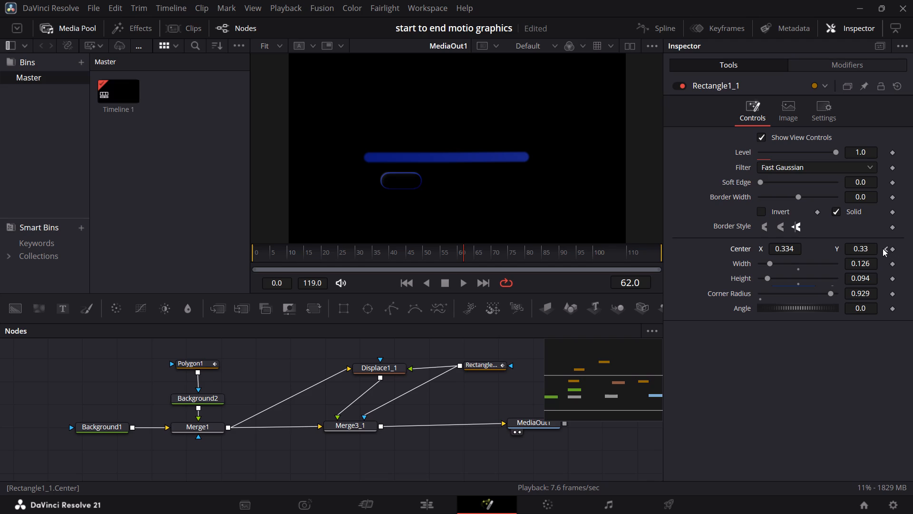
left_click(886, 249)
left_click(891, 250)
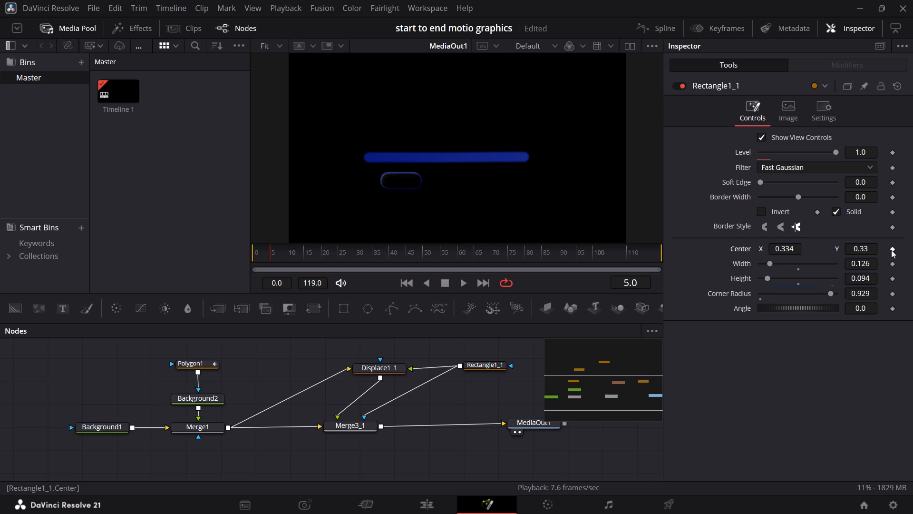
Move the Center of Rectangle1_1 to about X 0.126, Y 0.396, beside the start of the blue stroke.
left_click_drag(780, 247, 763, 248)
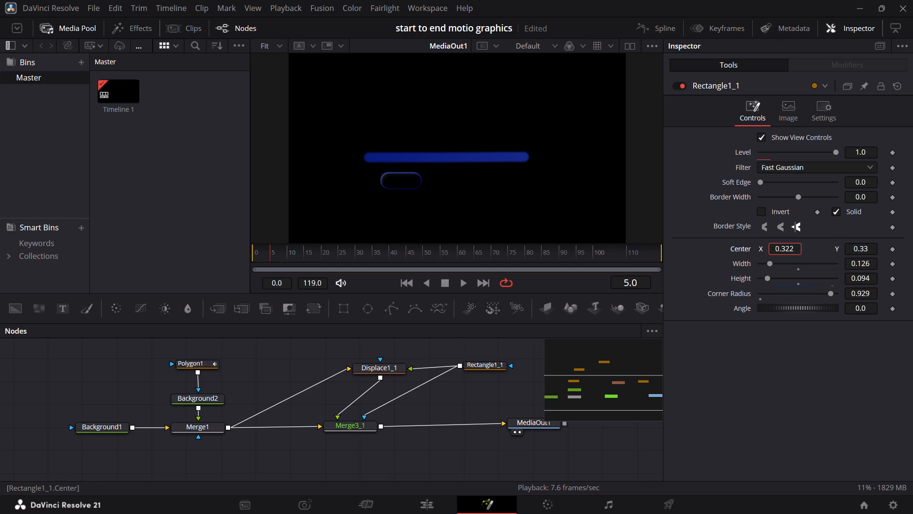
left_click_drag(763, 248, 651, 256)
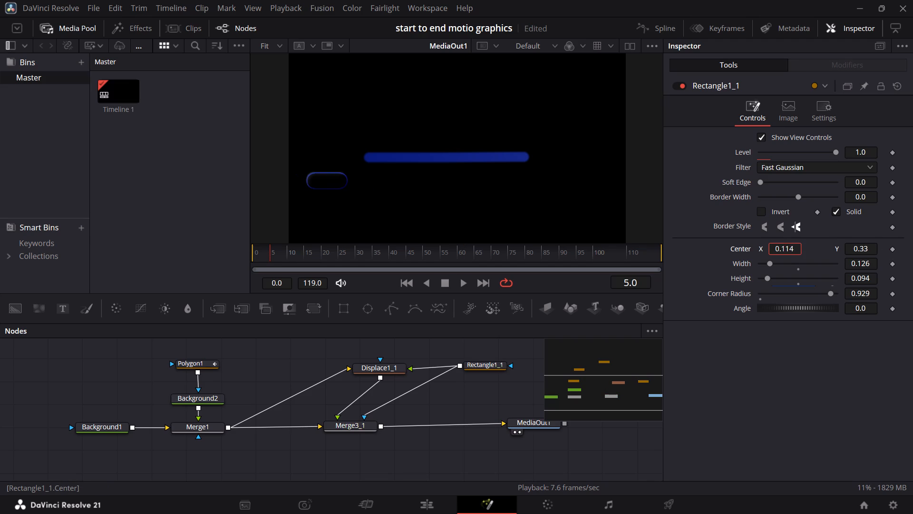
left_click_drag(651, 256, 657, 256)
left_click_drag(858, 249, 877, 245)
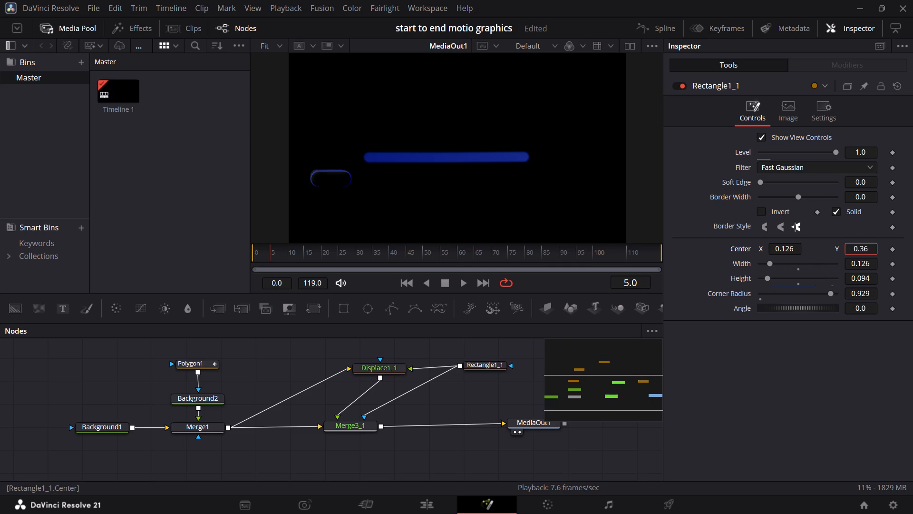
left_click_drag(877, 245, 900, 221)
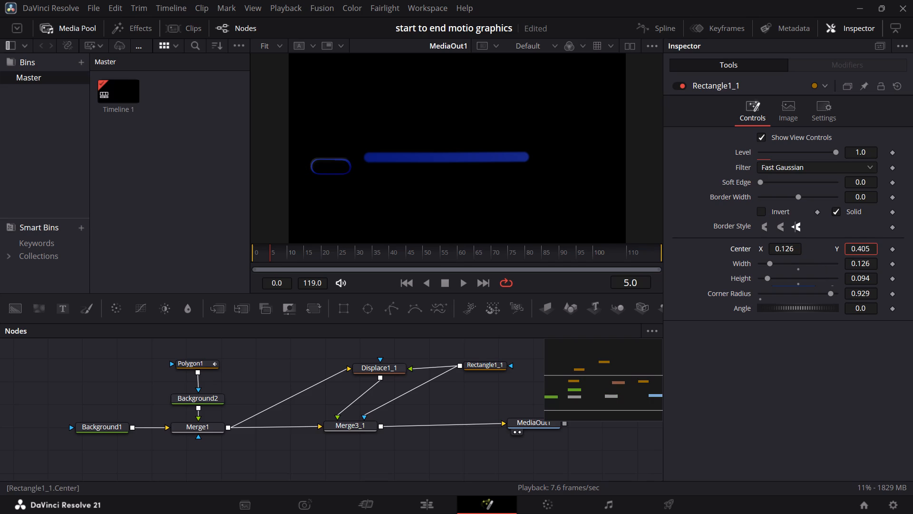
left_click_drag(900, 221, 877, 233)
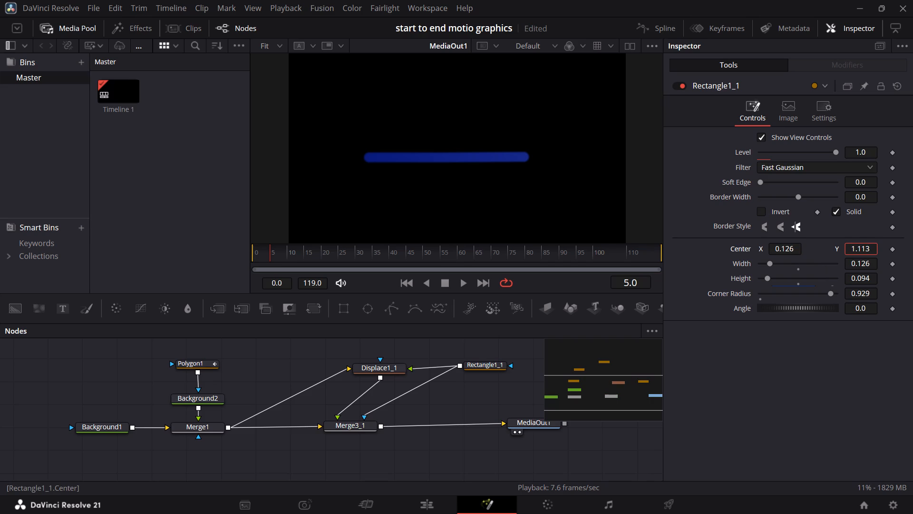
left_click_drag(877, 233, 861, 237)
left_click_drag(861, 237, 791, 242)
left_click_drag(791, 242, 657, 257)
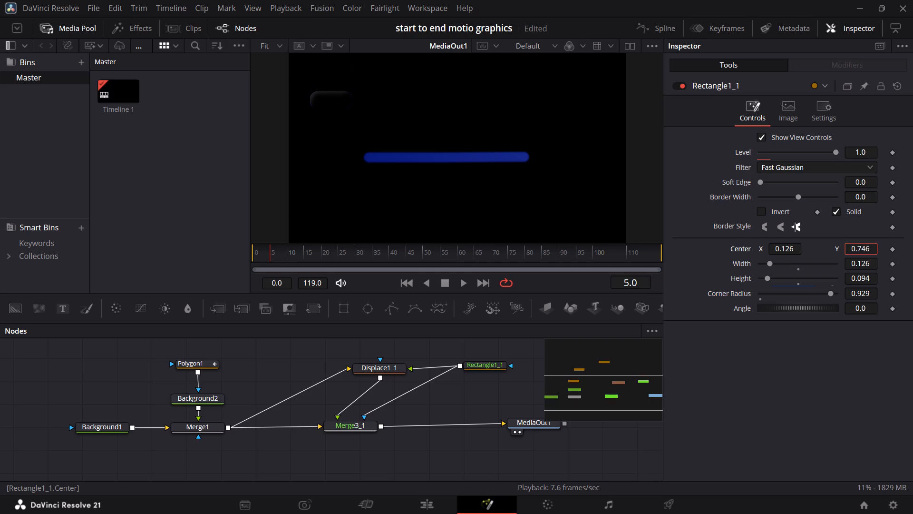
left_click_drag(657, 257, 596, 274)
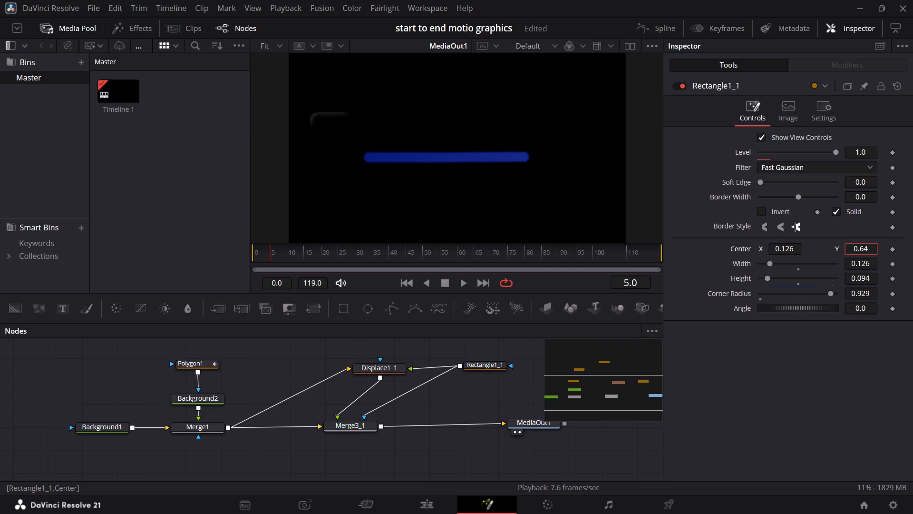
left_click_drag(596, 274, 594, 274)
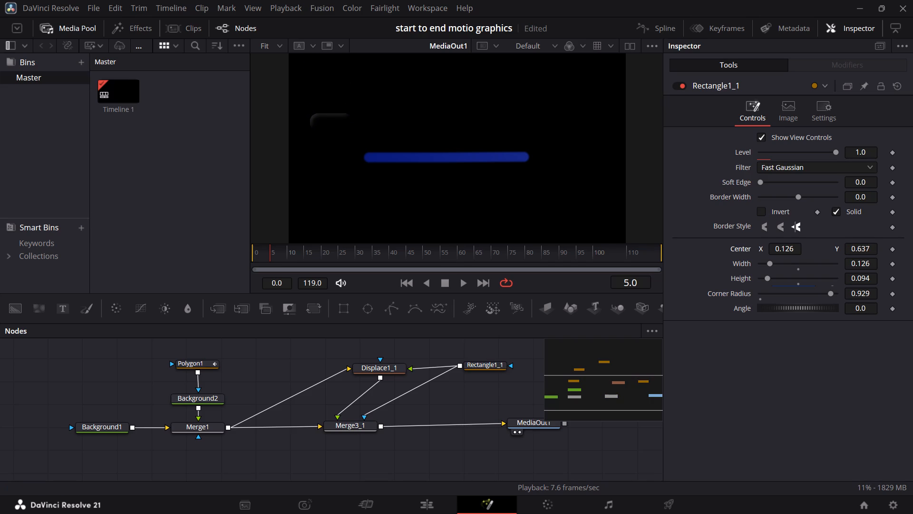
left_click_drag(865, 246, 756, 260)
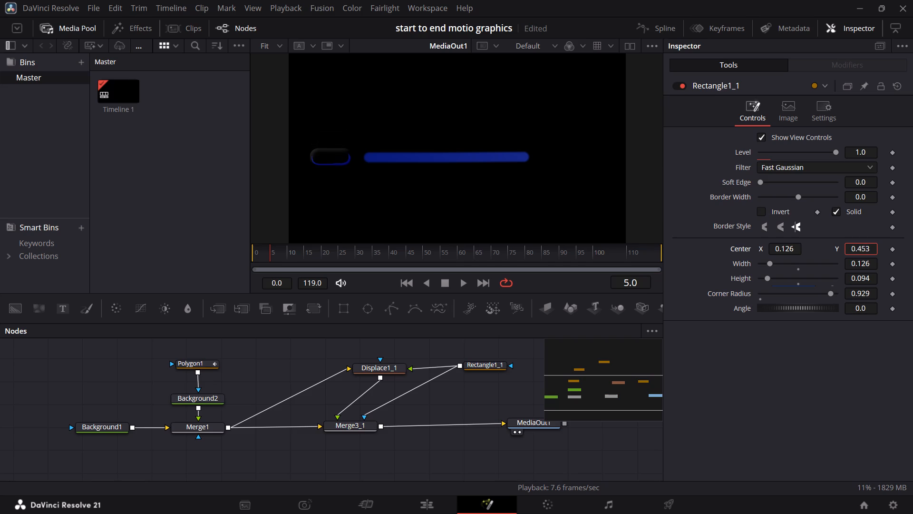
left_click_drag(756, 260, 718, 265)
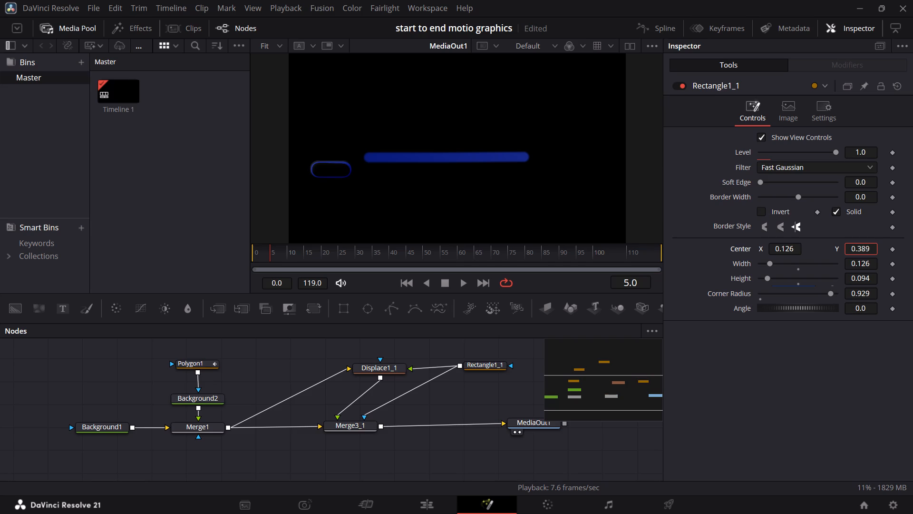
left_click(862, 252)
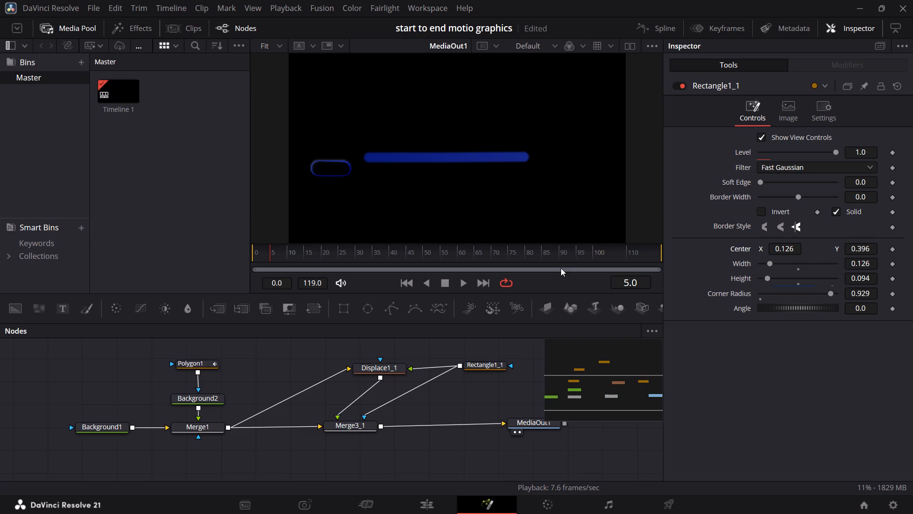
Move the whole Polygon1 stroke in the MediaOut1 view so its Center is at about X 0.505, Y 0.534.
left_click(200, 362)
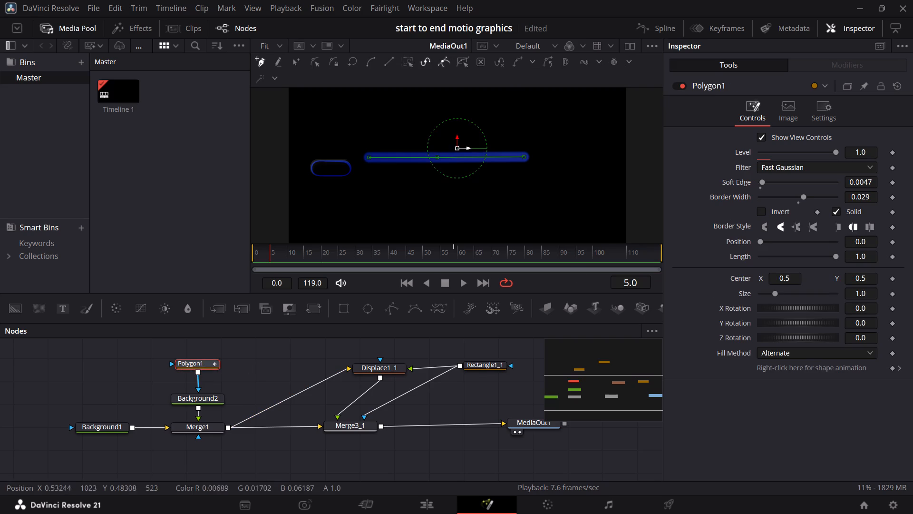
left_click_drag(457, 148, 456, 162)
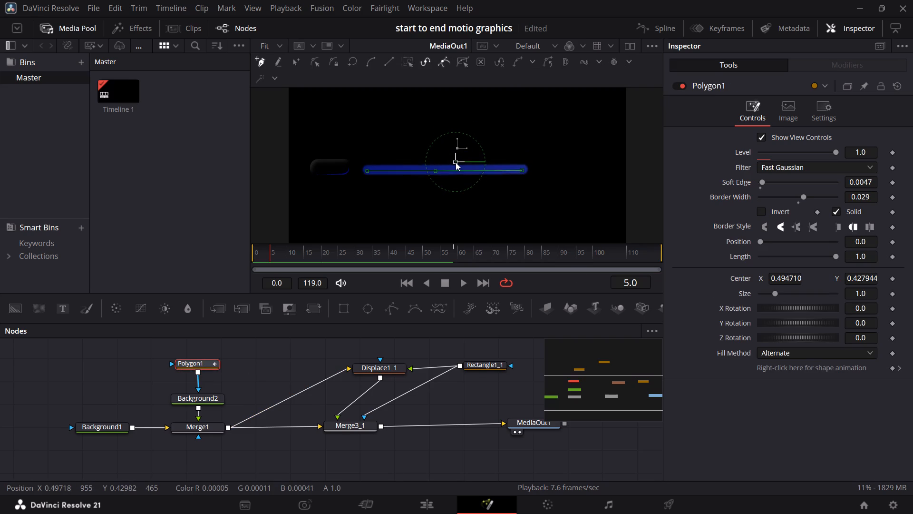
left_click_drag(456, 162, 458, 122)
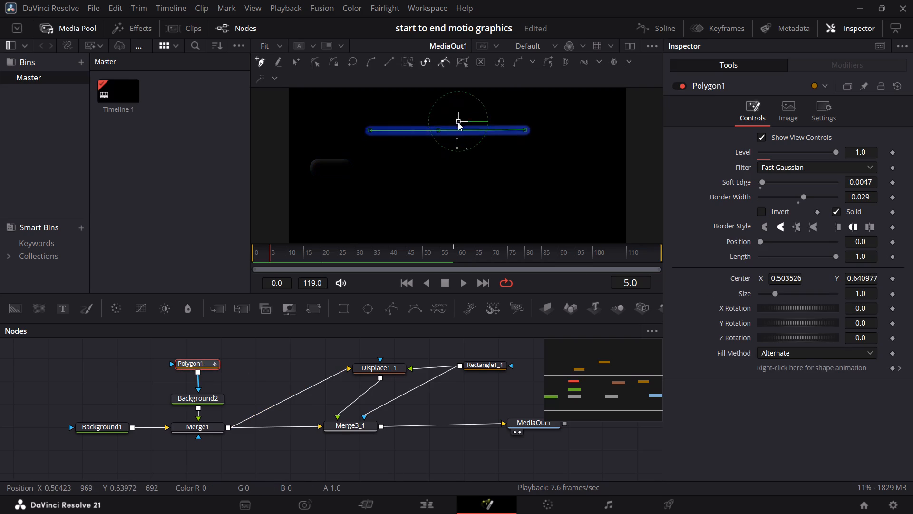
left_click_drag(458, 122, 458, 147)
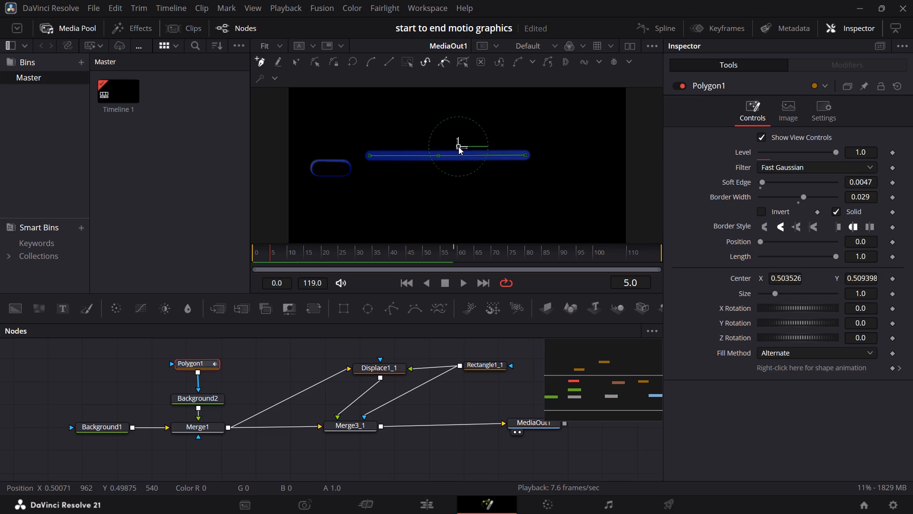
left_click_drag(458, 147, 459, 148)
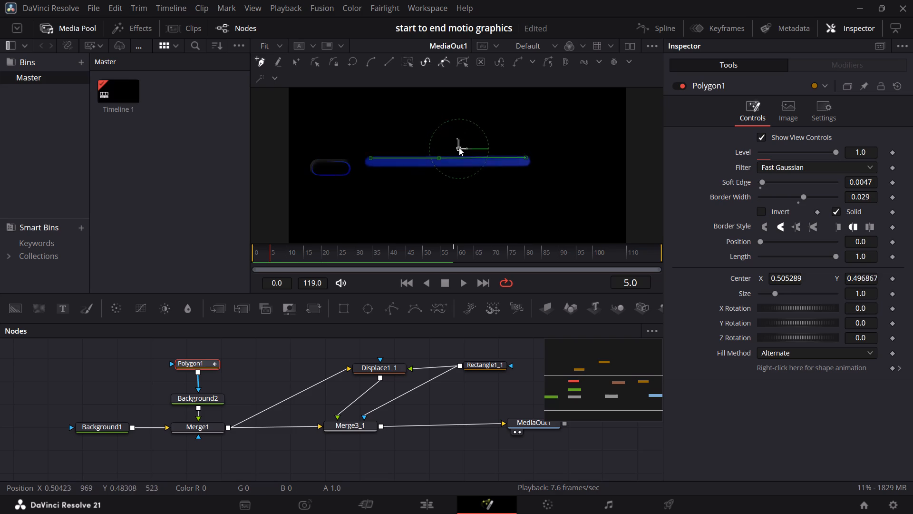
left_click_drag(459, 148, 462, 115)
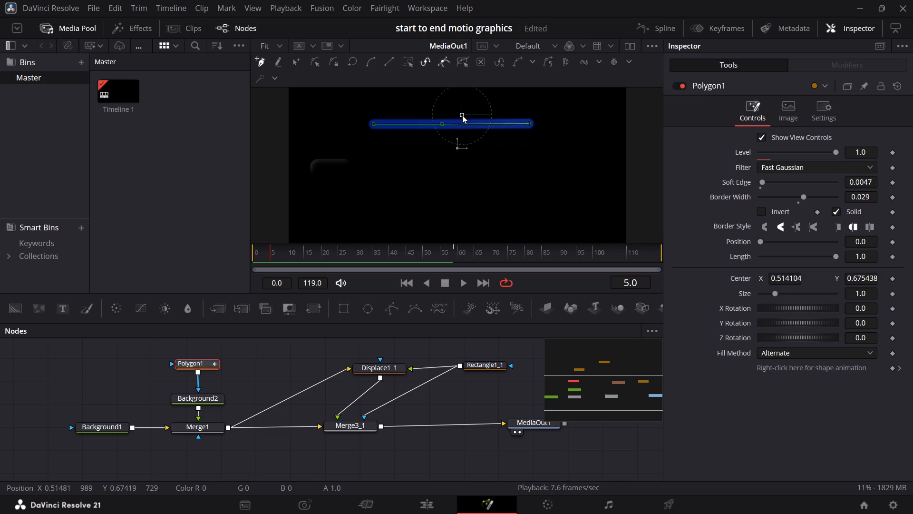
left_click_drag(462, 115, 459, 142)
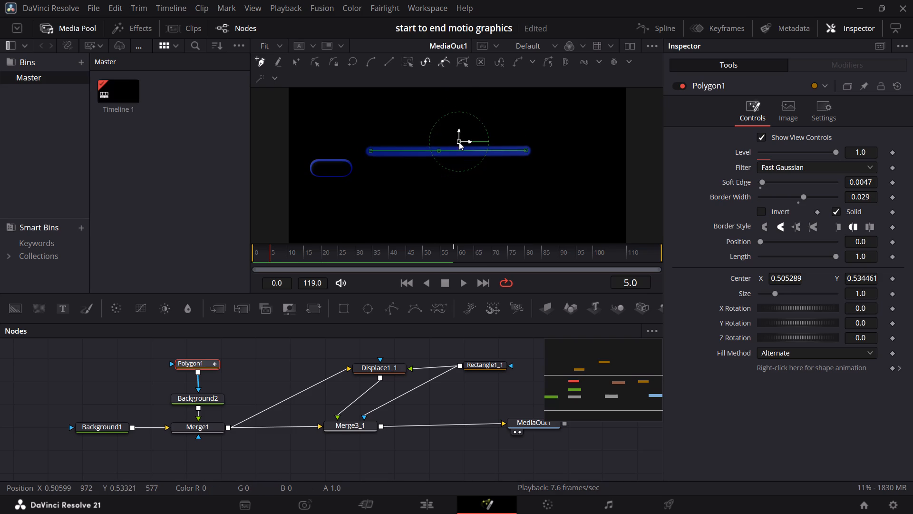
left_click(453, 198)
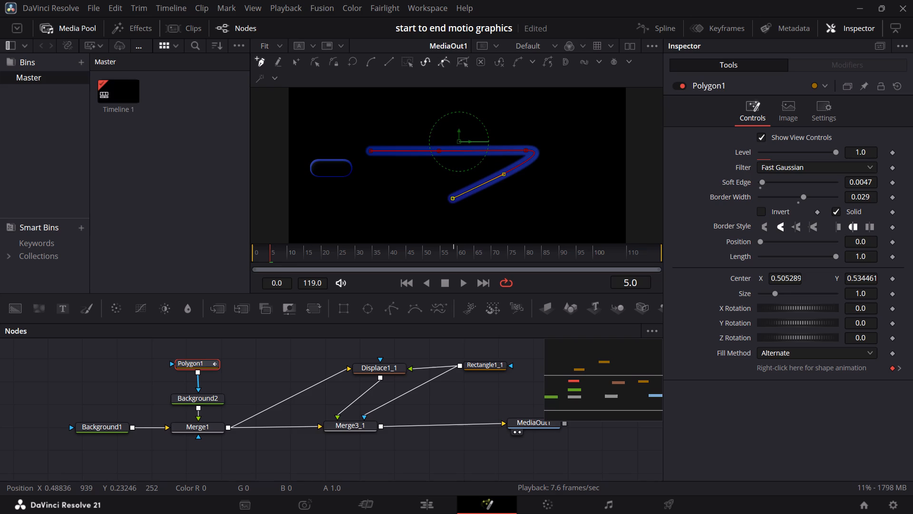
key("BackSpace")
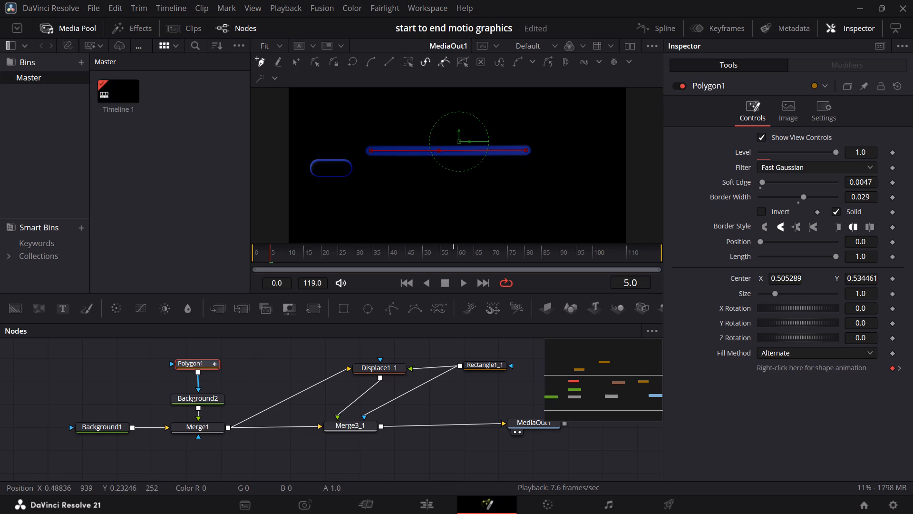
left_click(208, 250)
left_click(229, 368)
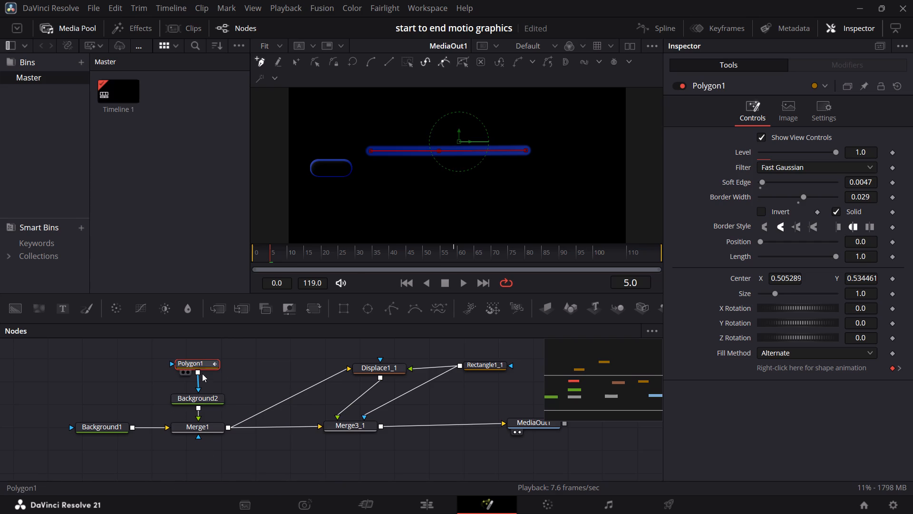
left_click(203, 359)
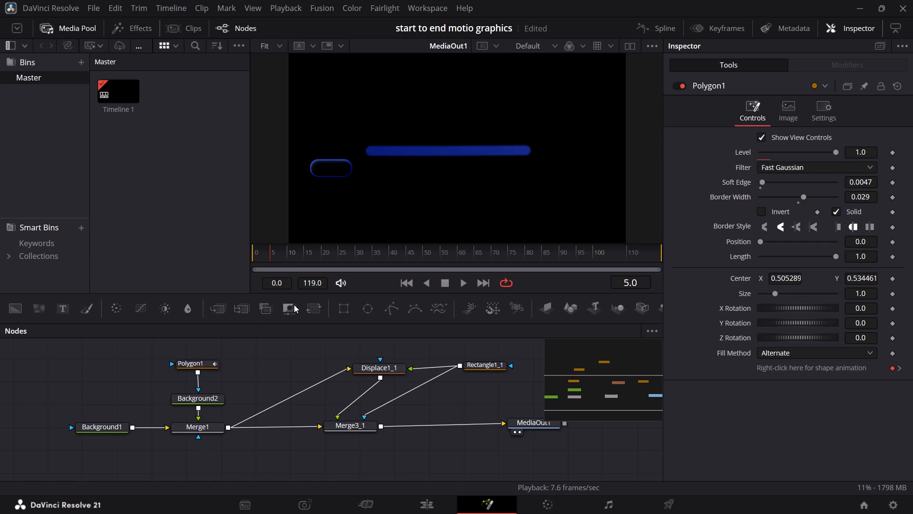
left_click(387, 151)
Lower the start point of the Polygon1 stroke toward the rounded rectangle, to about X 0.23, Y 0.43 in the view.
left_click(207, 359)
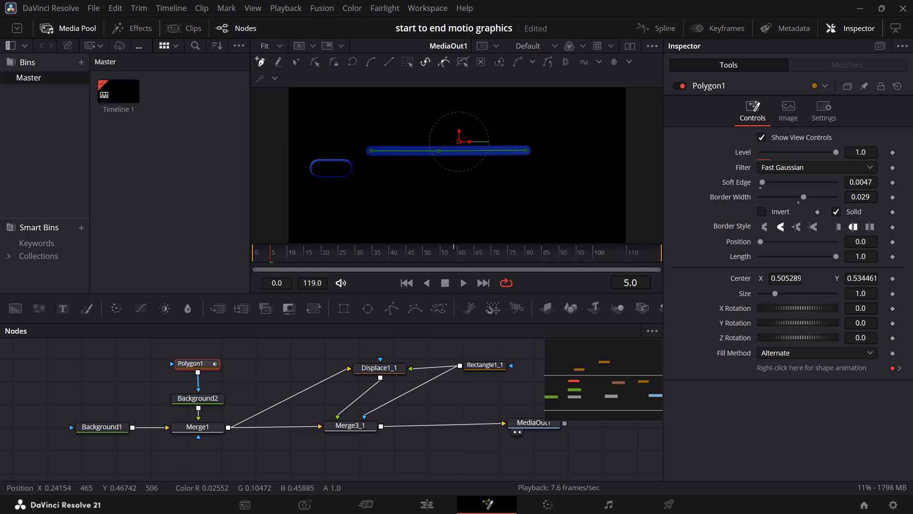
left_click_drag(371, 151, 363, 165)
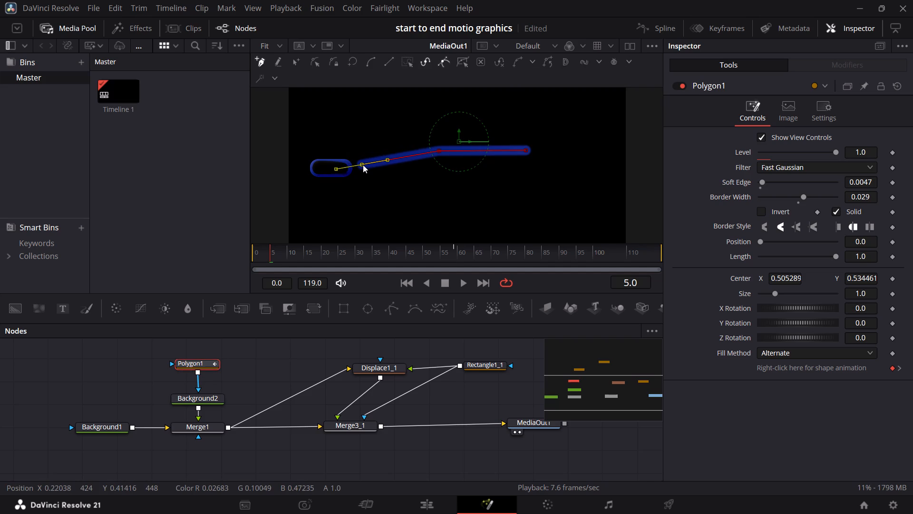
left_click_drag(363, 165, 359, 166)
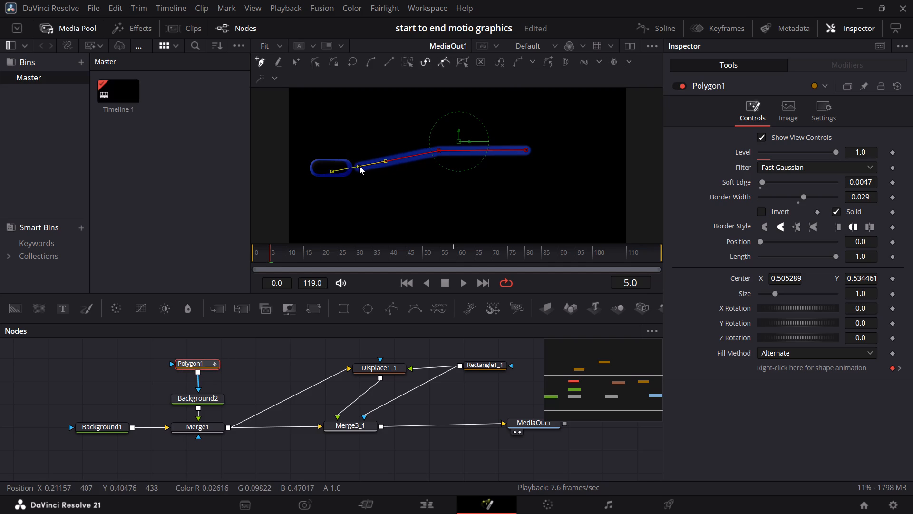
left_click_drag(359, 166, 368, 166)
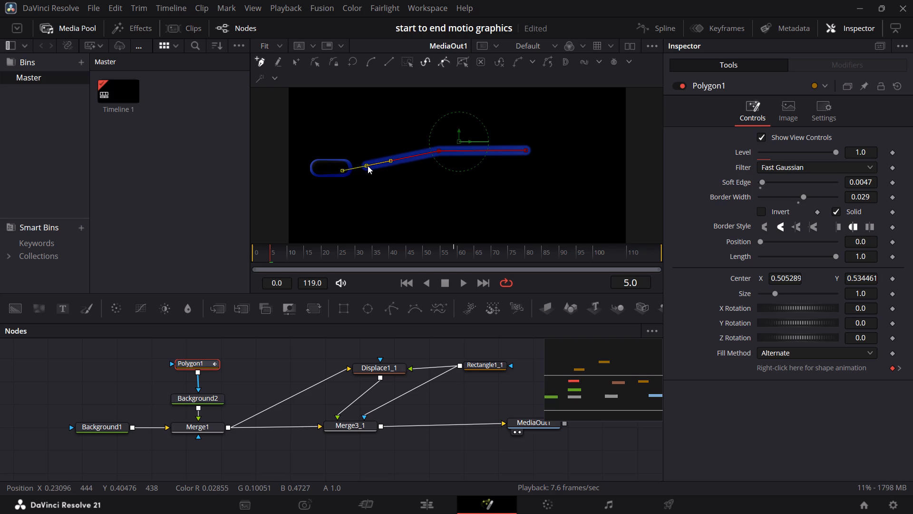
left_click_drag(368, 166, 369, 165)
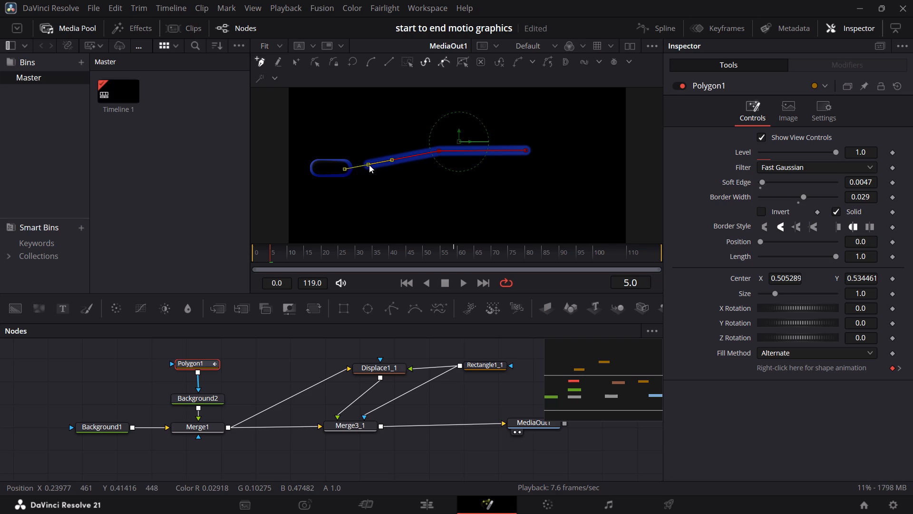
left_click_drag(369, 165, 366, 162)
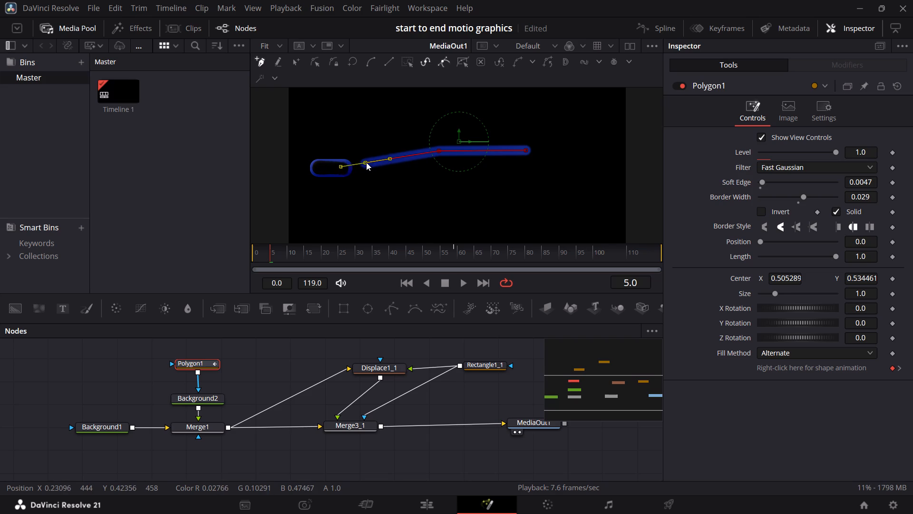
left_click_drag(366, 162, 365, 162)
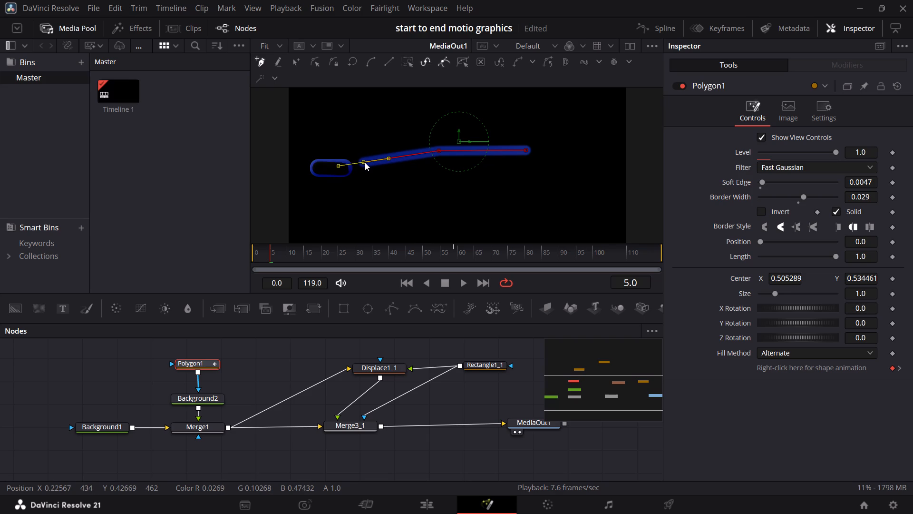
left_click_drag(365, 162, 365, 163)
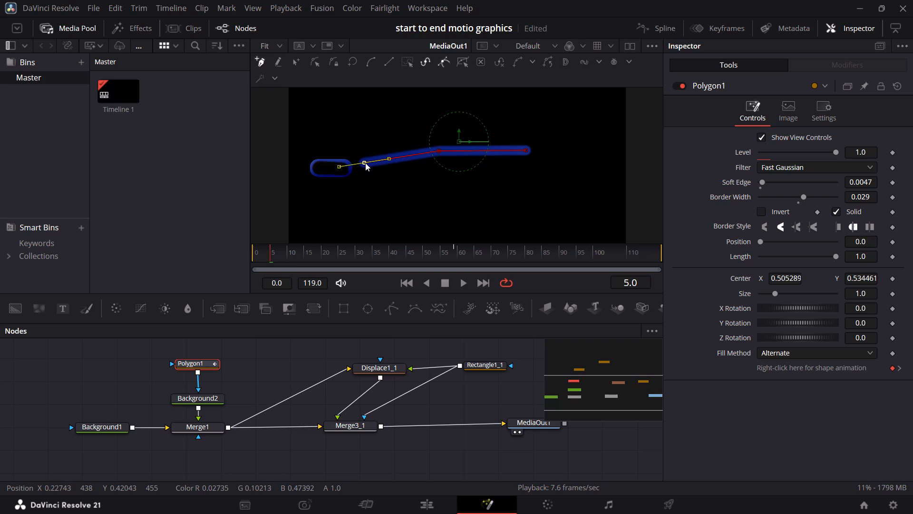
Delete the end point of the Polygon1 stroke, at the end farthest from the rounded rectangle.
left_click(524, 152)
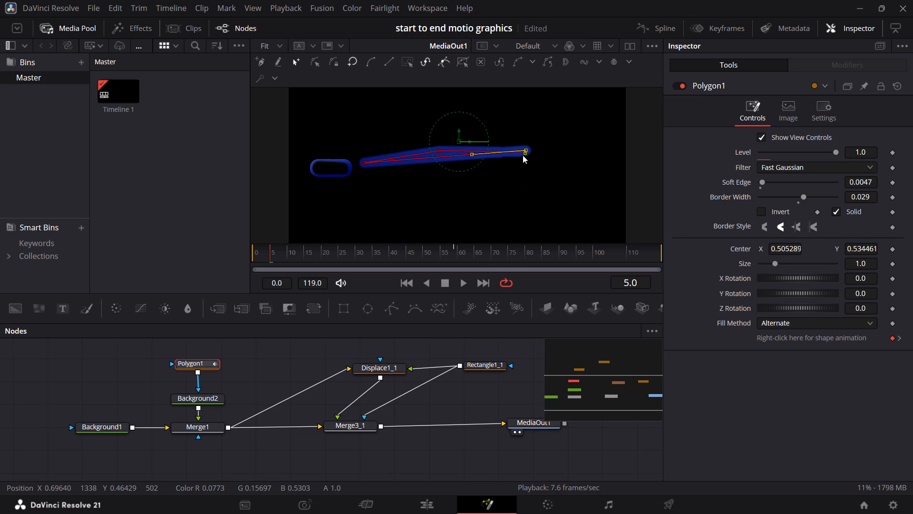
key("BackSpace")
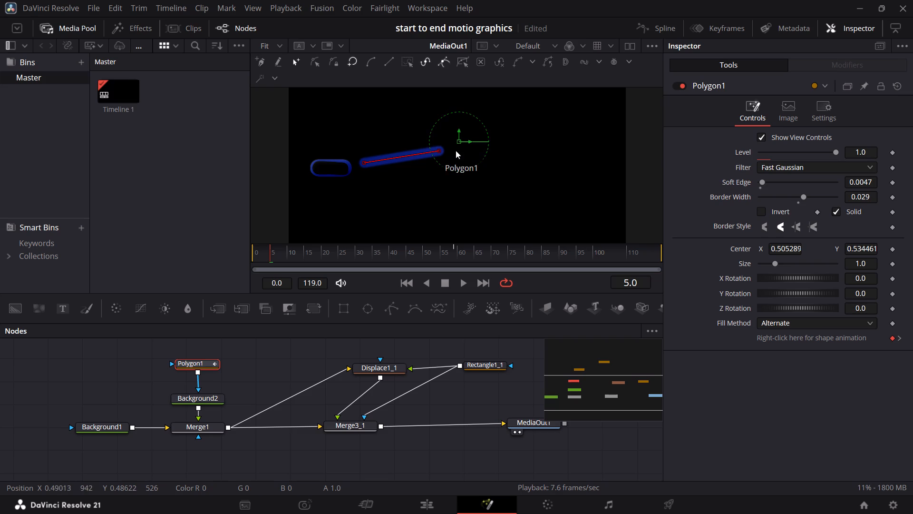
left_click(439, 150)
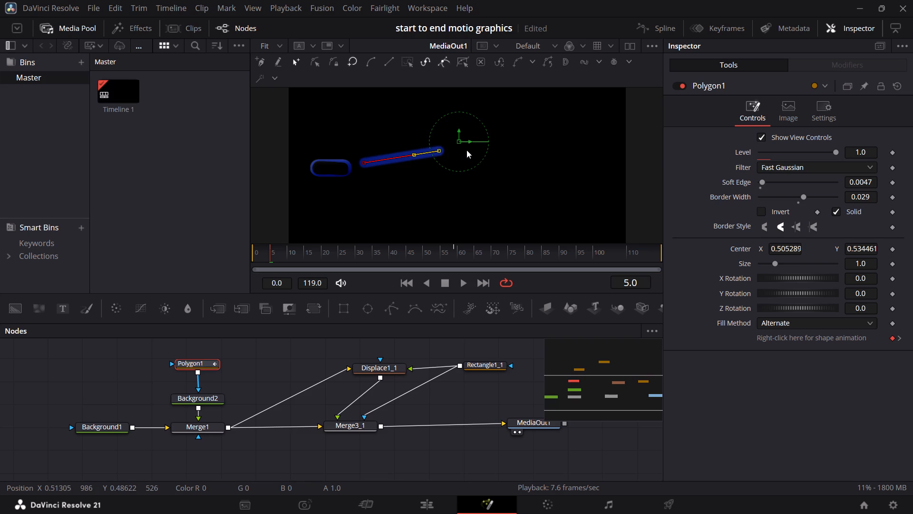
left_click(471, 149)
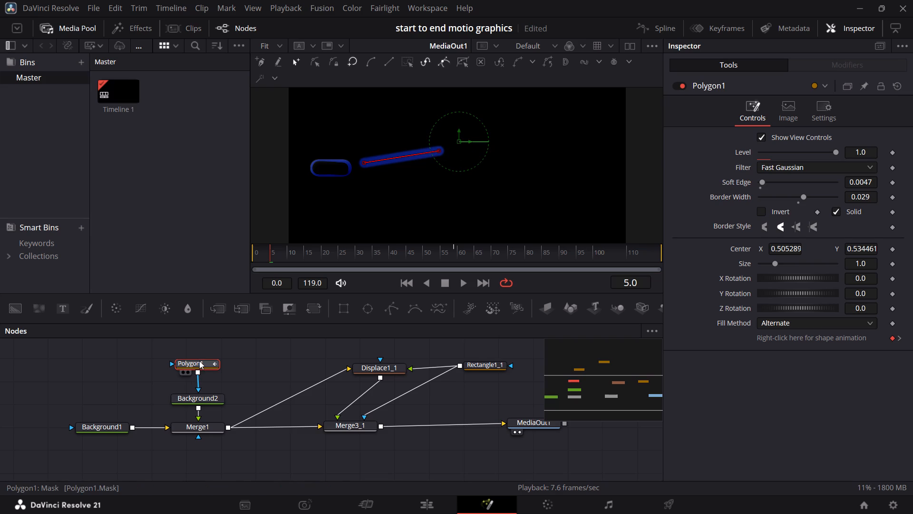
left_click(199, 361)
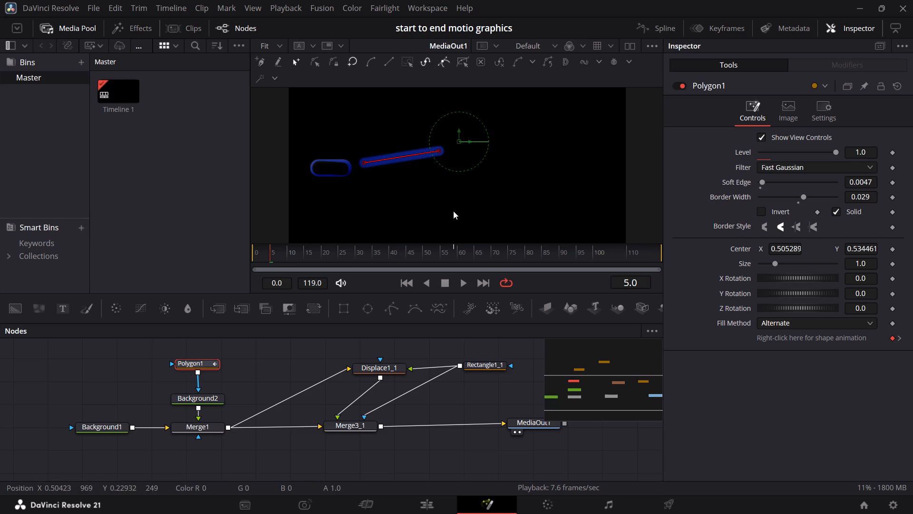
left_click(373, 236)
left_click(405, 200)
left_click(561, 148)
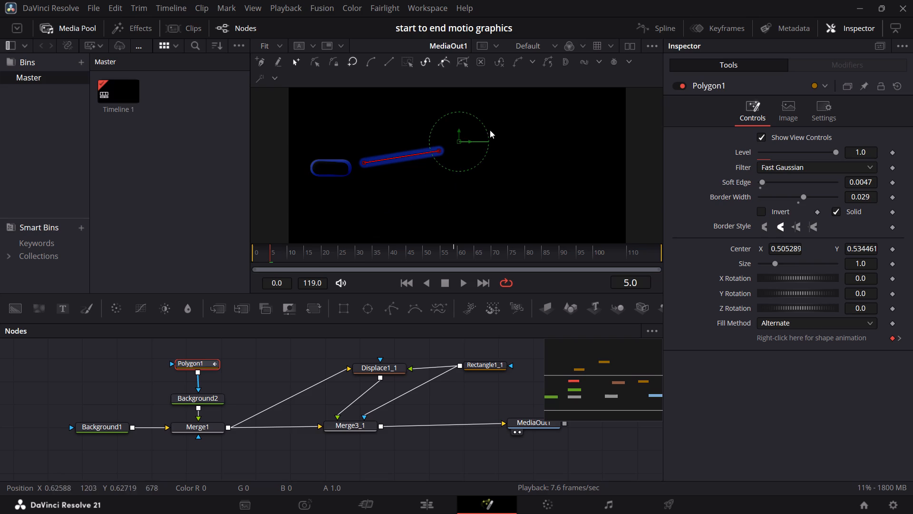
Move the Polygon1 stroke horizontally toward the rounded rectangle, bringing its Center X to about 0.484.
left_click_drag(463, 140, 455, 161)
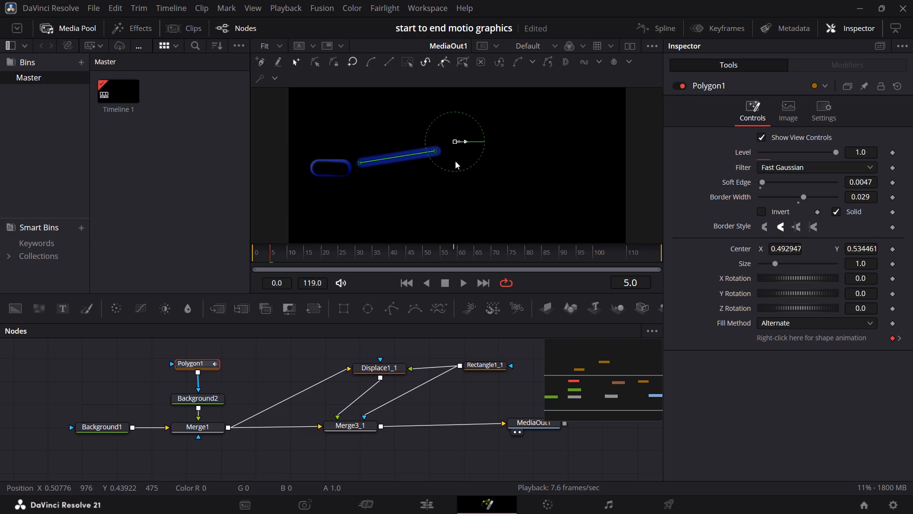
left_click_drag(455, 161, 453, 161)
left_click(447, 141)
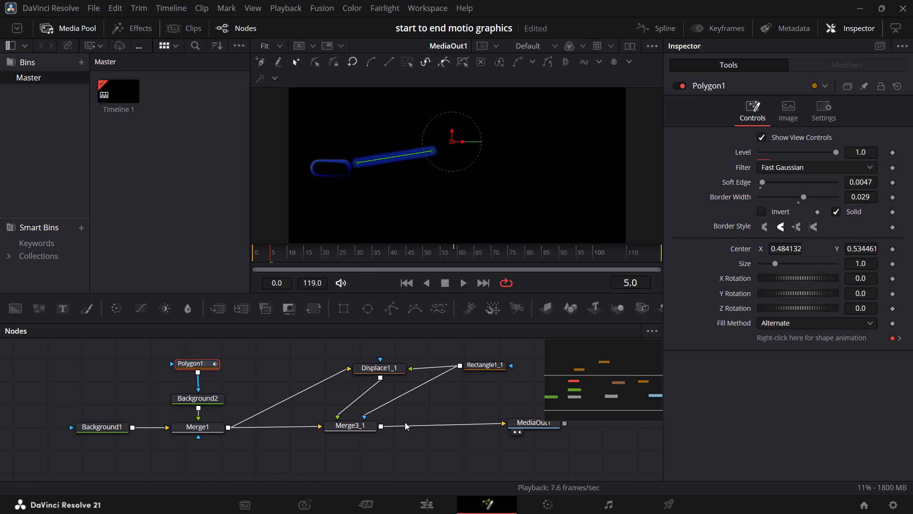
Delete the whole blue-stroke node tree, from Background1 and Polygon1 through Displace1_1, Rectangle1_1 and Merge3_1 to MediaOut1.
left_click_drag(532, 447, 393, 393)
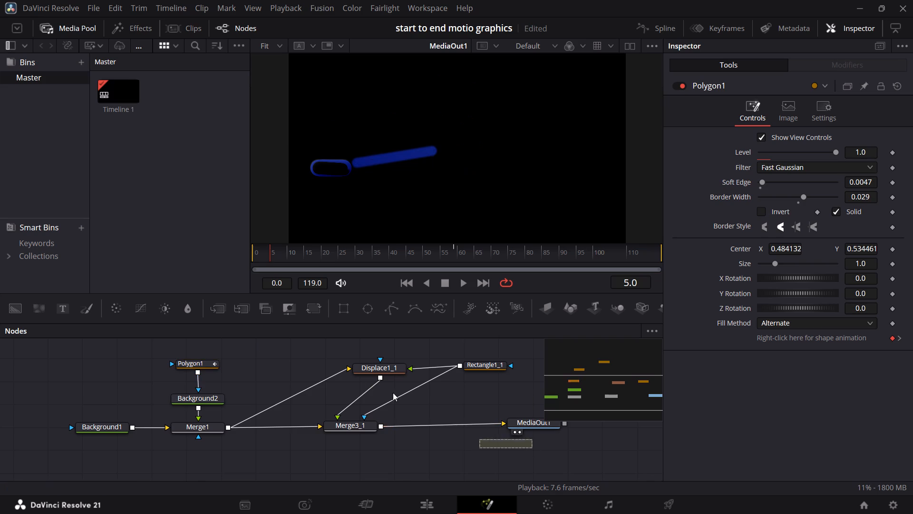
left_click_drag(393, 393, 77, 356)
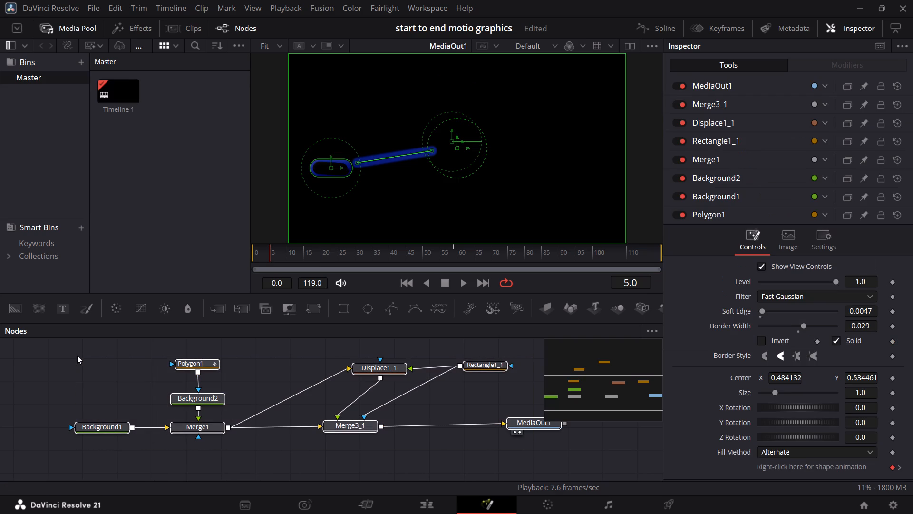
key("BackSpace")
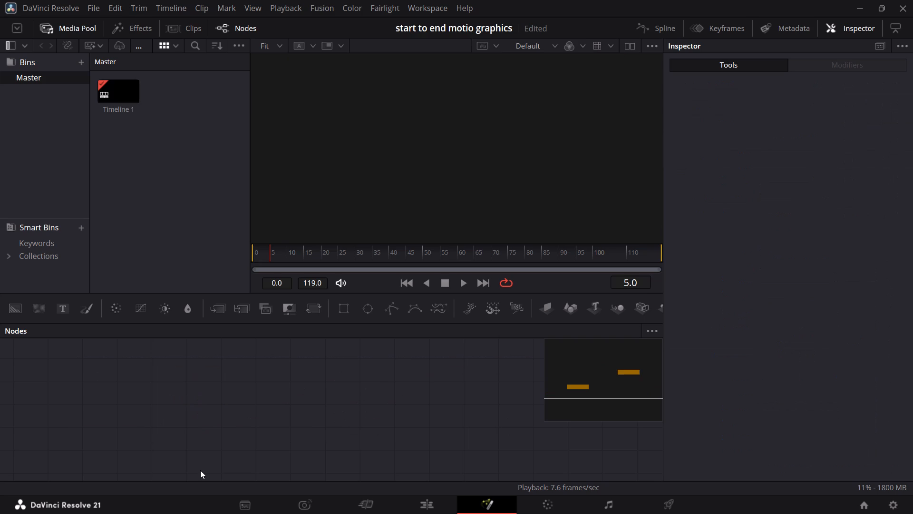
Switch to the Edit page and move the playhead to the start of Timeline 1, at 01:00:00:00.
left_click(426, 501)
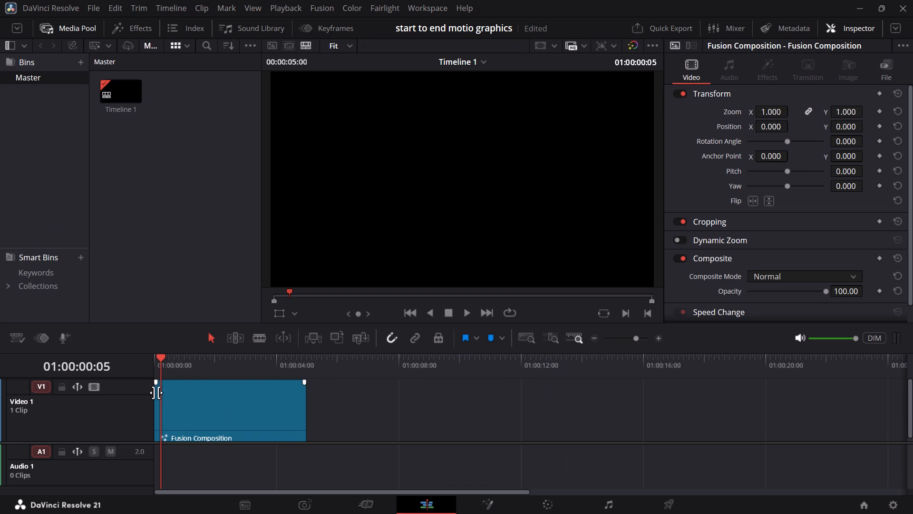
left_click_drag(162, 364, 123, 367)
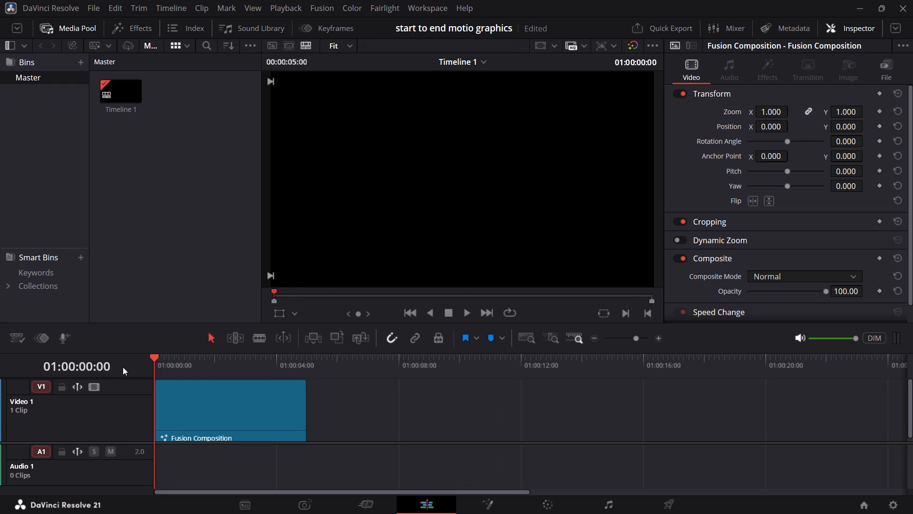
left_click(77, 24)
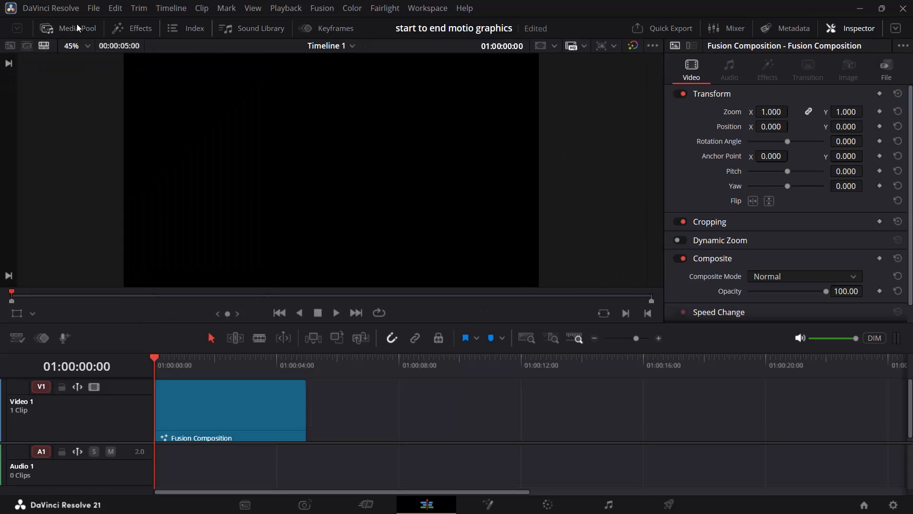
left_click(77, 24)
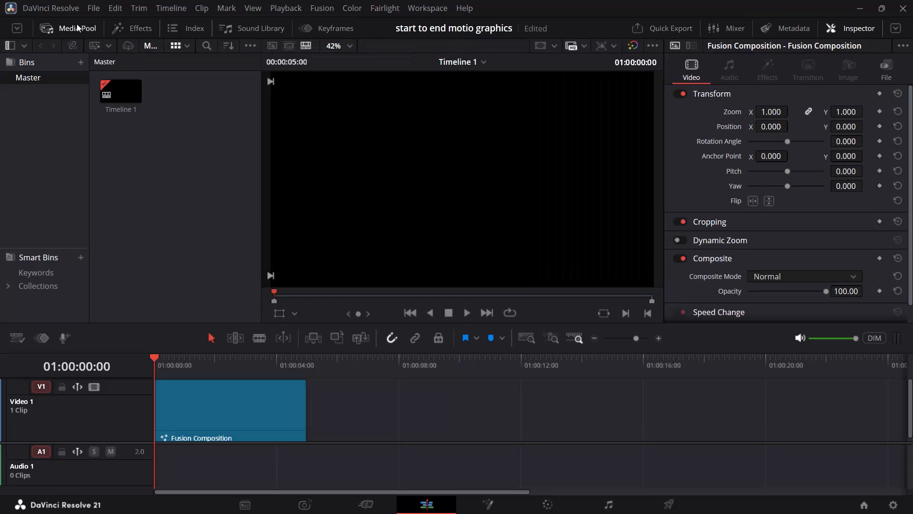
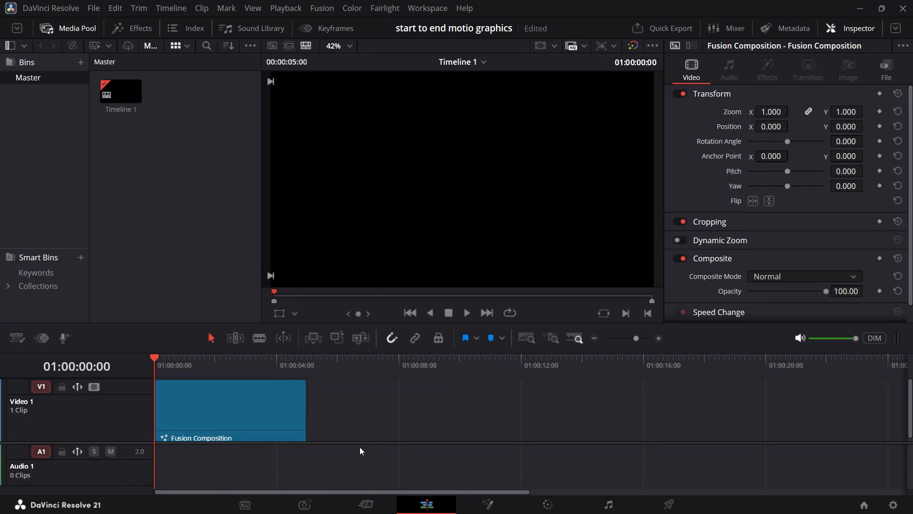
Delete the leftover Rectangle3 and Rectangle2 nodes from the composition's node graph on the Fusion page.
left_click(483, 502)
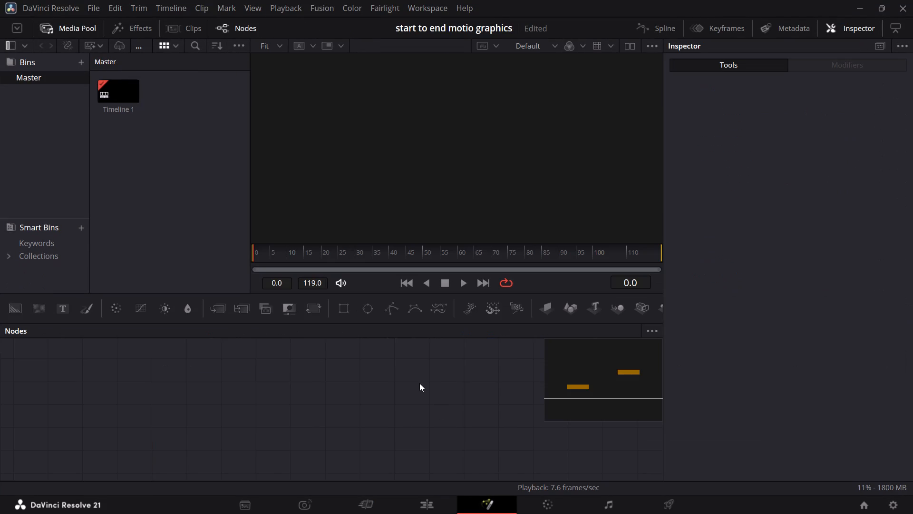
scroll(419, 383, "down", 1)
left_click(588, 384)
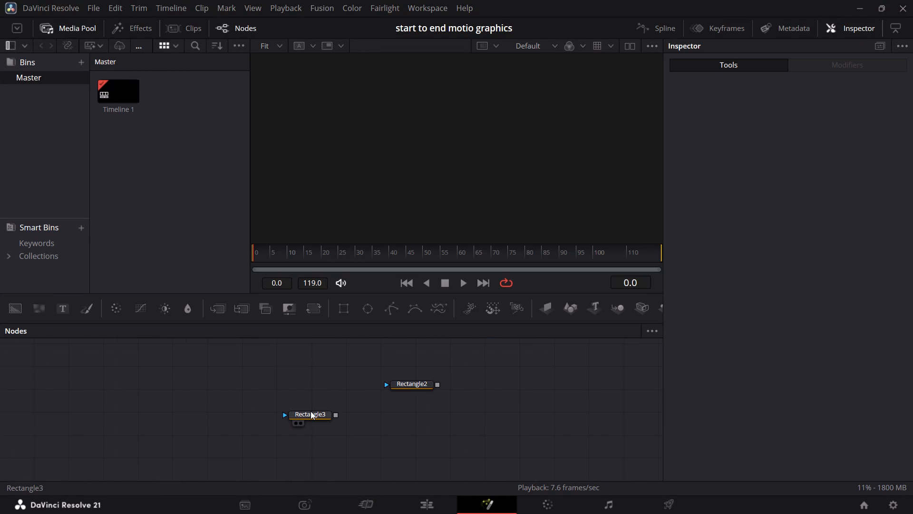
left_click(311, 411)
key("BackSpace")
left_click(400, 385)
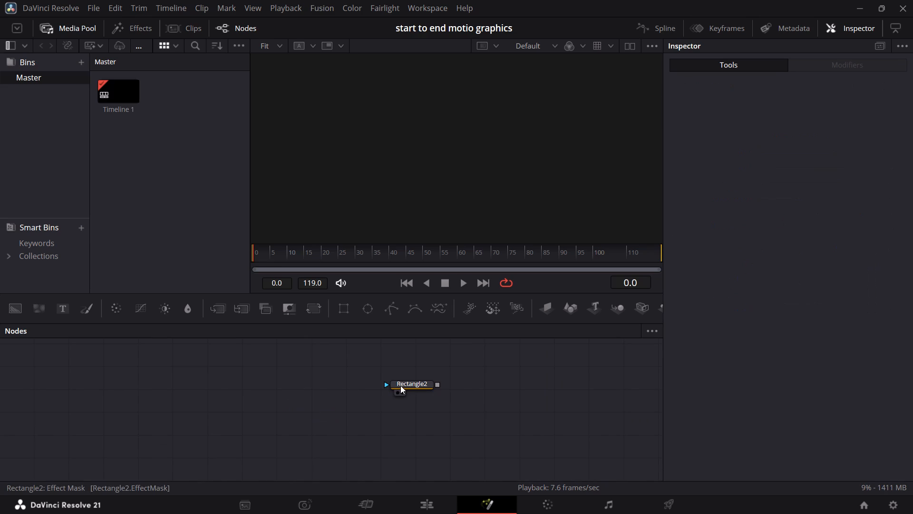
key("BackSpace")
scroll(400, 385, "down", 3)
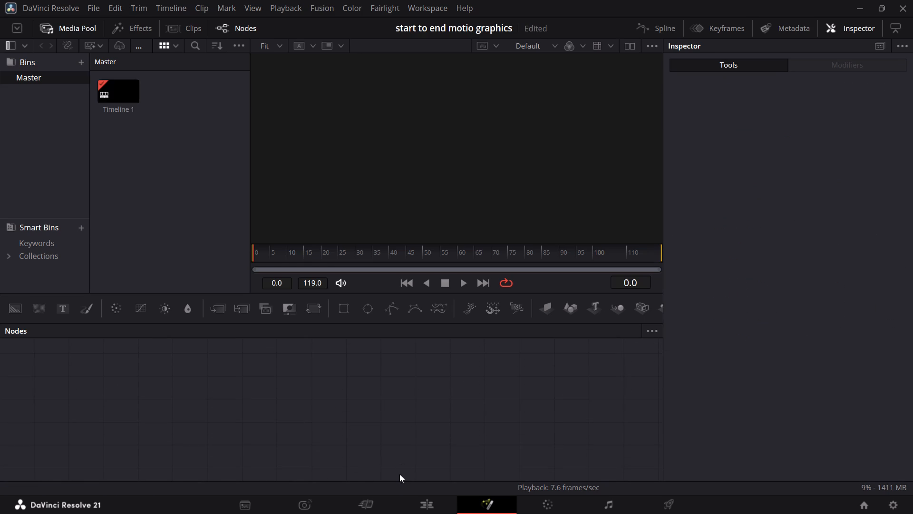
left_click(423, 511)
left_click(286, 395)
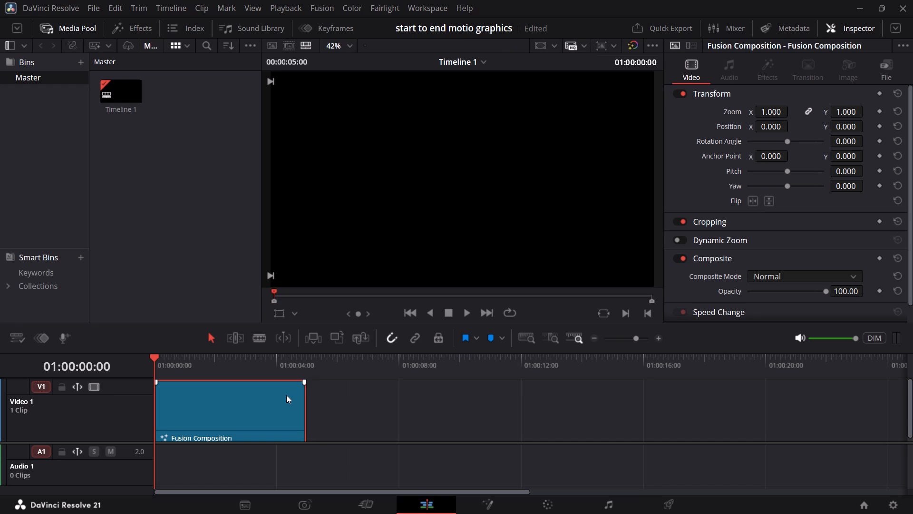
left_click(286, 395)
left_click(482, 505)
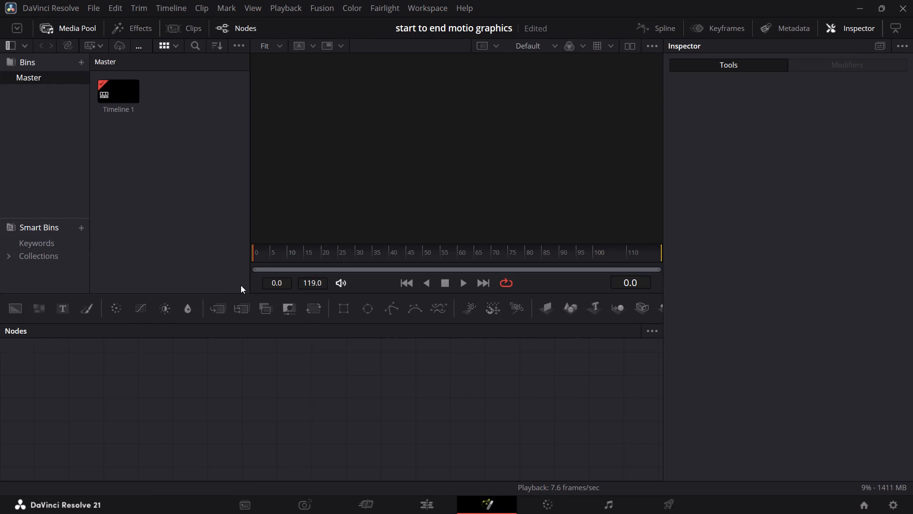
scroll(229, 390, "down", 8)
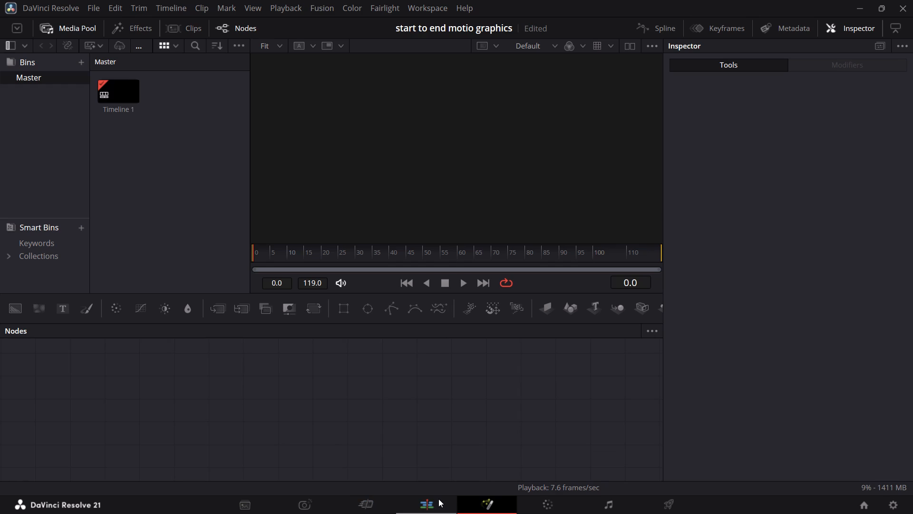
Return to the Edit page and delete the Fusion Composition clip from the Video 1 track.
left_click(438, 499)
left_click(282, 404)
key("BackSpace")
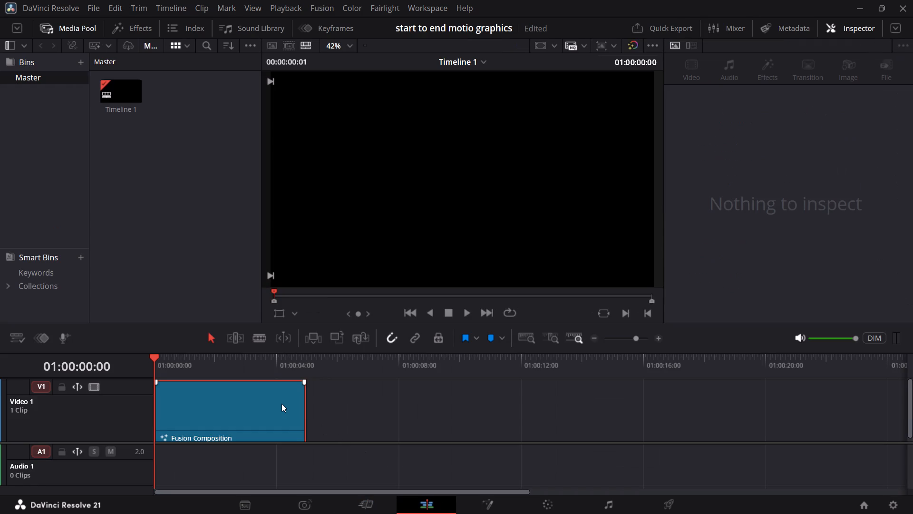
Add a new Fusion Composition effect clip at the start of the Video 1 track and open it on the Fusion page.
left_click(141, 18)
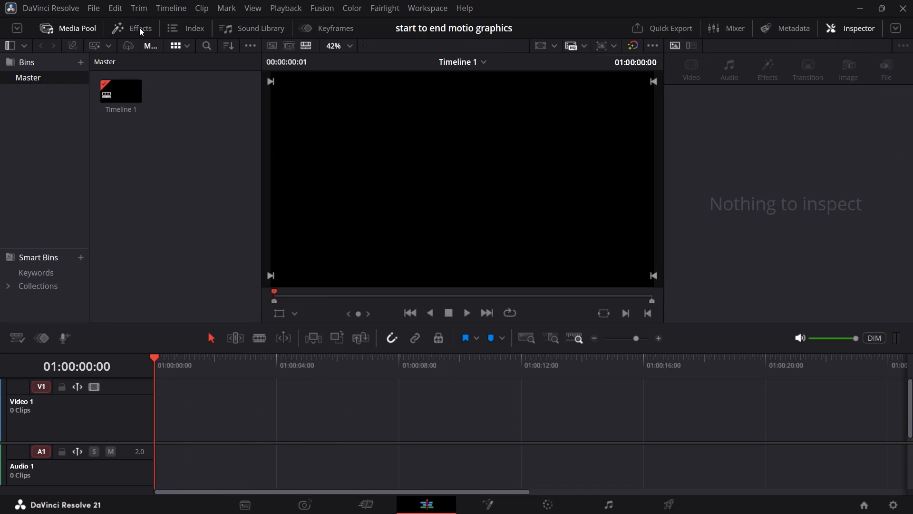
left_click(139, 28)
left_click_drag(141, 107, 203, 322)
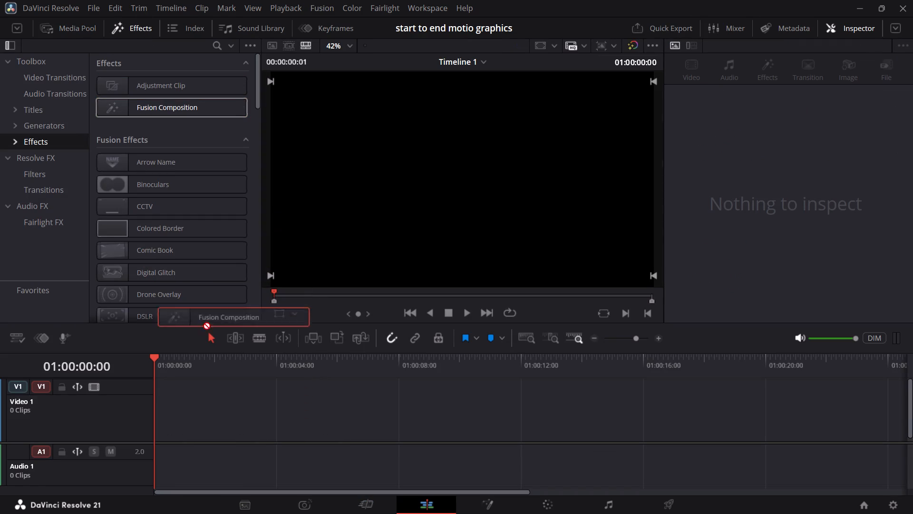
left_click_drag(203, 322, 156, 405)
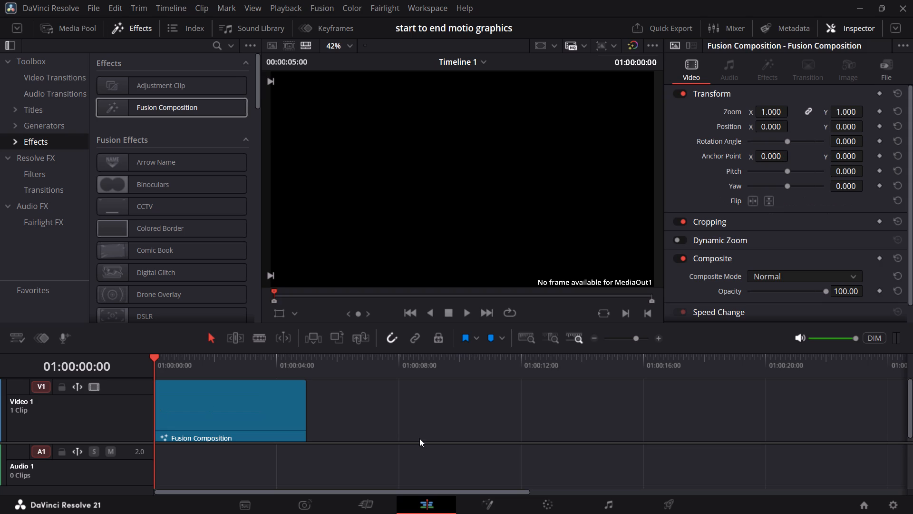
left_click(488, 505)
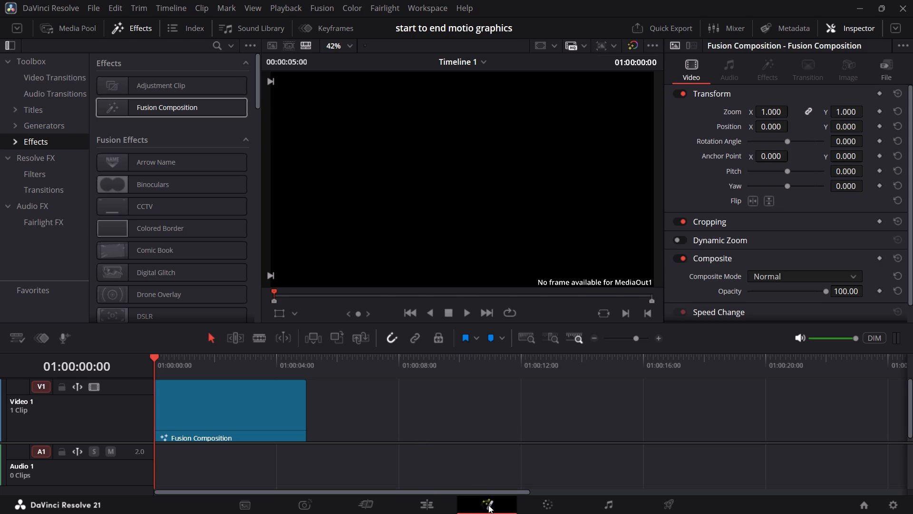
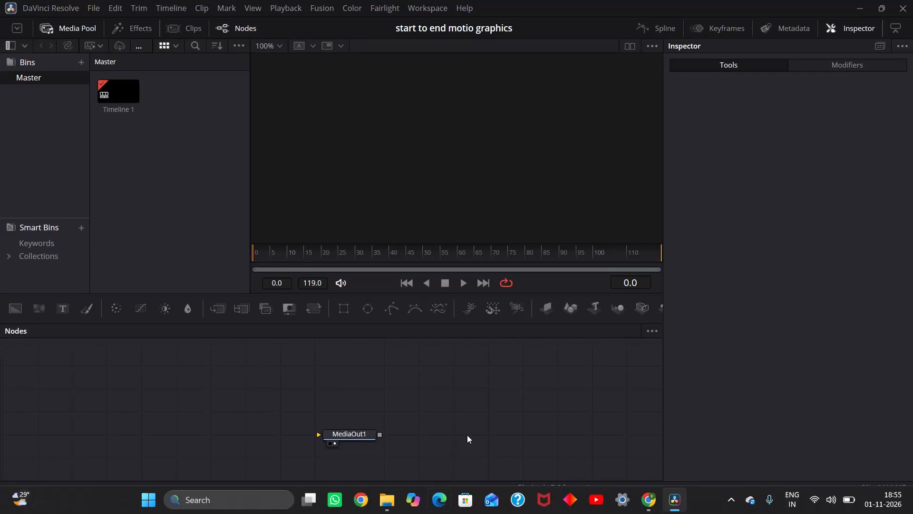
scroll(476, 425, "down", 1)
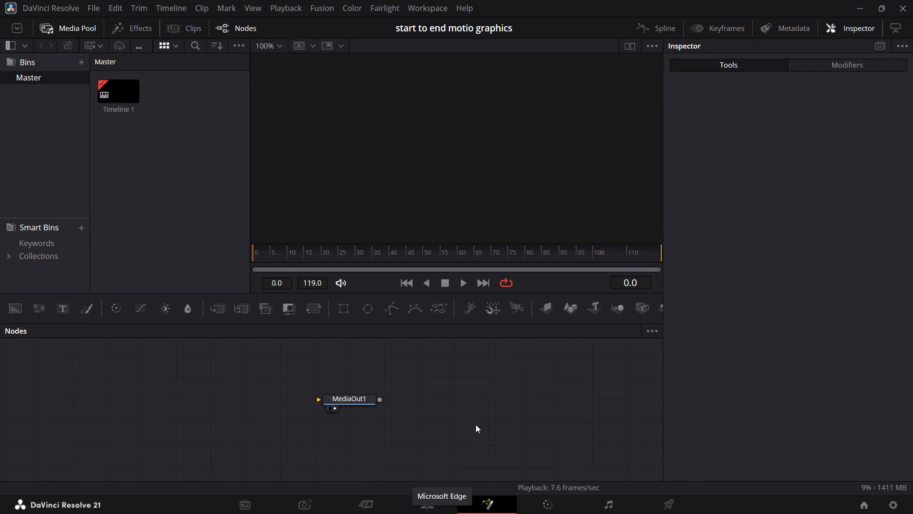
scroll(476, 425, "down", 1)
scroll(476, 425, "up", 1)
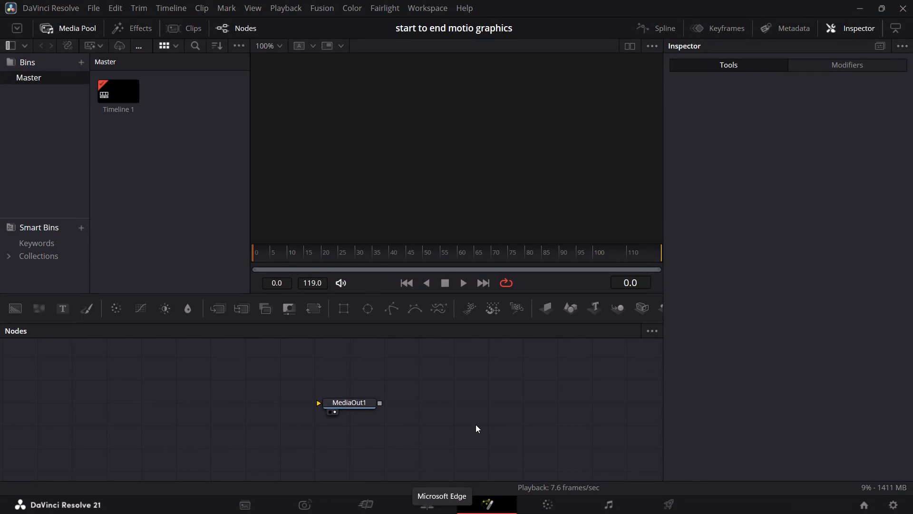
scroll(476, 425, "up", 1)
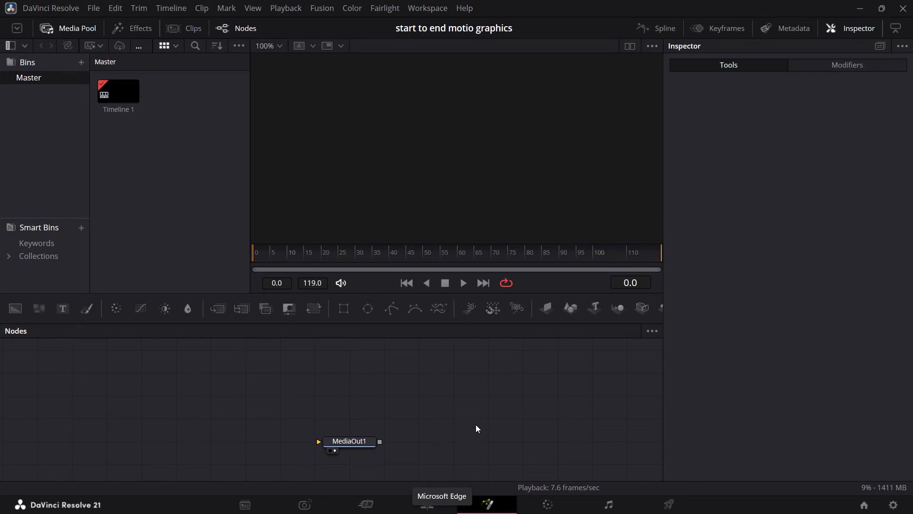
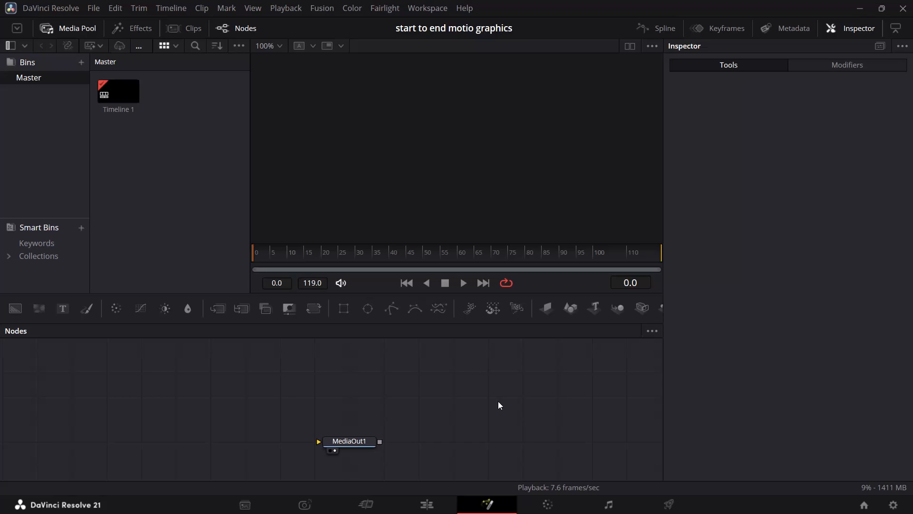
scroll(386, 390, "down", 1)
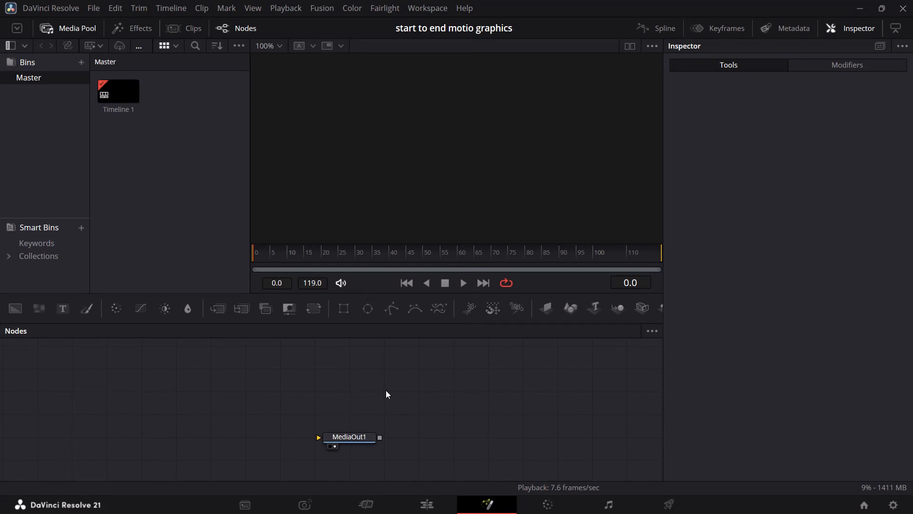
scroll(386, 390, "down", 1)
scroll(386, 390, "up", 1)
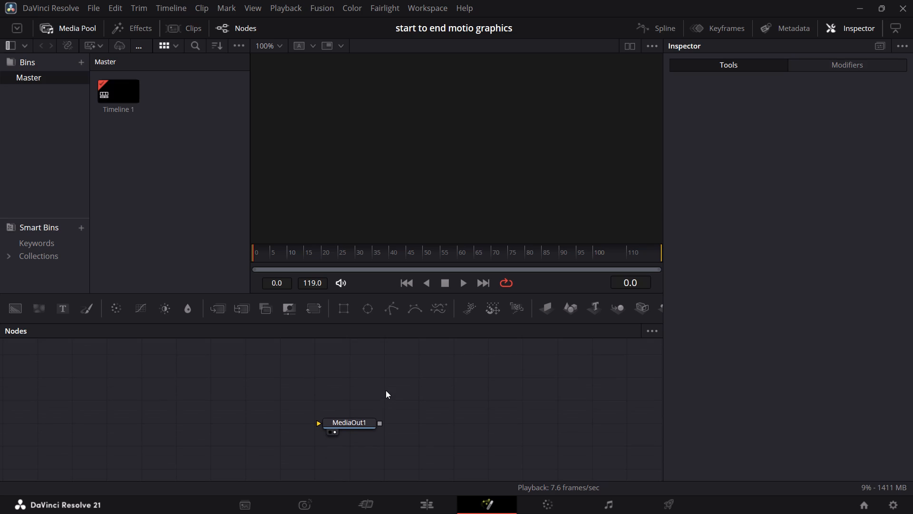
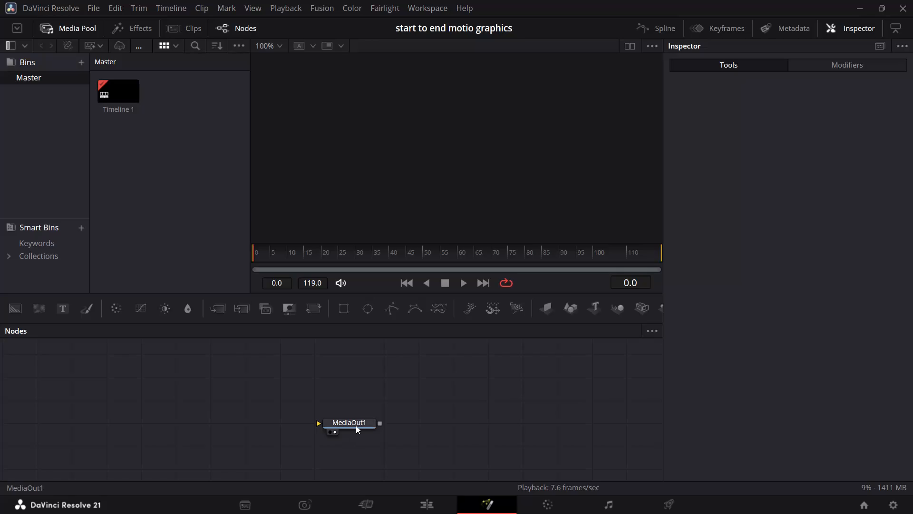
Reposition the MediaOut1 node farther right in the node graph, leaving free space ahead of its input.
left_click_drag(356, 425, 431, 423)
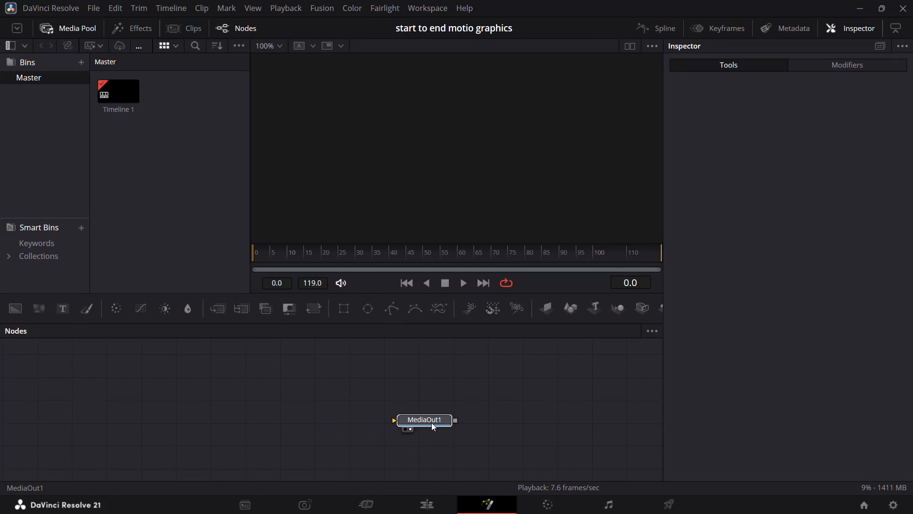
left_click_drag(431, 423, 439, 434)
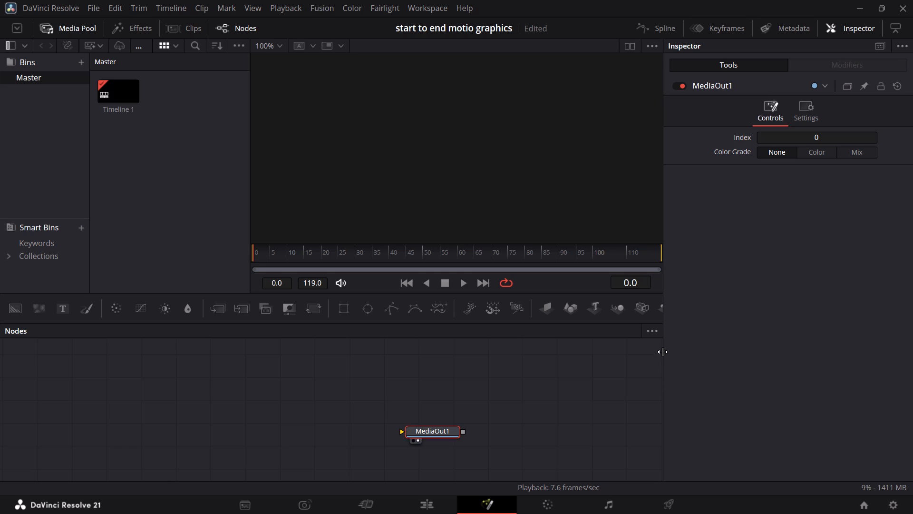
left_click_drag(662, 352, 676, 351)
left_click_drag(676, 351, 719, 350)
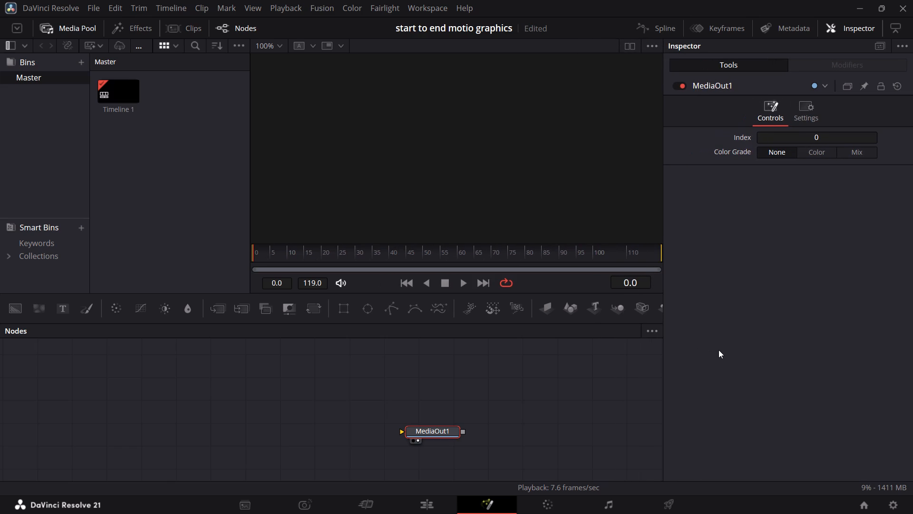
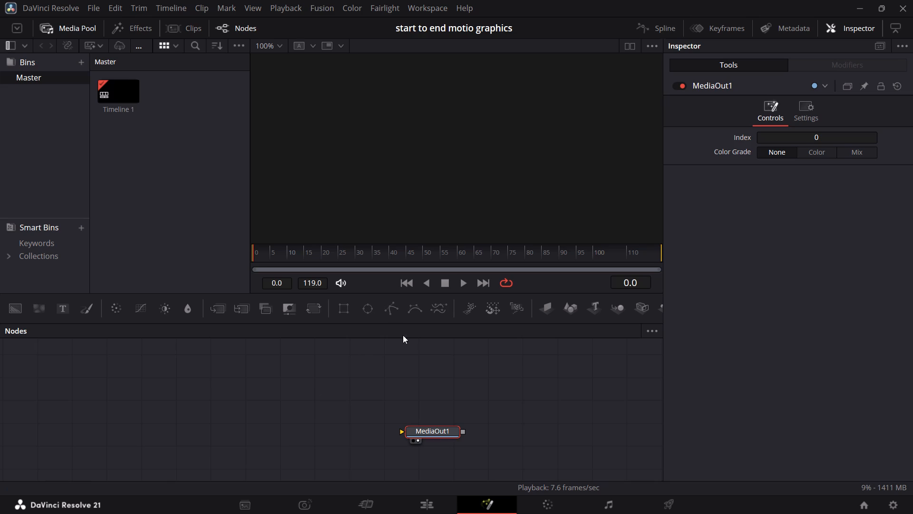
Add two Background nodes to the node graph, moving MediaOut1 farther right to leave room between them.
left_click_drag(440, 430, 446, 438)
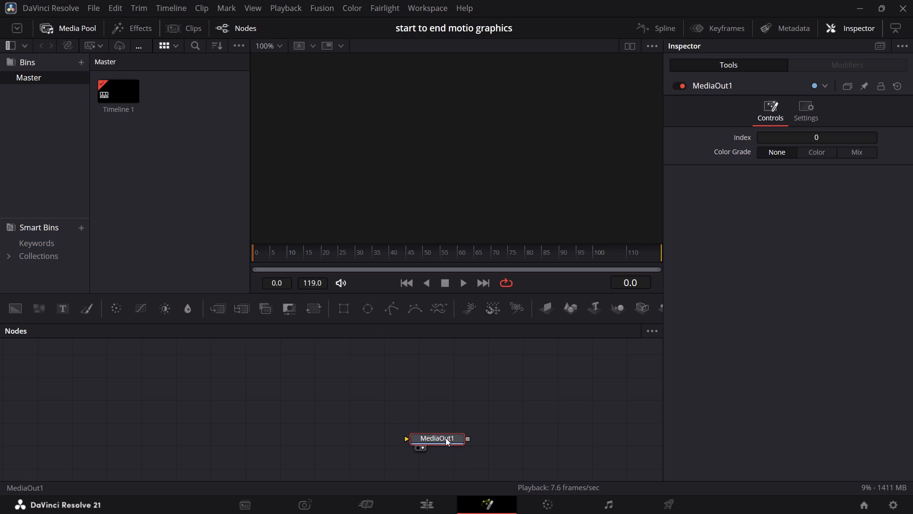
left_click_drag(446, 438, 448, 438)
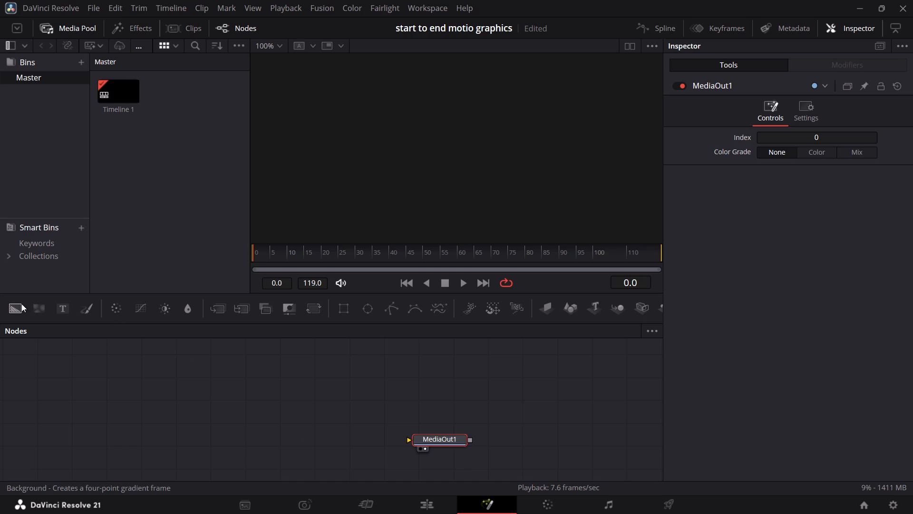
left_click_drag(12, 309, 171, 425)
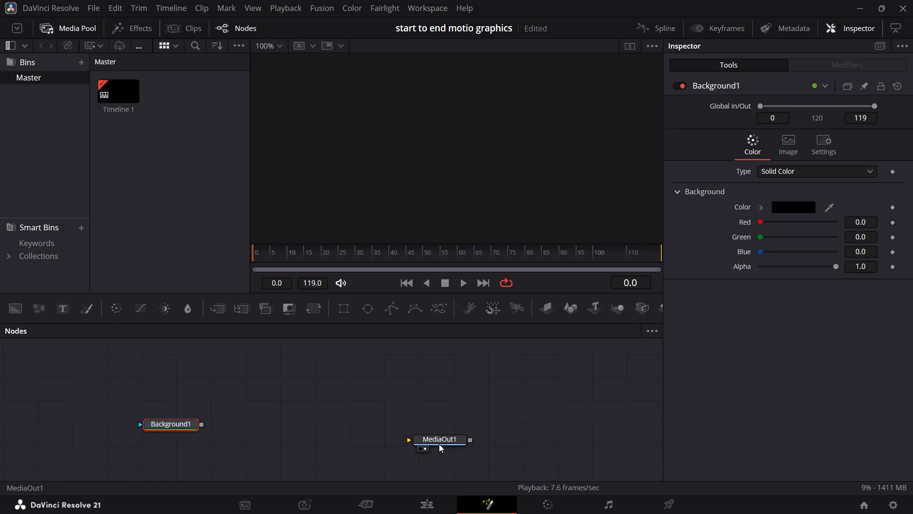
left_click_drag(439, 444, 605, 414)
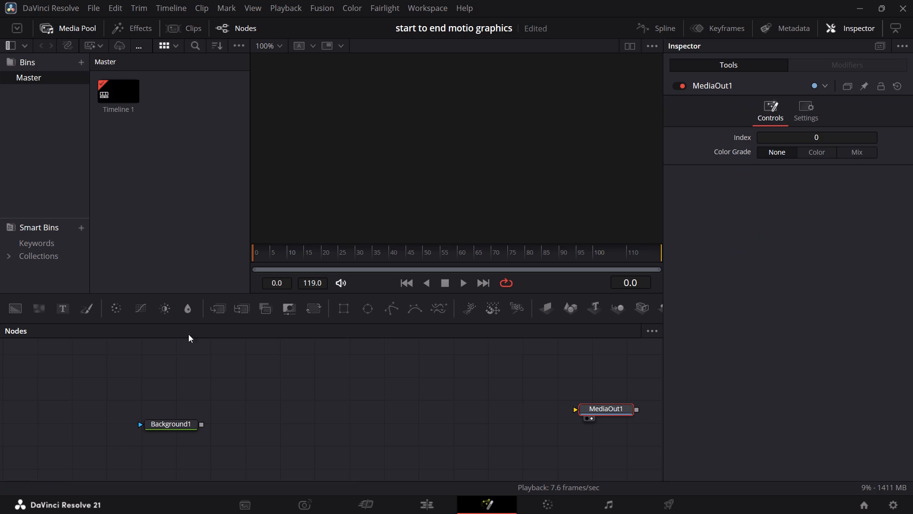
left_click_drag(11, 308, 181, 368)
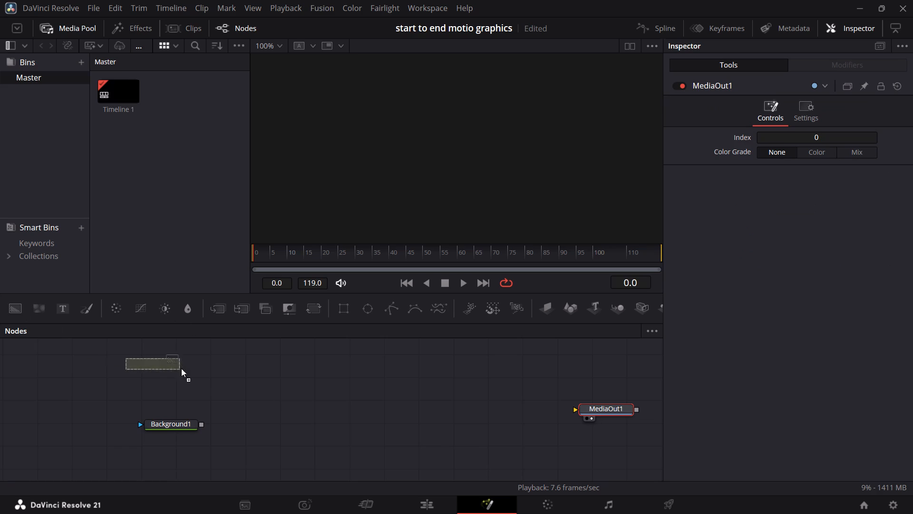
left_click_drag(181, 368, 292, 389)
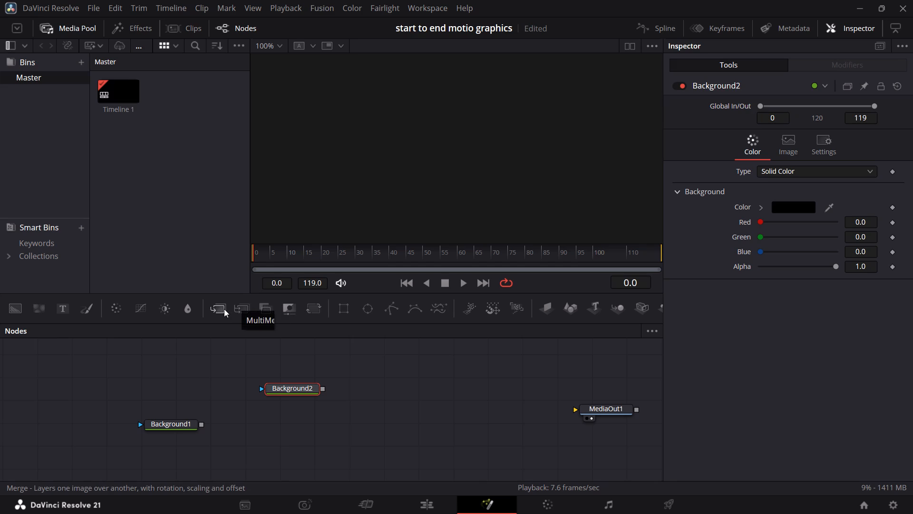
Add a Merge node, feeding Background1 into its background input and its output into MediaOut1.
left_click_drag(224, 309, 277, 429)
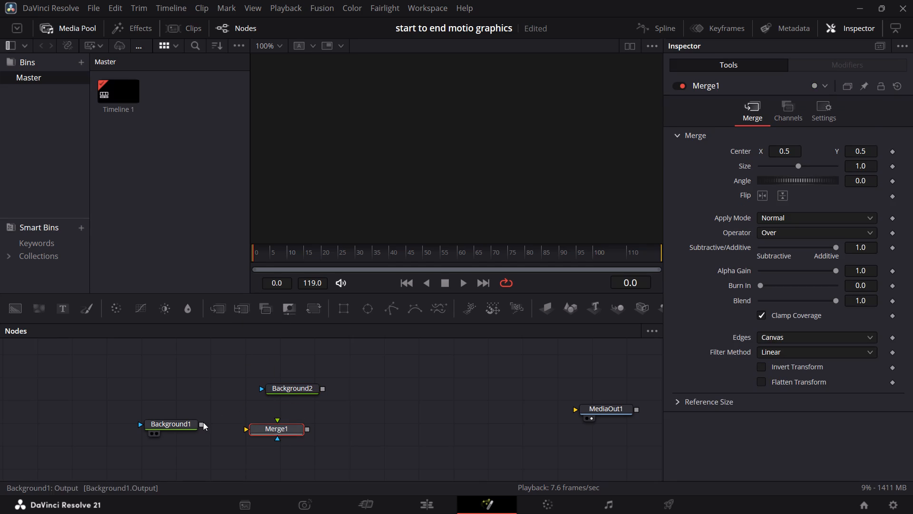
left_click_drag(202, 425, 245, 427)
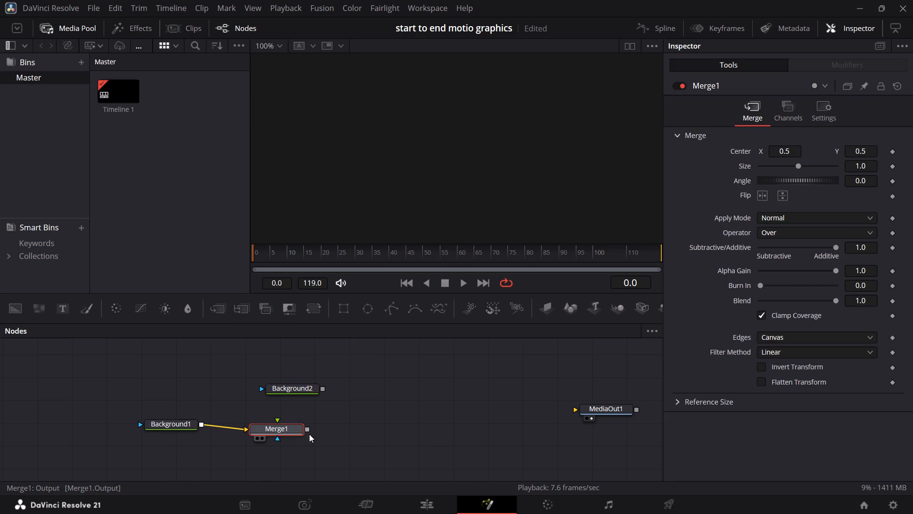
left_click_drag(307, 429, 573, 409)
left_click_drag(308, 428, 408, 425)
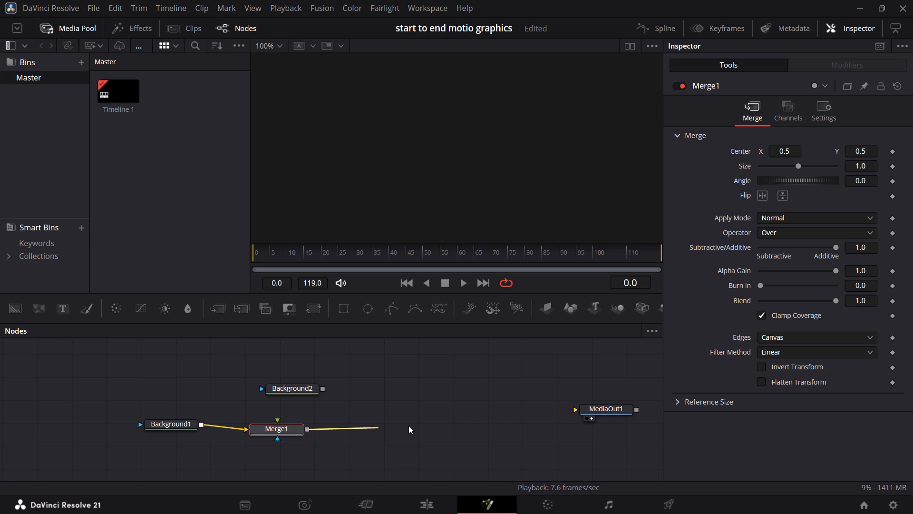
left_click_drag(408, 425, 574, 409)
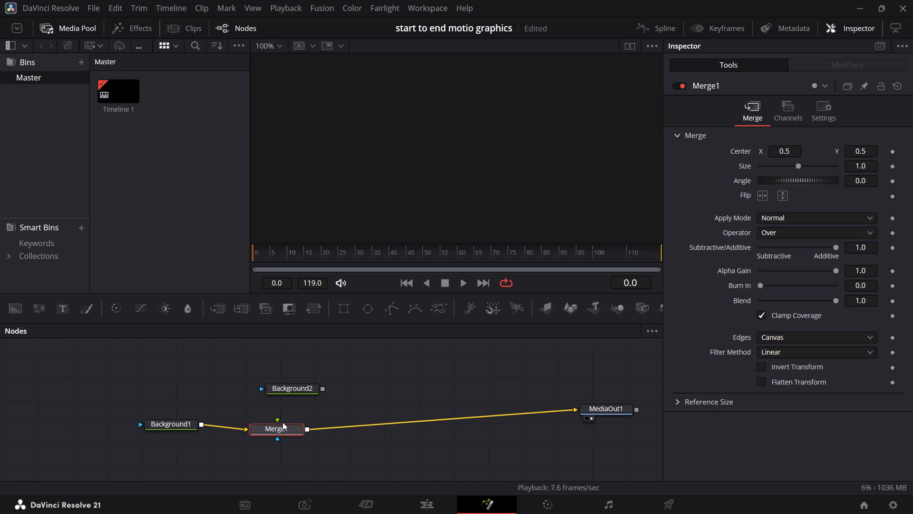
Place Merge1 directly below Background2 and connect Background2 to its foreground input.
left_click_drag(282, 428, 311, 422)
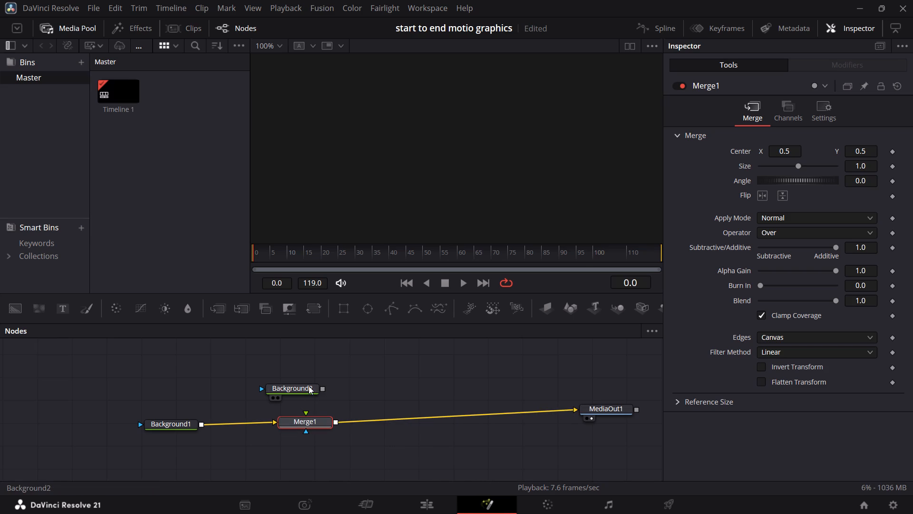
left_click_drag(306, 386, 318, 386)
left_click_drag(336, 388, 308, 408)
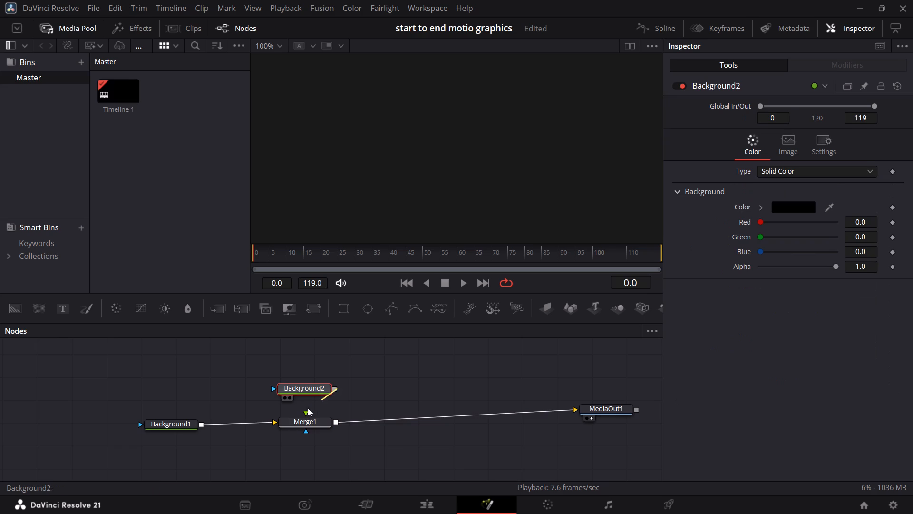
left_click_drag(308, 408, 305, 409)
left_click_drag(334, 387, 304, 415)
Tidy the node graph by aligning MediaOut1 level with Merge1 and Background2 straight above Merge1.
scroll(418, 405, "up", 1)
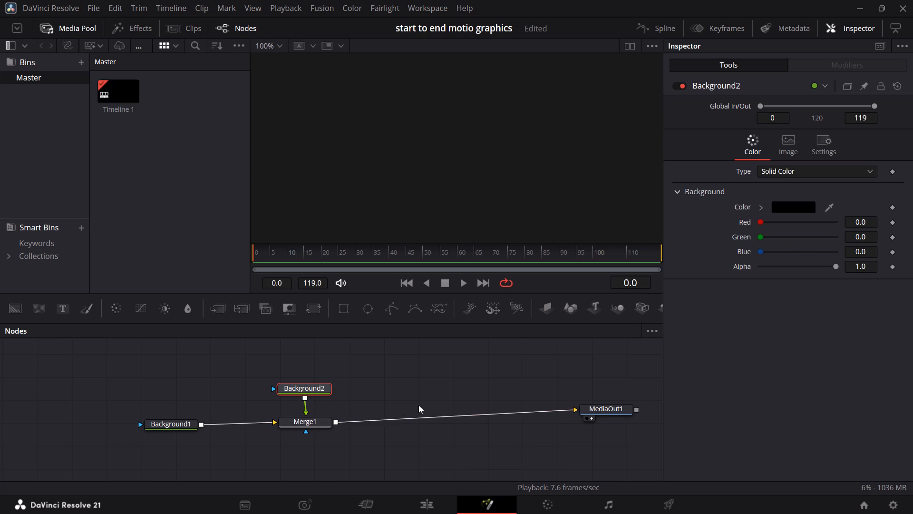
scroll(418, 405, "up", 1)
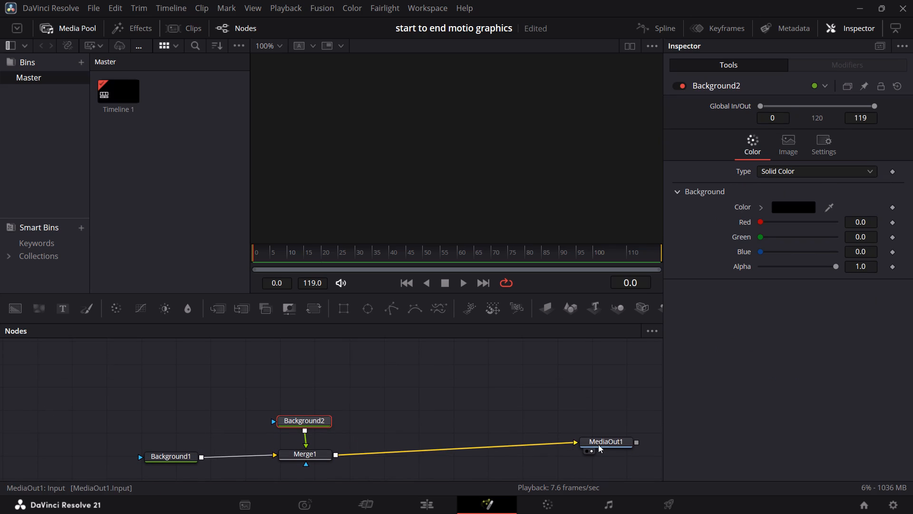
left_click_drag(606, 441, 606, 452)
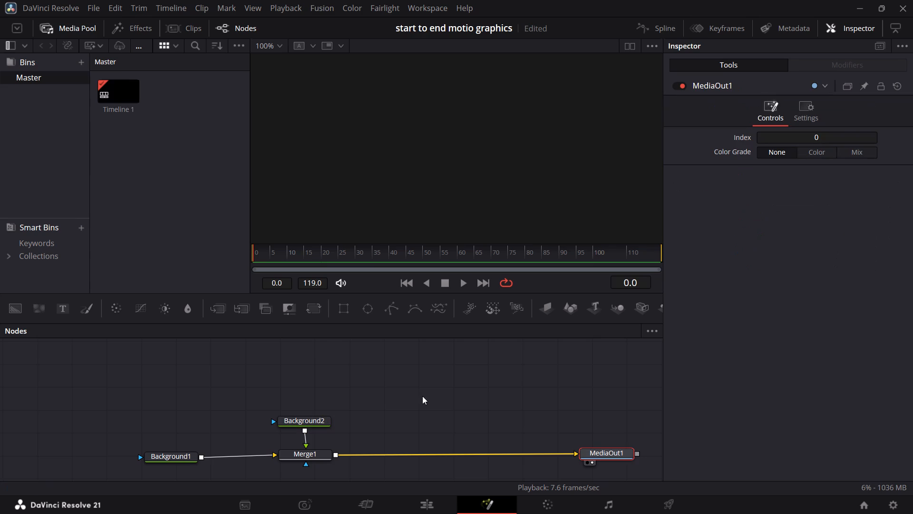
left_click(323, 418)
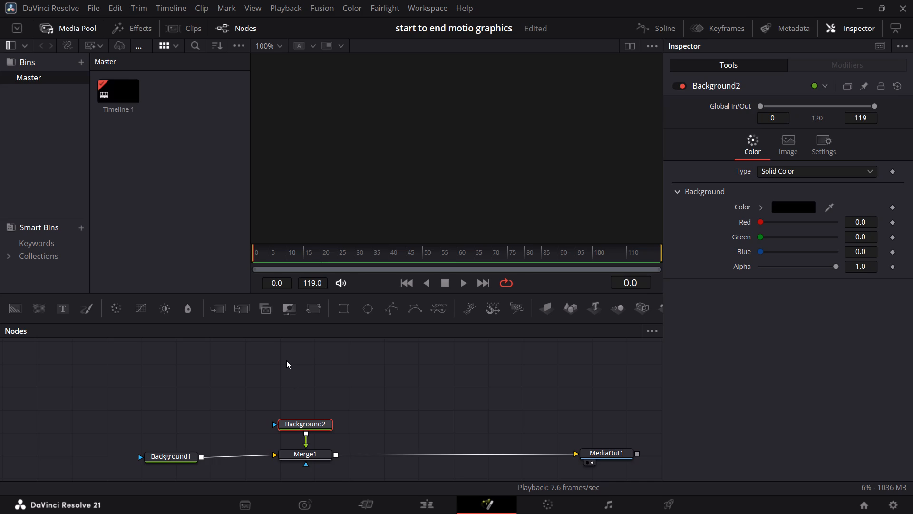
Add a Rectangle mask to the Background2 node.
left_click(167, 457)
left_click(297, 421)
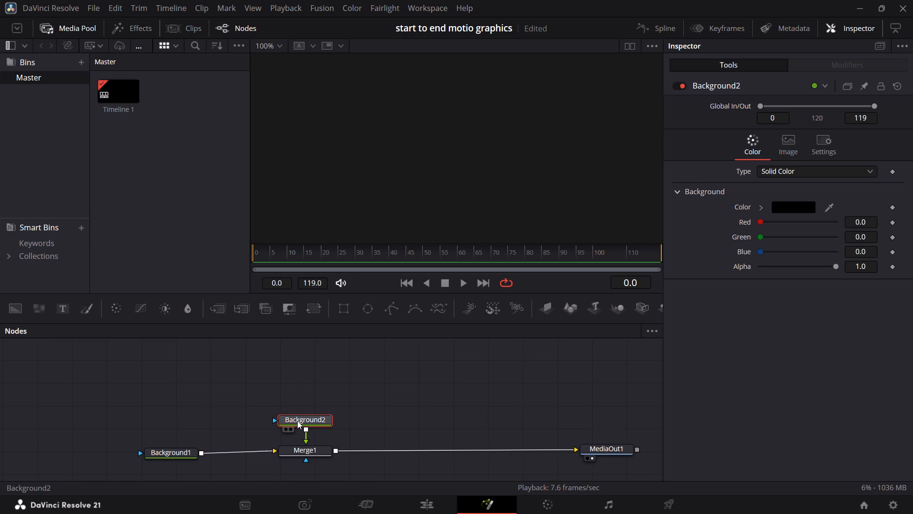
left_click(341, 308)
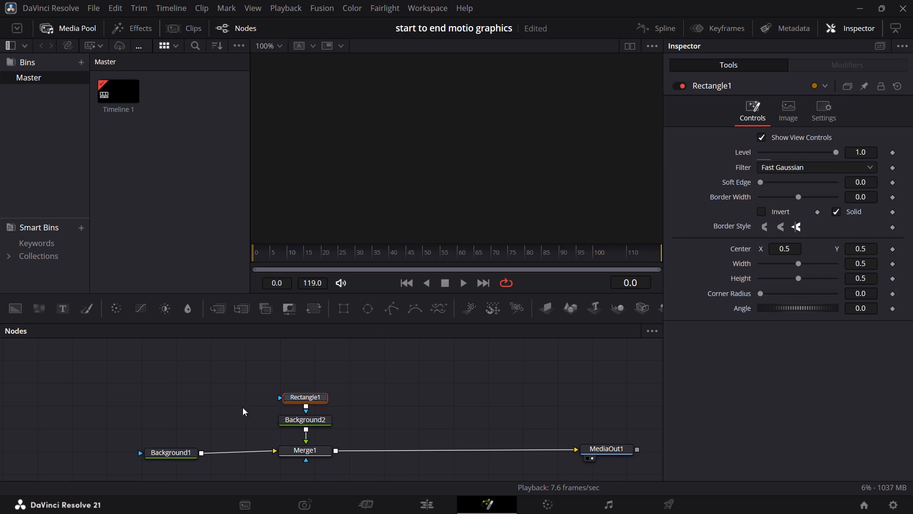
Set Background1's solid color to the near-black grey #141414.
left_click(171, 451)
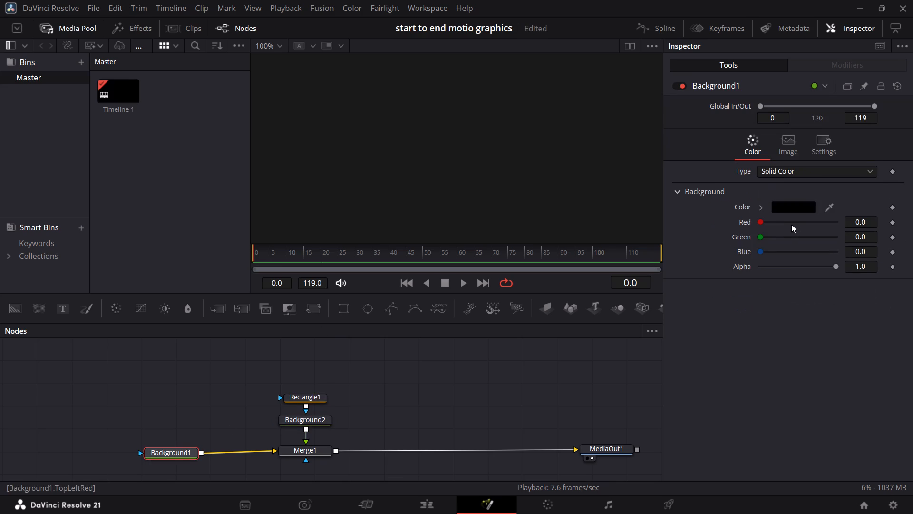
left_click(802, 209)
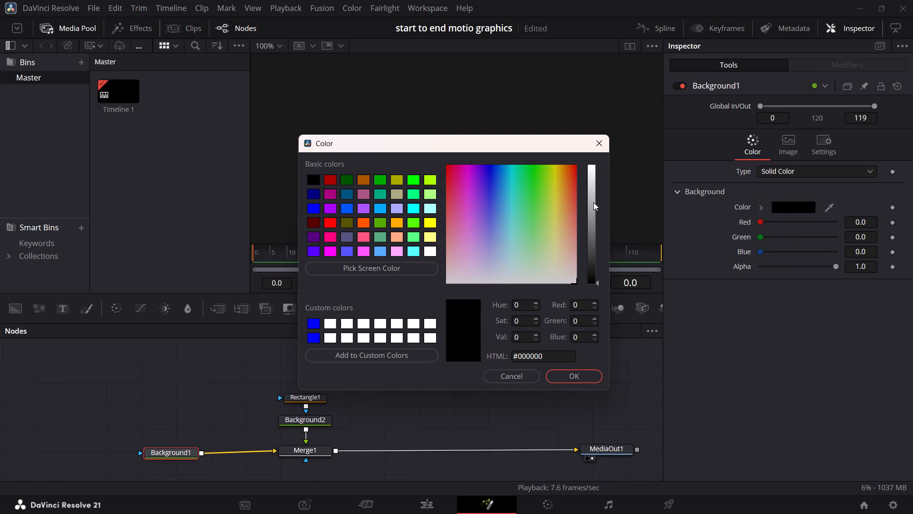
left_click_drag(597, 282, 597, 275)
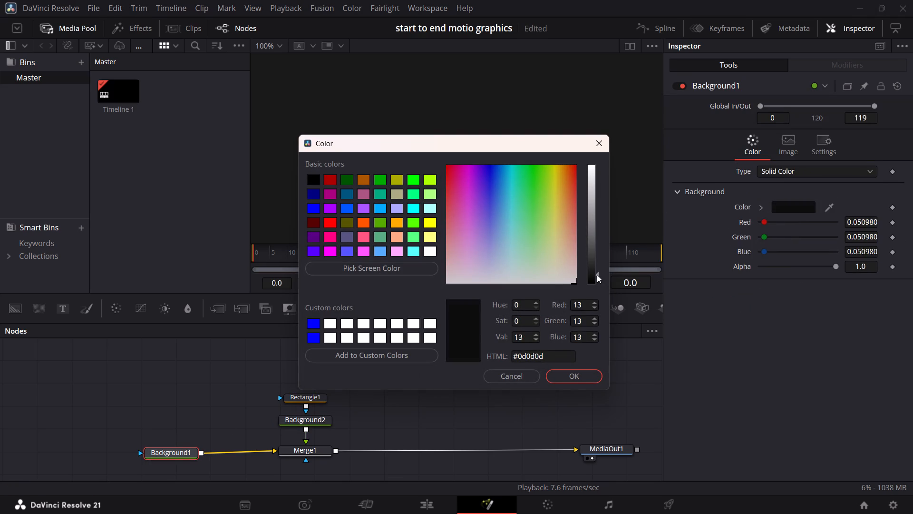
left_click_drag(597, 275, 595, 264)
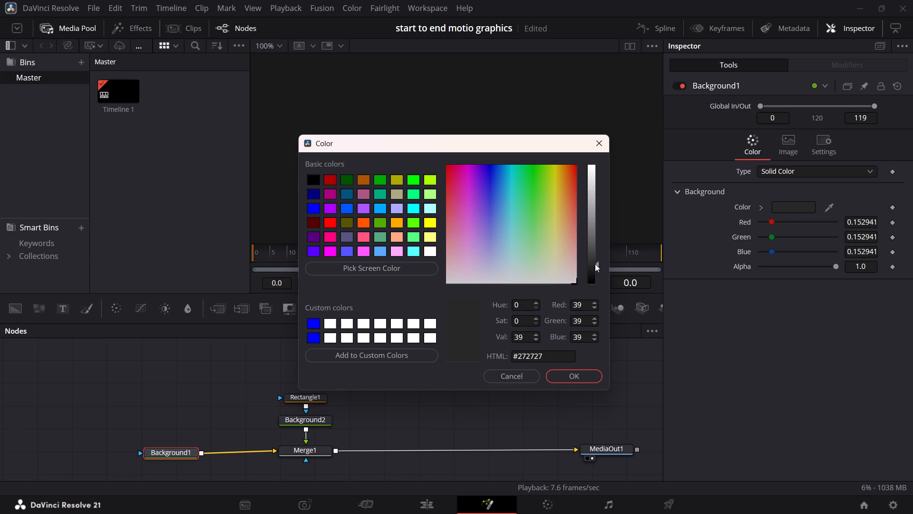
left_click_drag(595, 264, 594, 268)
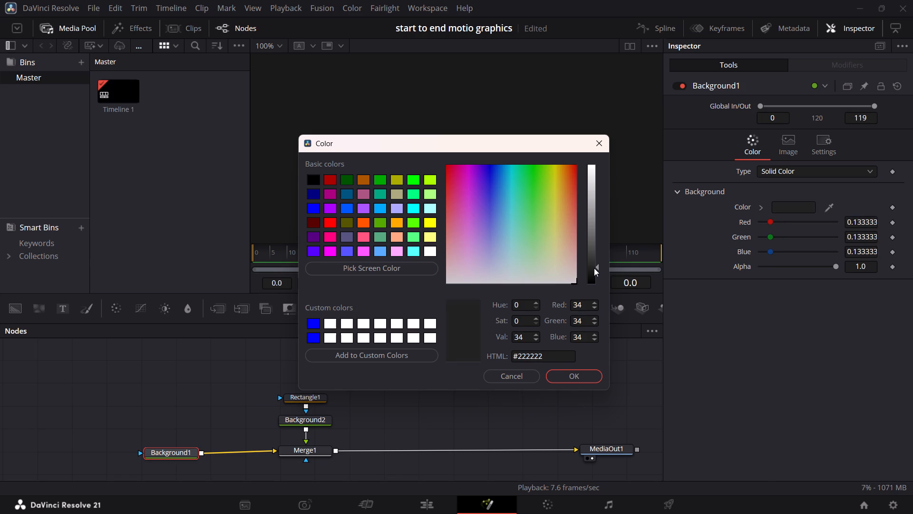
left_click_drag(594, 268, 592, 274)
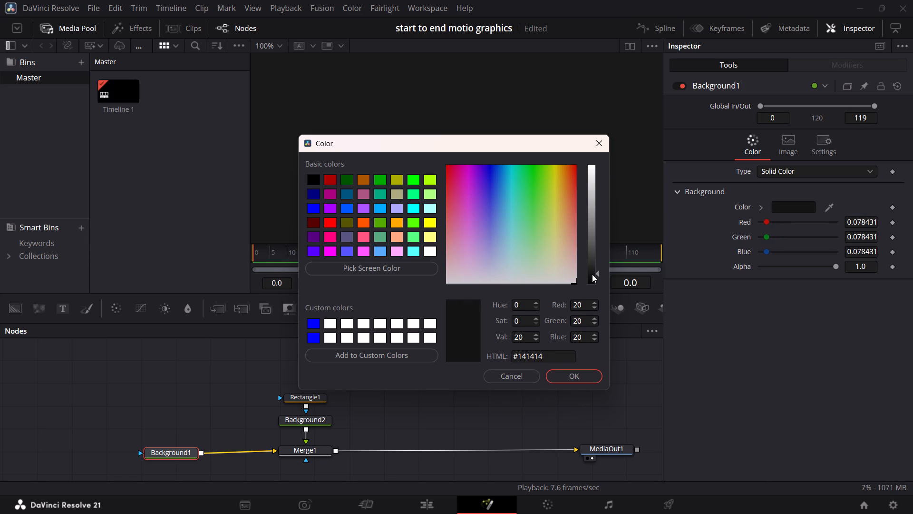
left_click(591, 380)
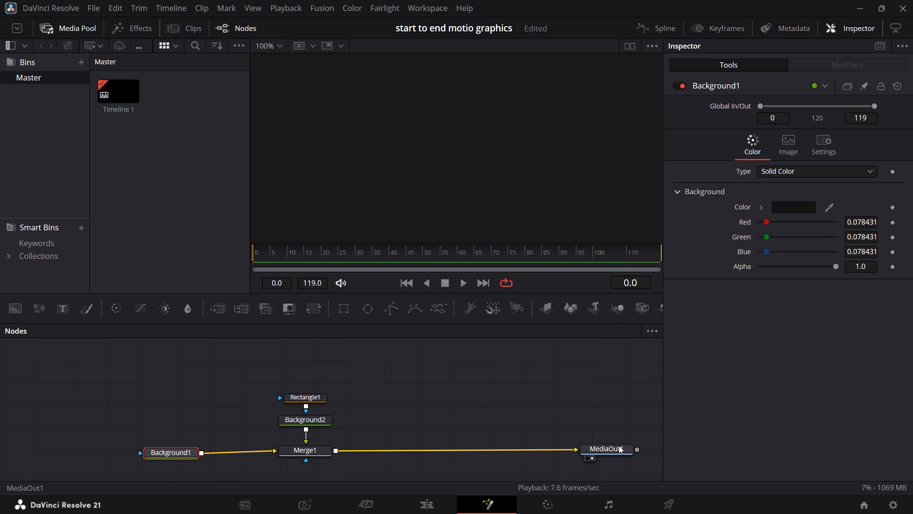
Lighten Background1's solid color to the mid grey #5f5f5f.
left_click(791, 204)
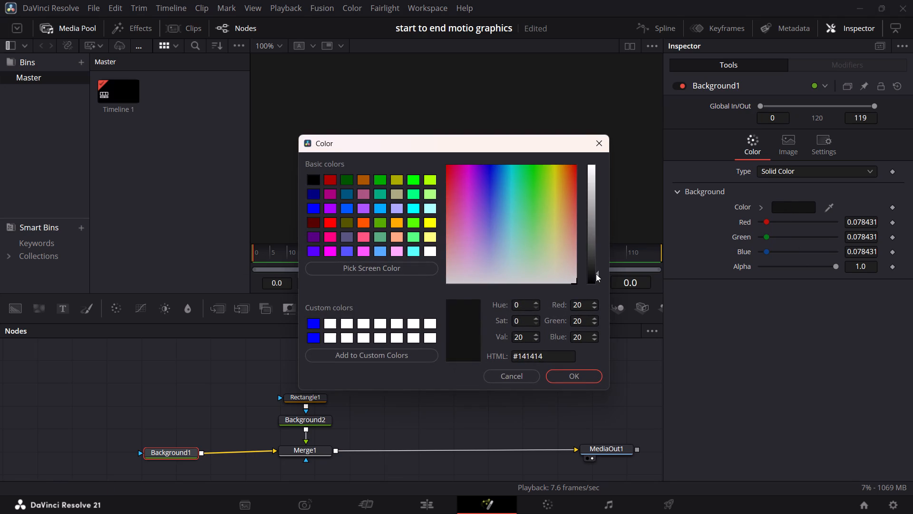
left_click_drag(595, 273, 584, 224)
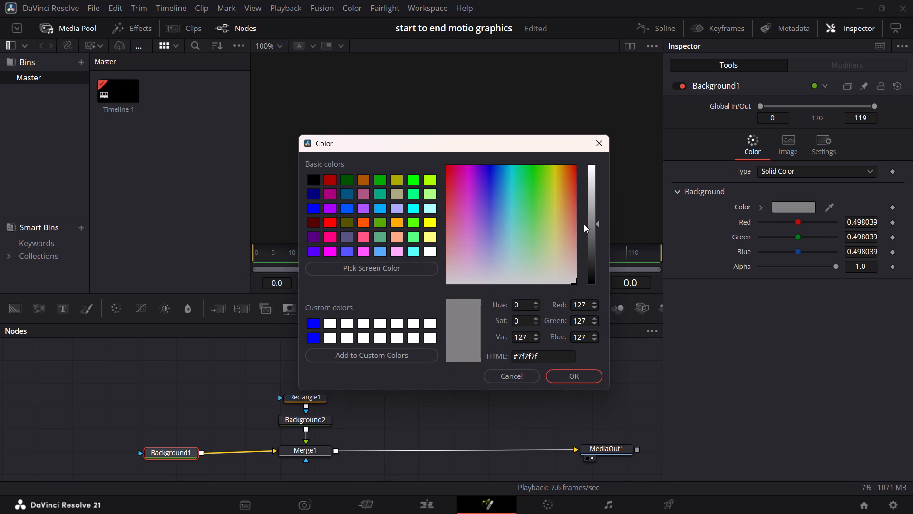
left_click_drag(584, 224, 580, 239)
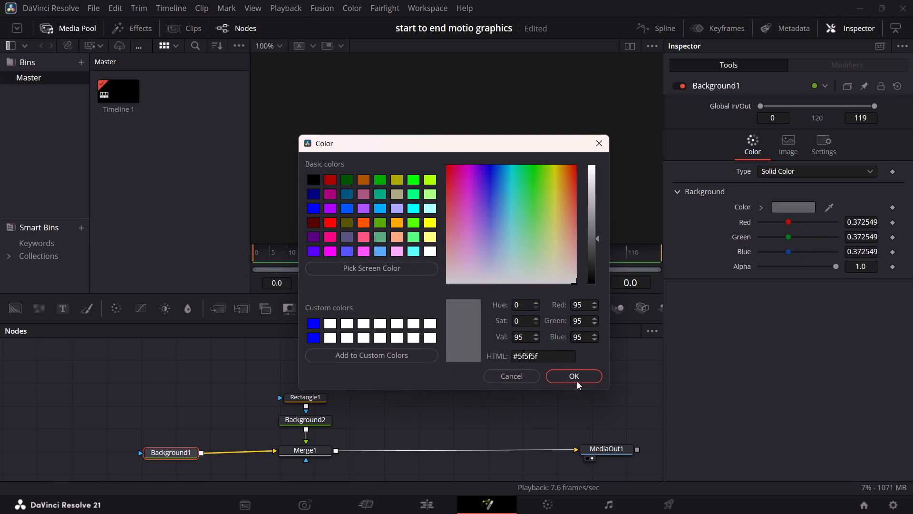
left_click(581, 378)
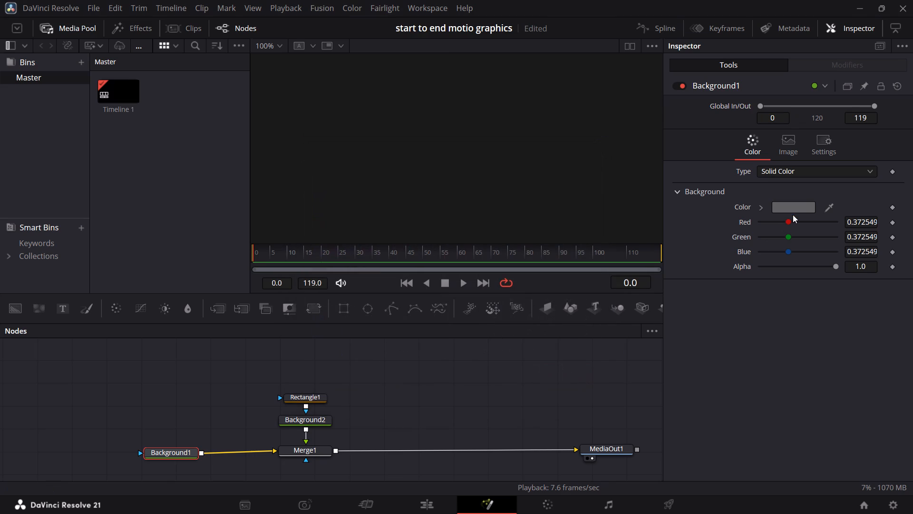
Set Background1's solid color to the dark grey #242424.
left_click(794, 211)
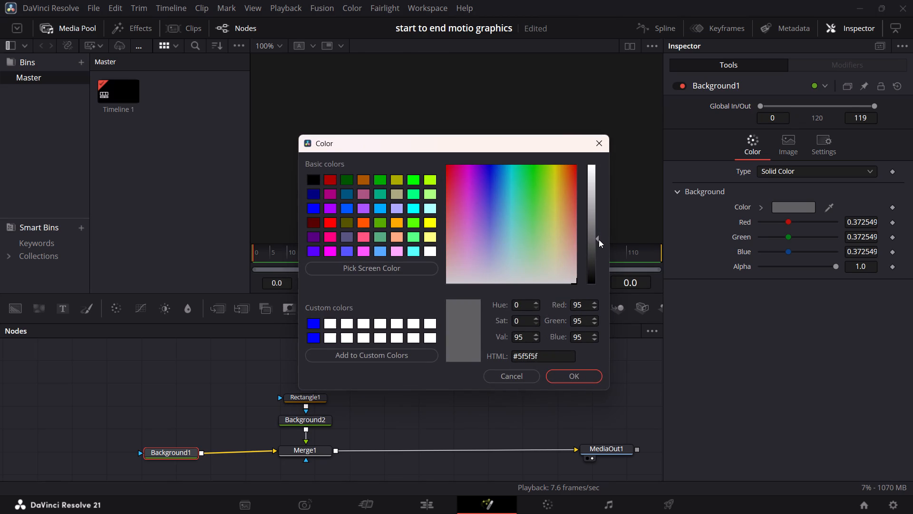
left_click_drag(598, 238, 599, 265)
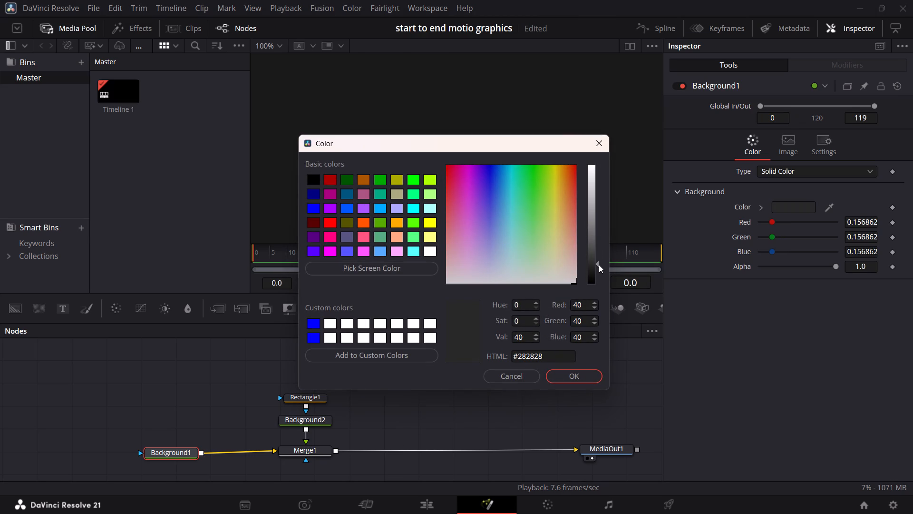
left_click_drag(599, 265, 599, 289)
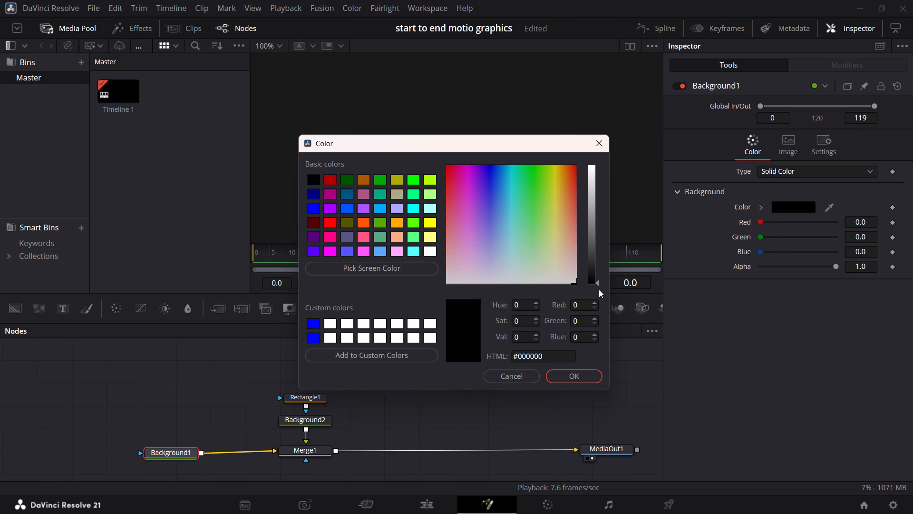
left_click_drag(599, 289, 590, 267)
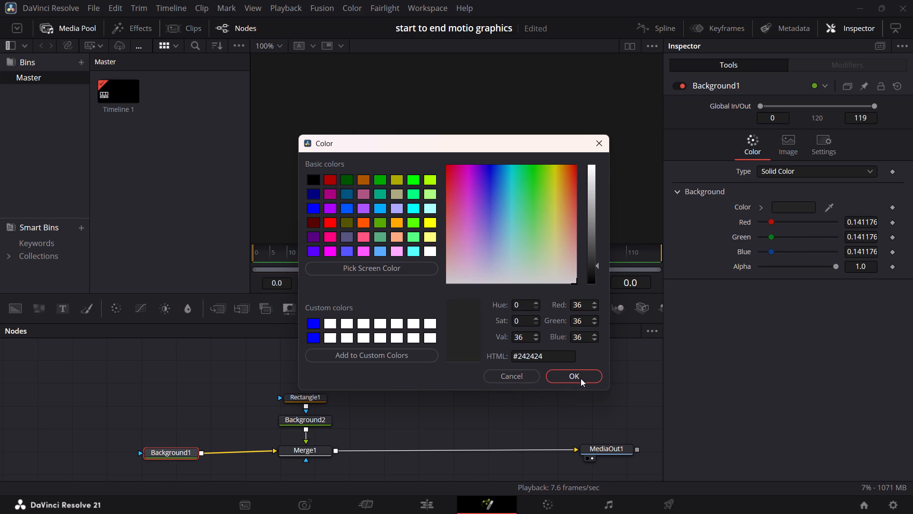
left_click(581, 378)
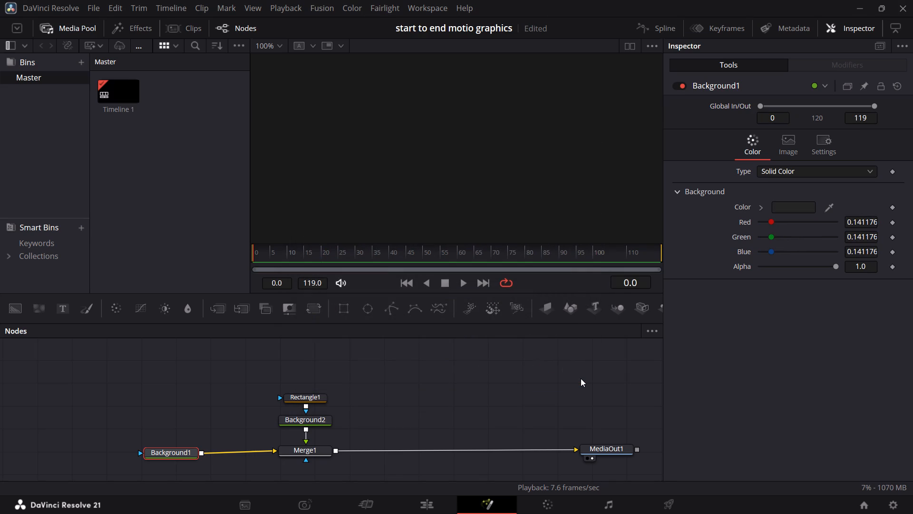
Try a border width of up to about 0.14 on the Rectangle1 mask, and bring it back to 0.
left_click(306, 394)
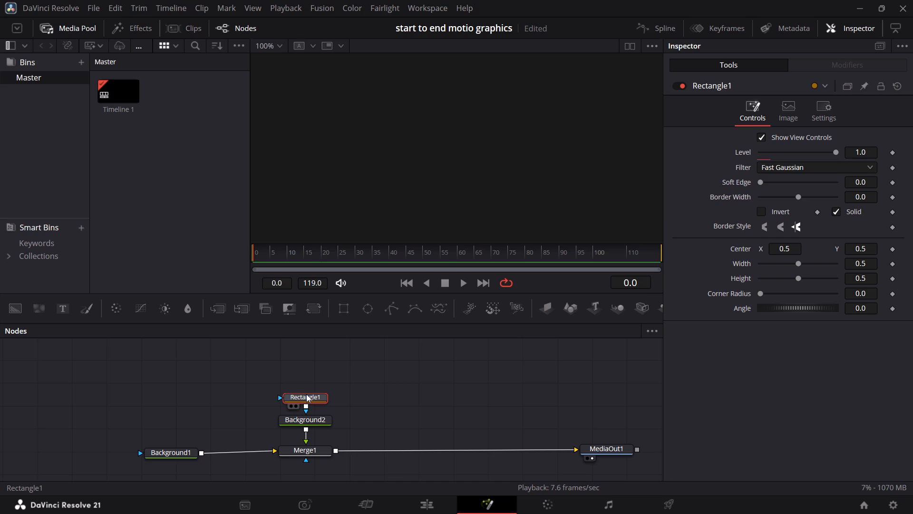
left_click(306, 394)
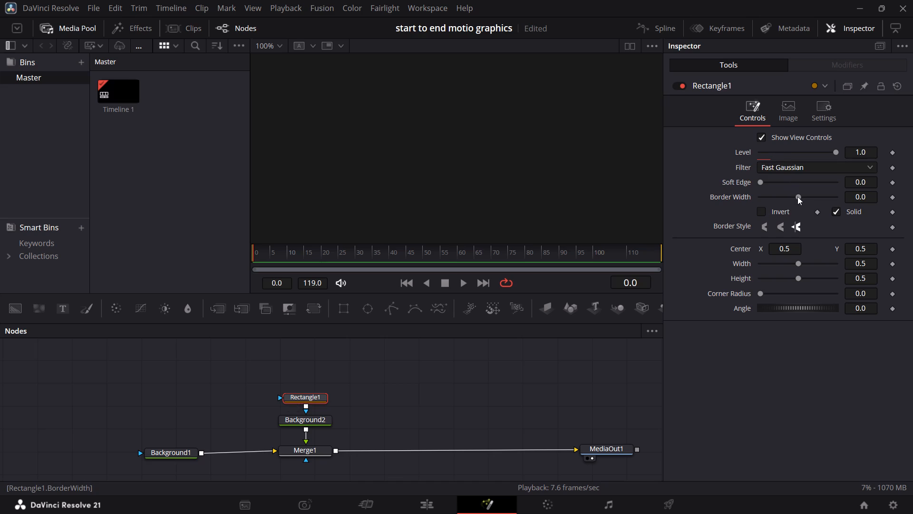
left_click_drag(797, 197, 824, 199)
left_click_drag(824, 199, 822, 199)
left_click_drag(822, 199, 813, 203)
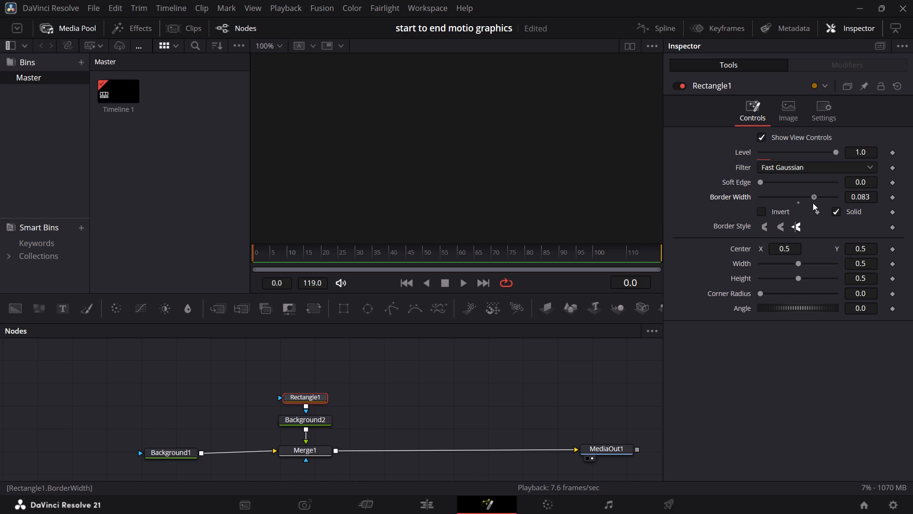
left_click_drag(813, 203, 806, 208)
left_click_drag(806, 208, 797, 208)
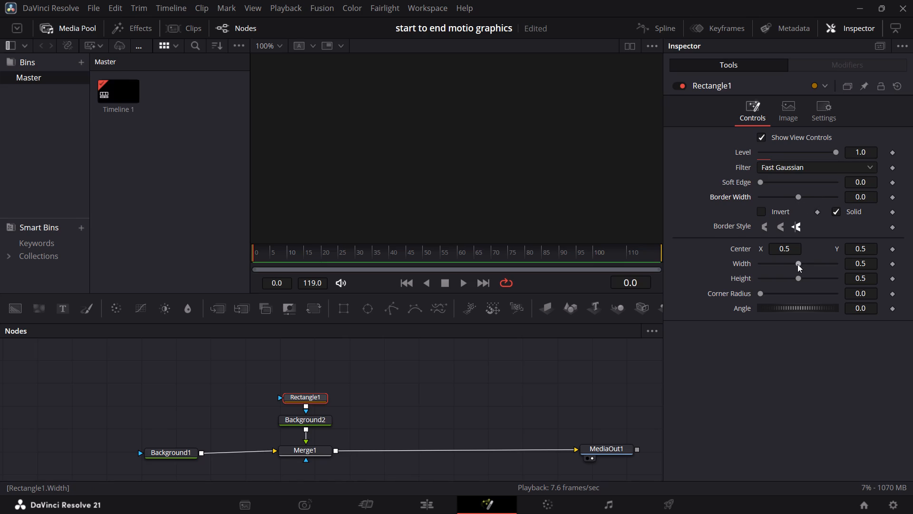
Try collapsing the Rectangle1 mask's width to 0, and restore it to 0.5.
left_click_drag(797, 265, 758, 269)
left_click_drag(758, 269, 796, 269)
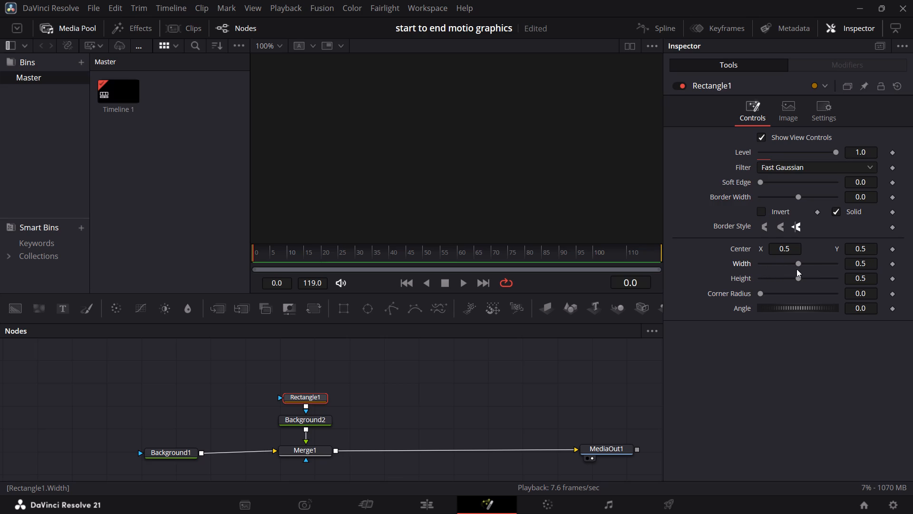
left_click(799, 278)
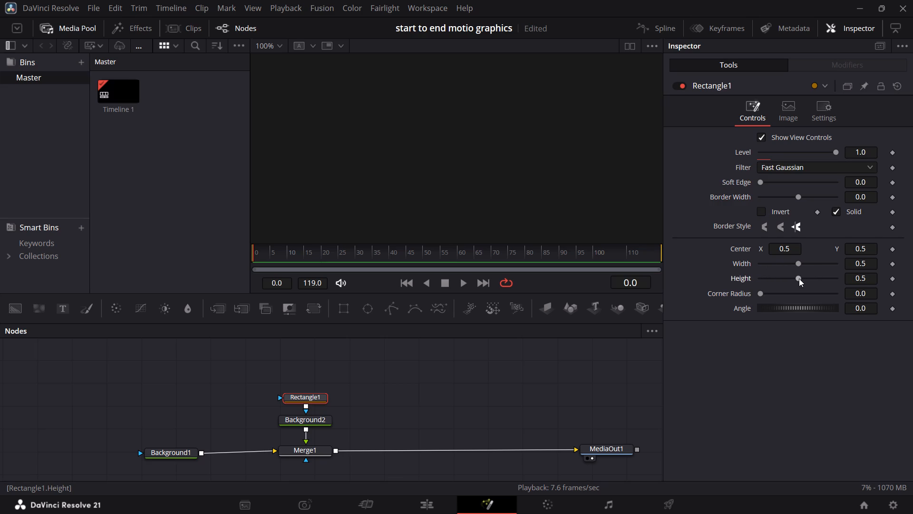
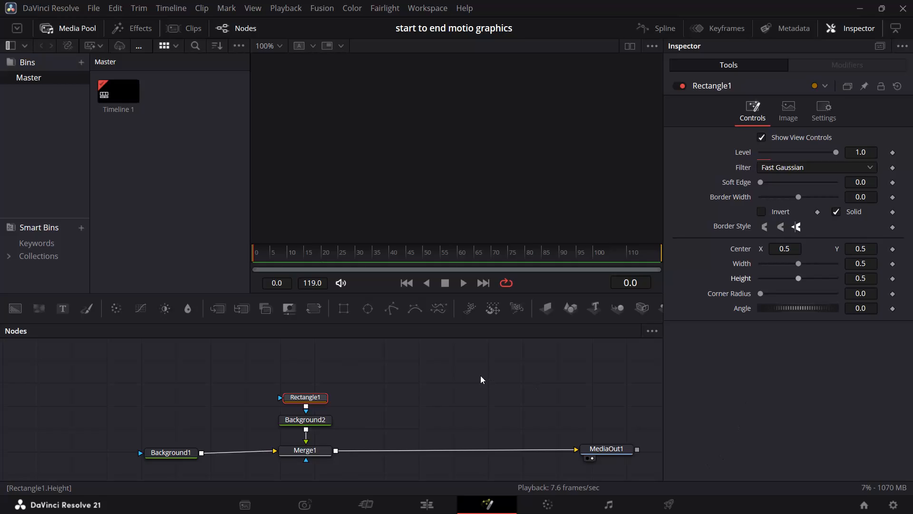
Preview the Background2 node and the Rectangle1 mask one after the other in the viewer.
left_click_drag(318, 417, 505, 136)
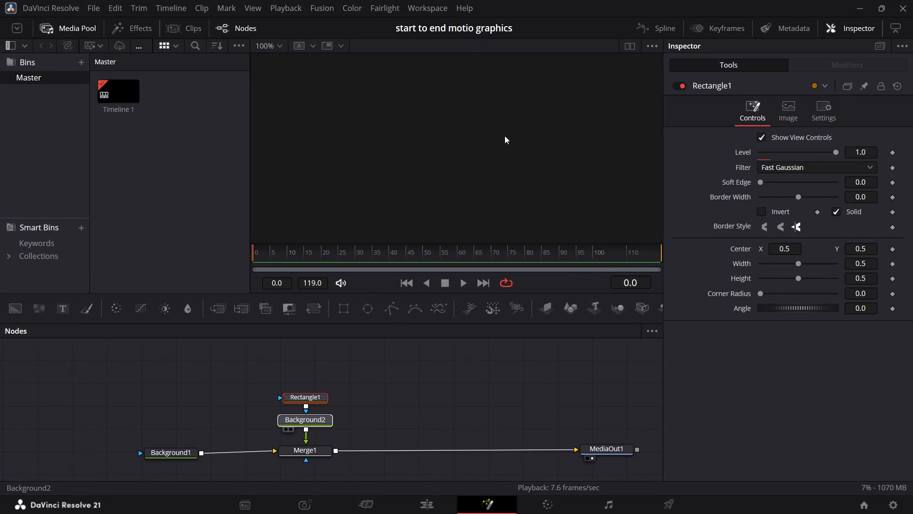
left_click_drag(315, 394, 534, 104)
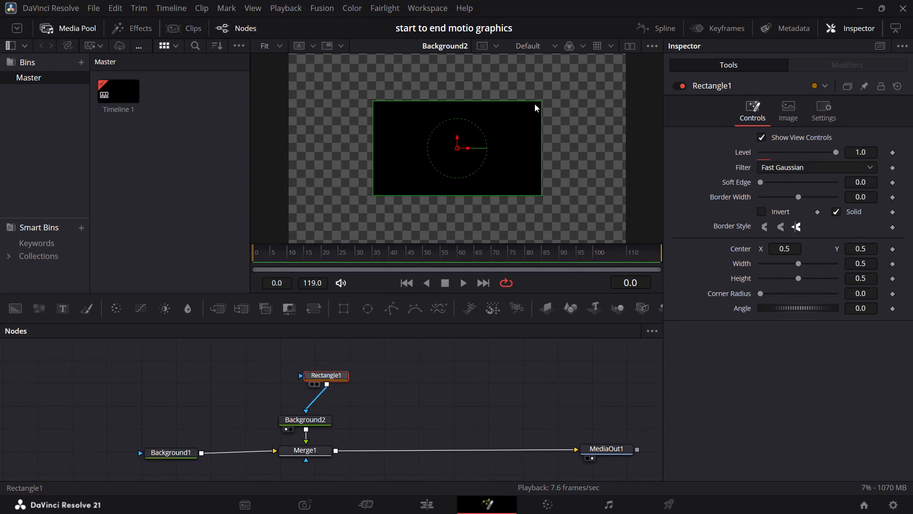
left_click_drag(534, 104, 534, 104)
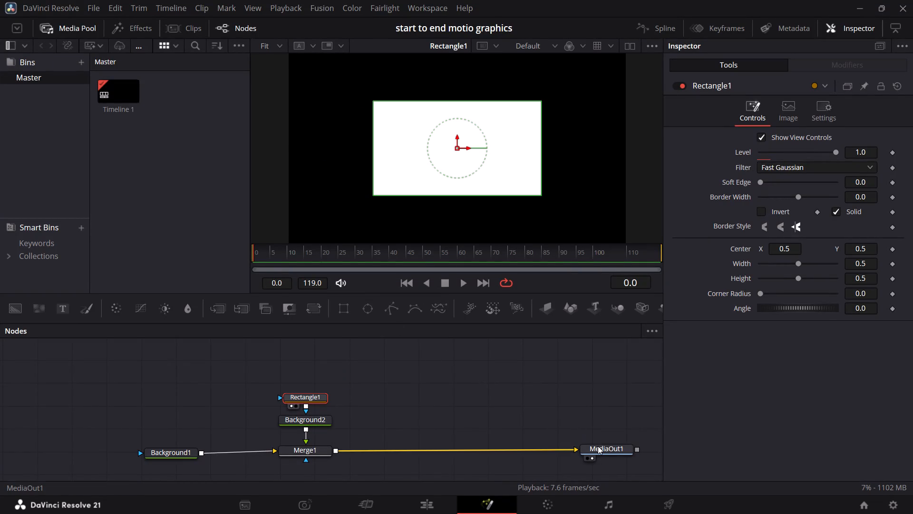
Display the MediaOut1 node's final composite in the viewer.
left_click_drag(598, 446, 487, 130)
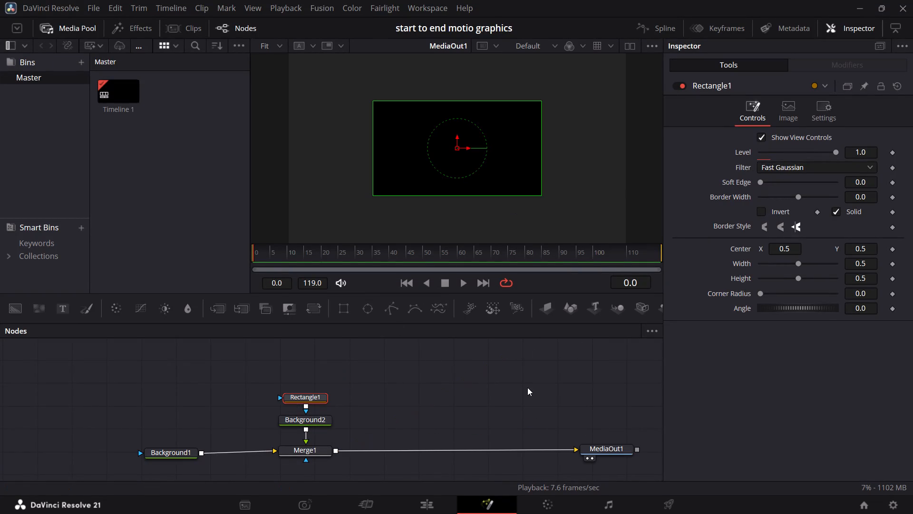
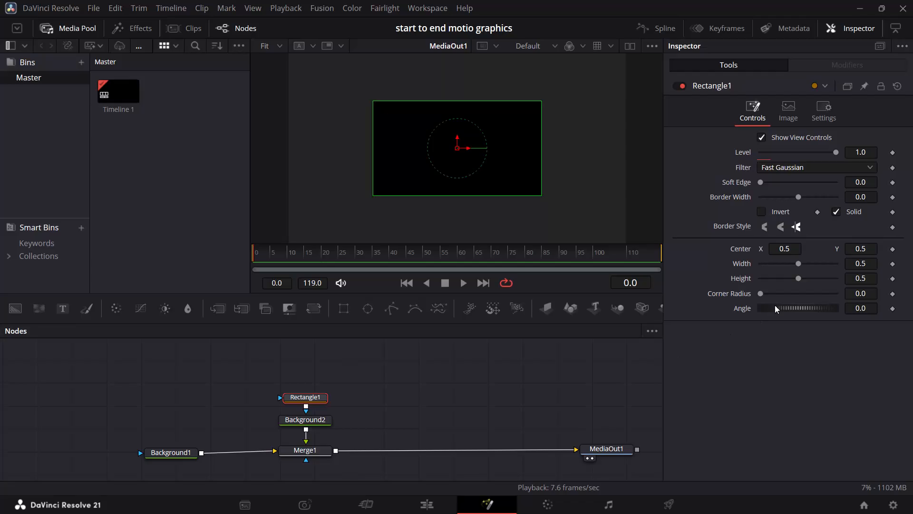
Round the corners of the Rectangle1 mask by raising its Corner Radius to about 0.34.
left_click_drag(759, 293, 791, 292)
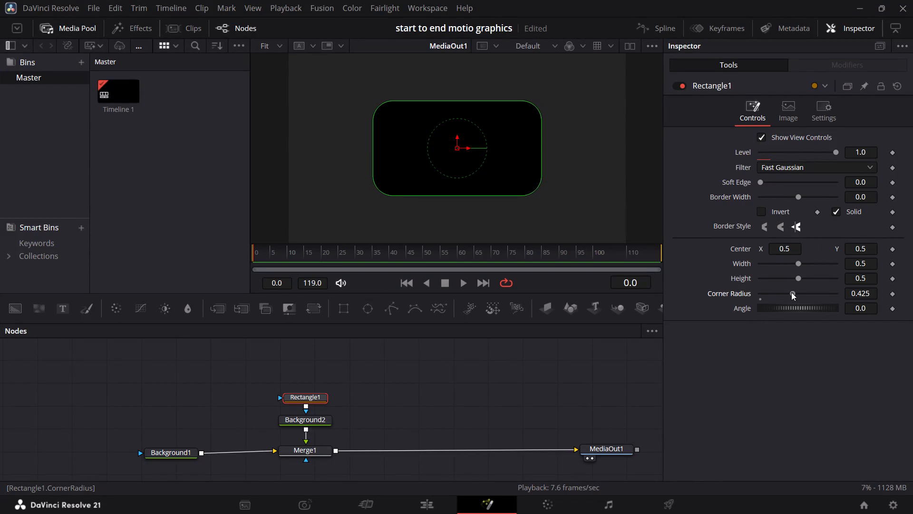
left_click_drag(791, 292, 784, 296)
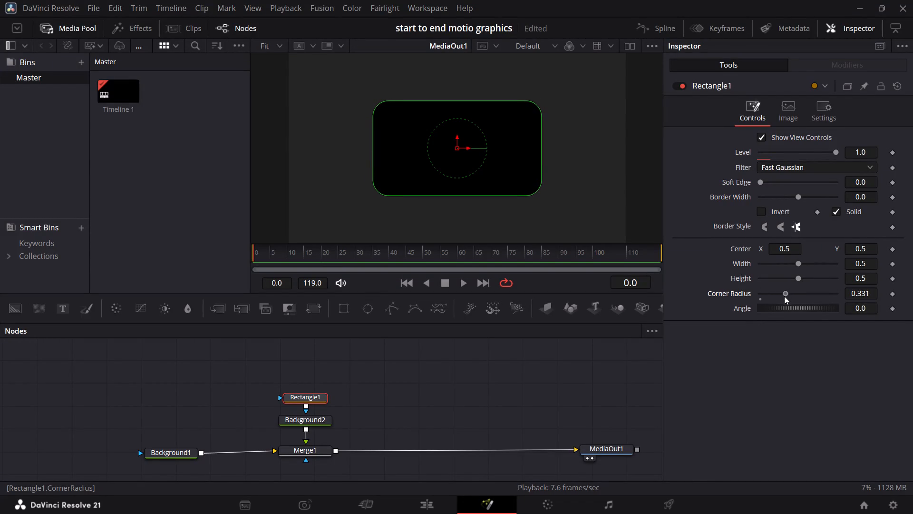
left_click_drag(784, 296, 785, 296)
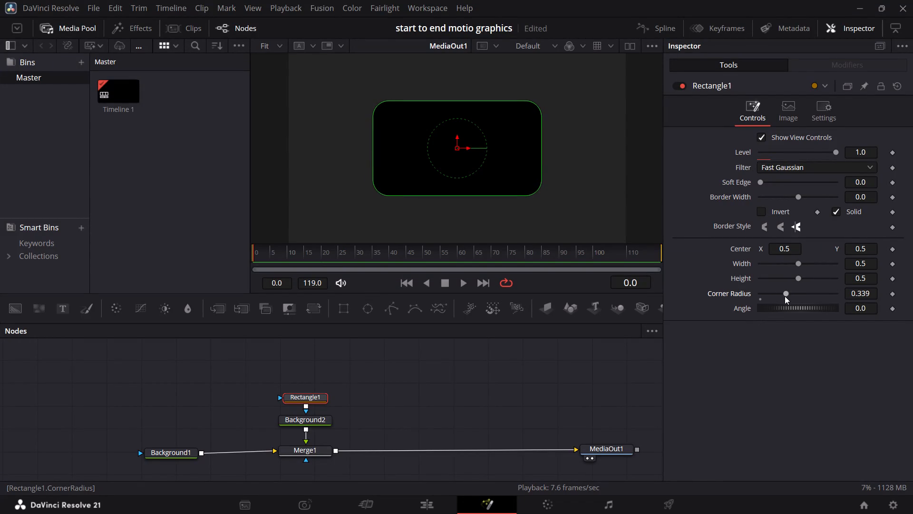
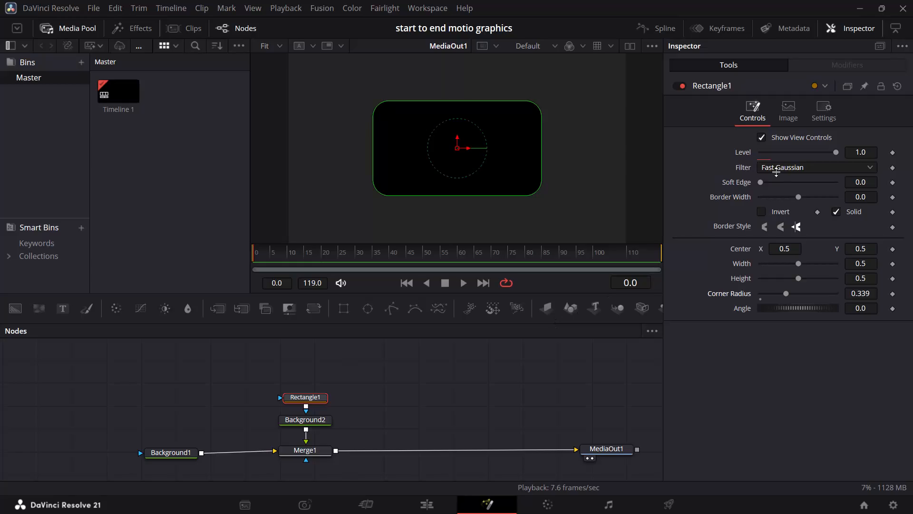
Narrow the Rectangle1 mask by reducing its Width to about 0.315.
left_click(791, 169)
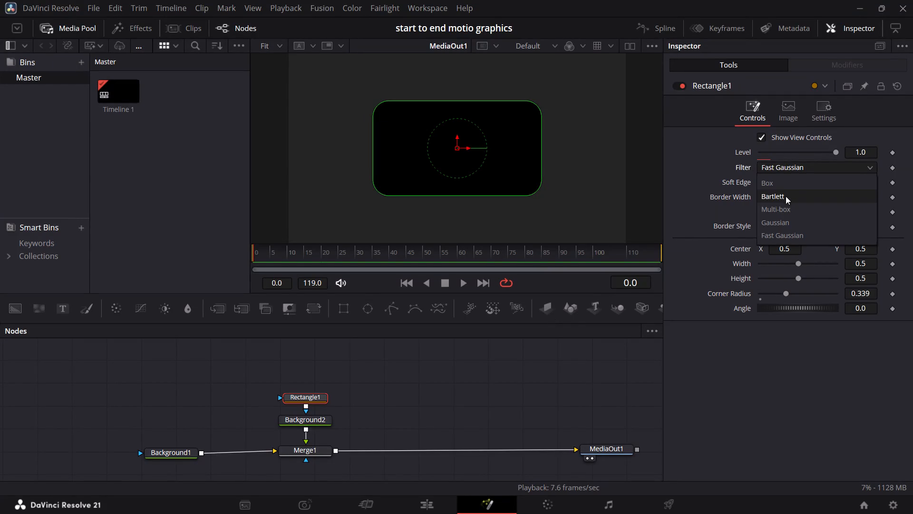
left_click(787, 163)
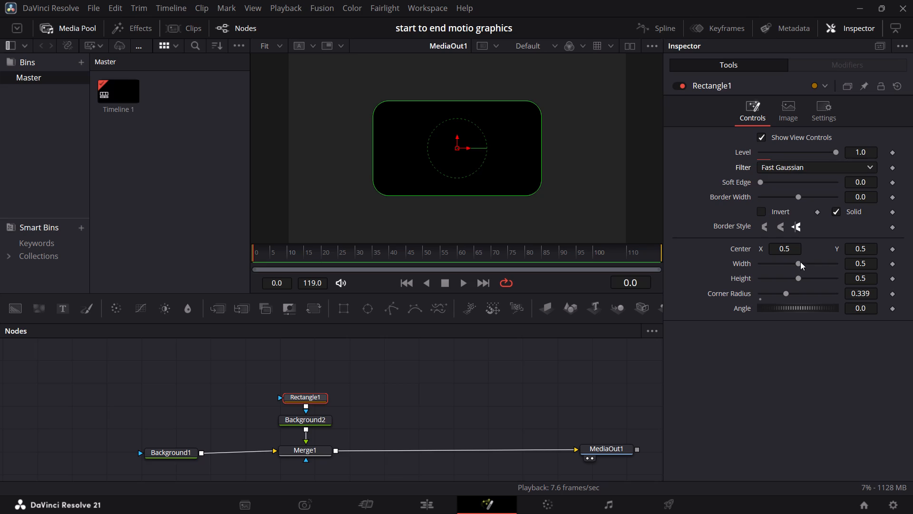
left_click_drag(801, 261, 788, 267)
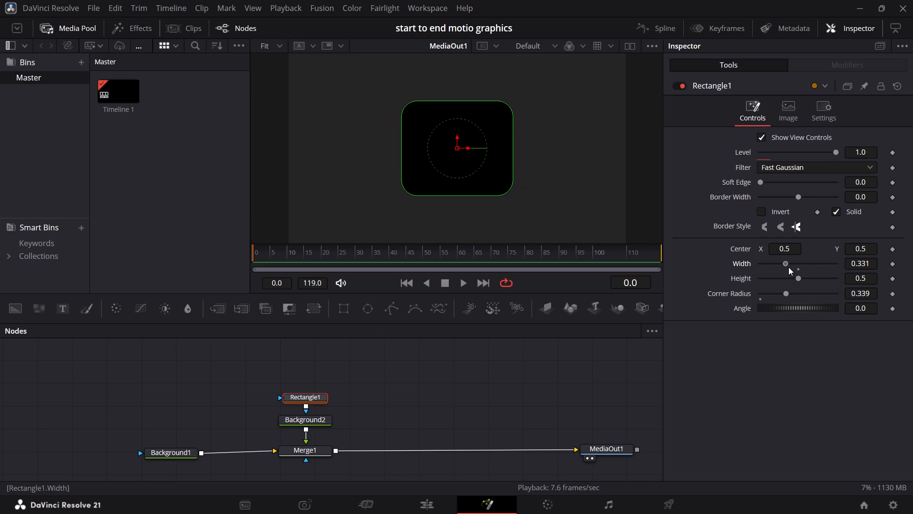
left_click_drag(788, 267, 787, 267)
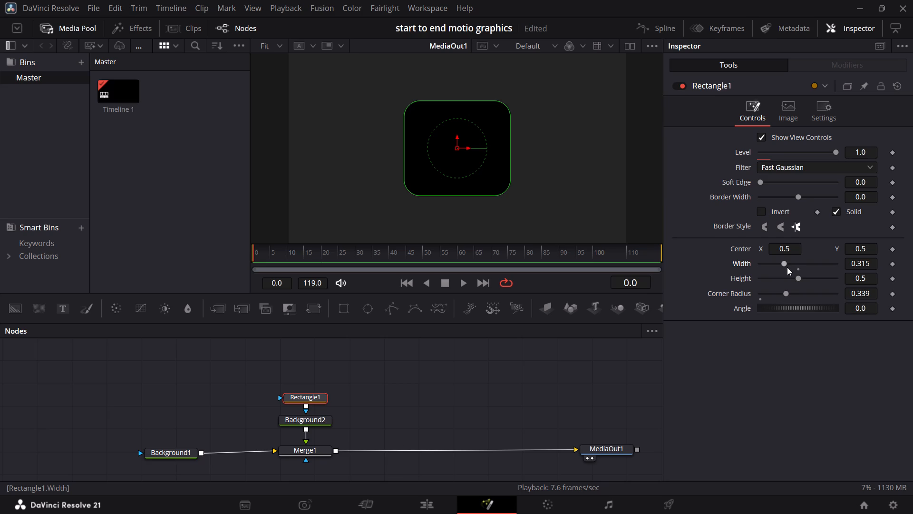
Change the Background2 fill from a solid color to a gradient with the Radial gradient type.
left_click(310, 422)
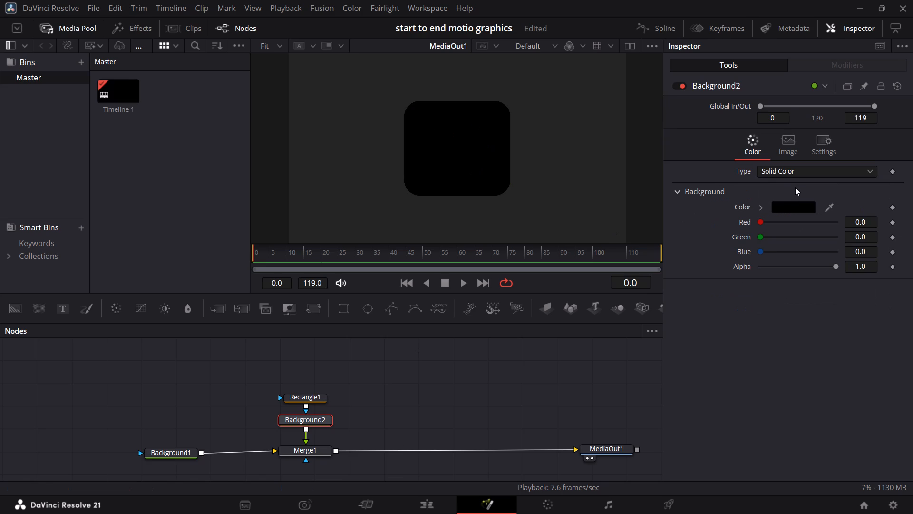
left_click(783, 173)
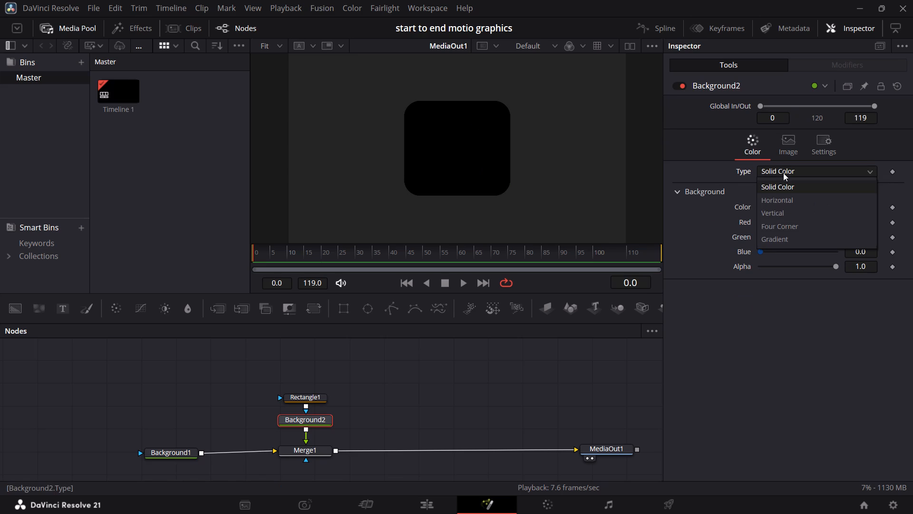
left_click(774, 238)
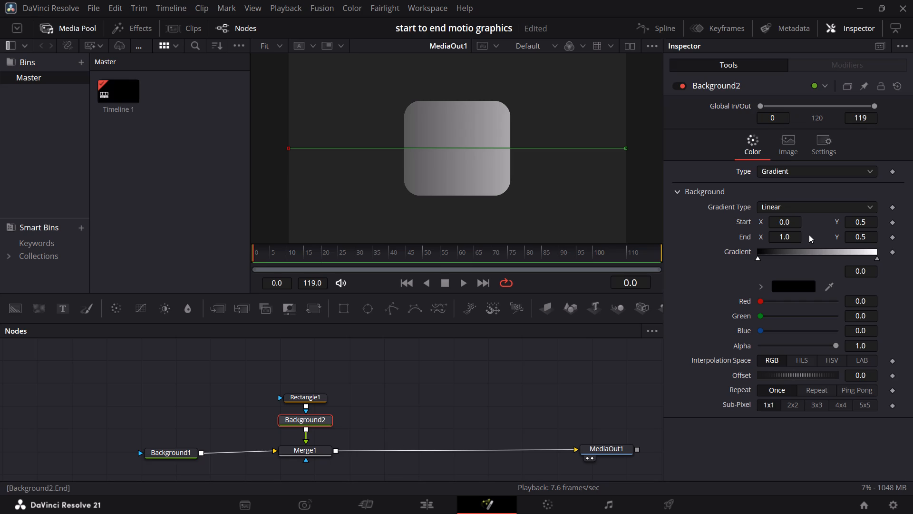
left_click(802, 209)
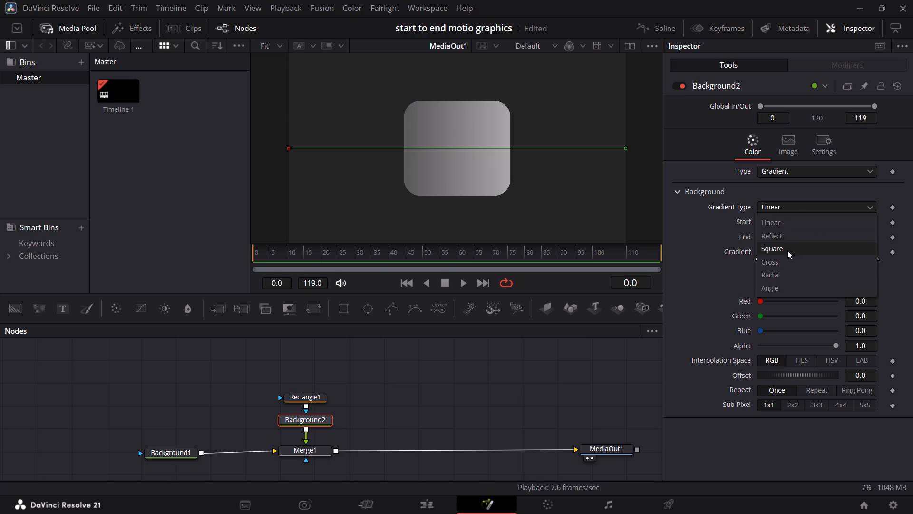
left_click(789, 277)
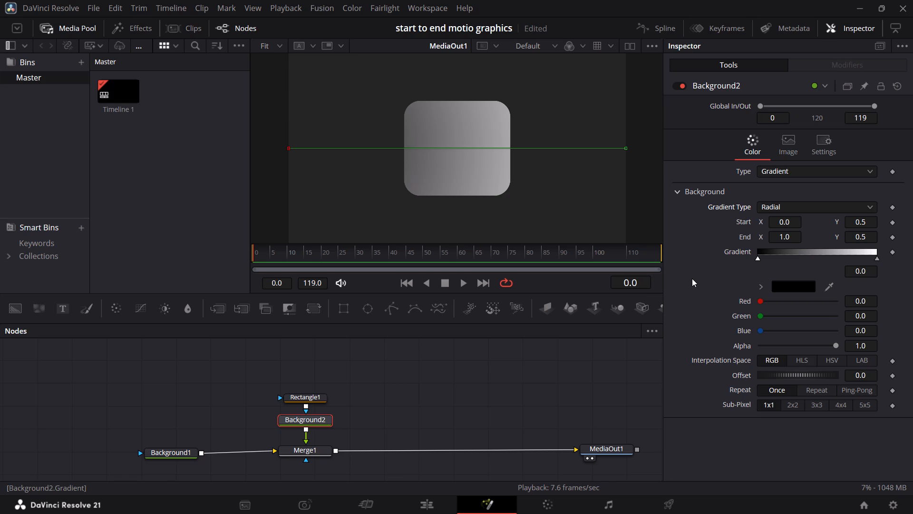
Modify both the Start and End points of Background2's gradient with a Vector Result modifier.
right_click(739, 218)
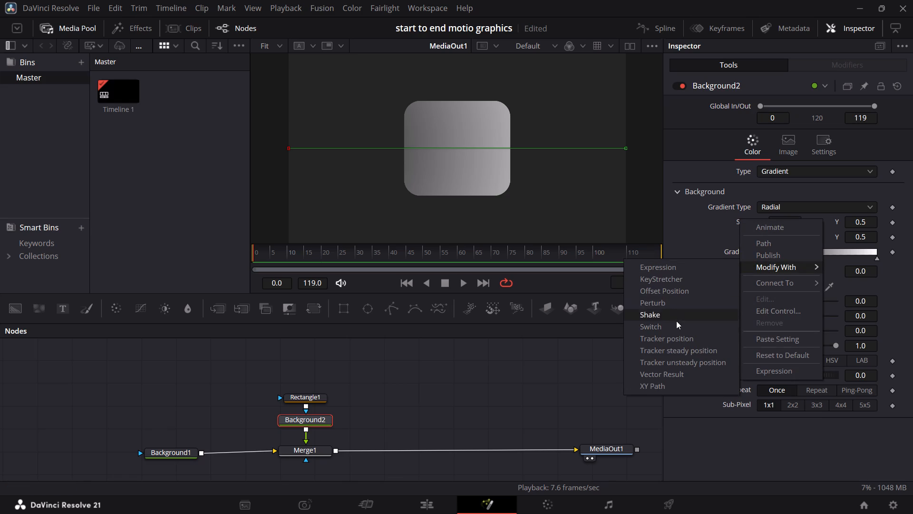
left_click(676, 374)
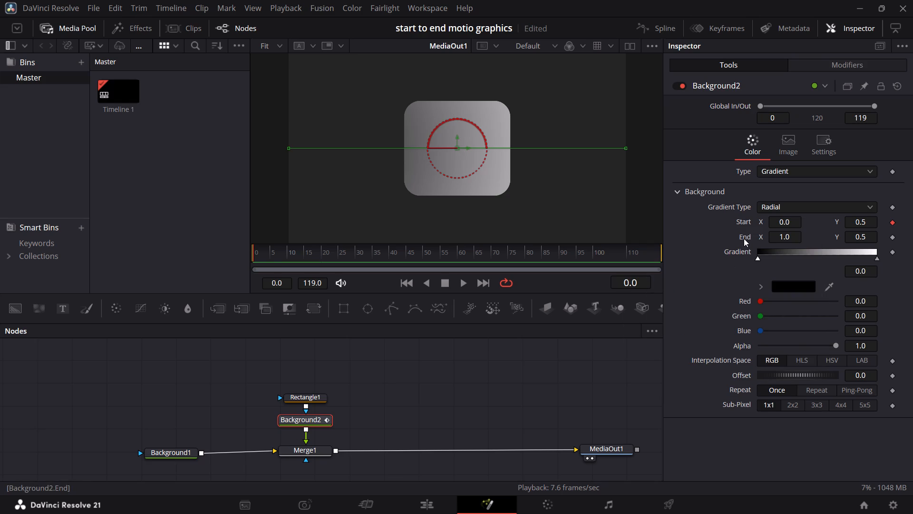
right_click(744, 238)
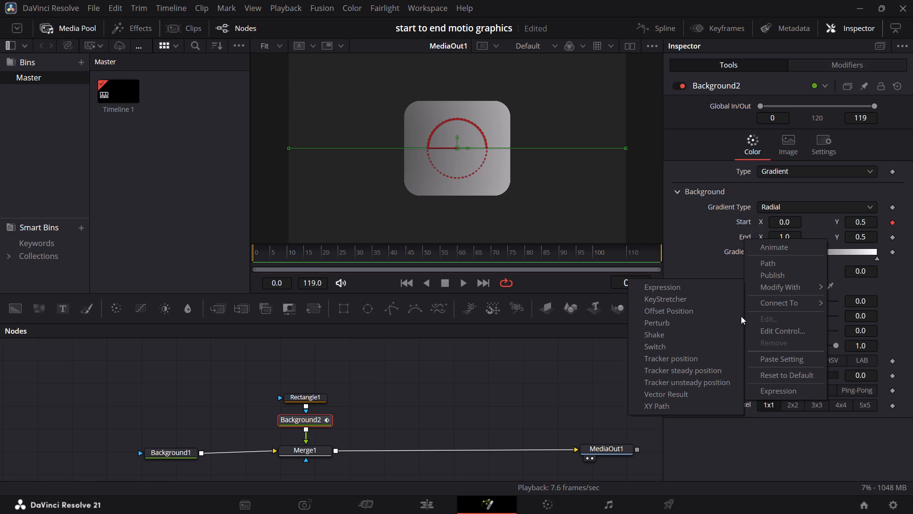
left_click(682, 390)
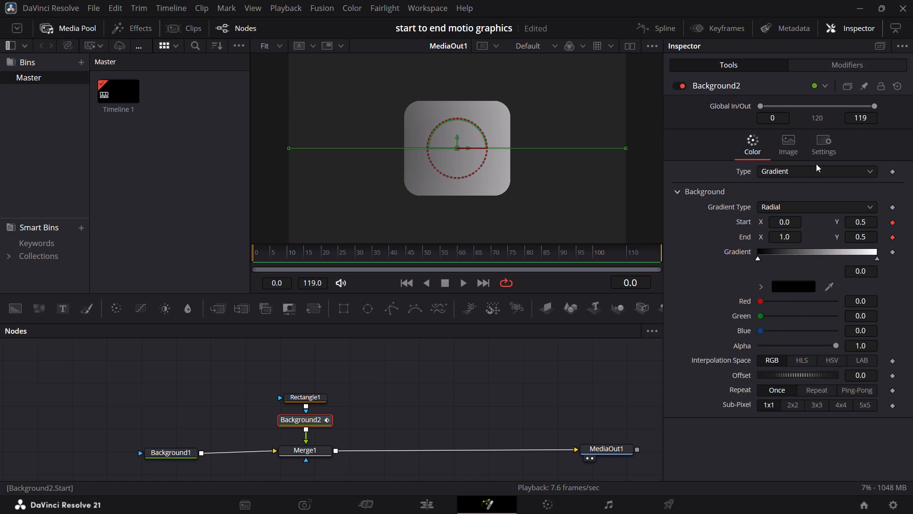
Show Background2's modifiers, pinning and expanding the Start and End vectors so both sets of controls are open together.
left_click(849, 65)
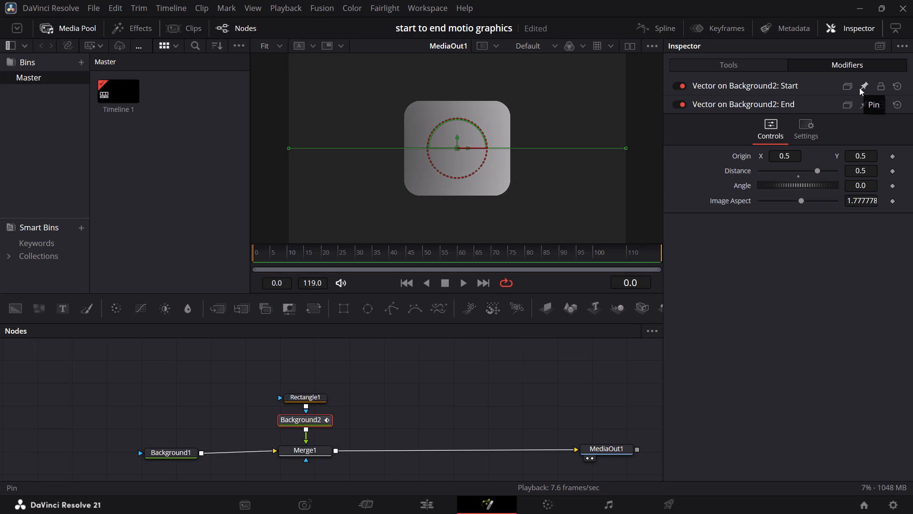
left_click(859, 88)
left_click(862, 101)
left_click(745, 89)
left_click(743, 101)
double_click(715, 84)
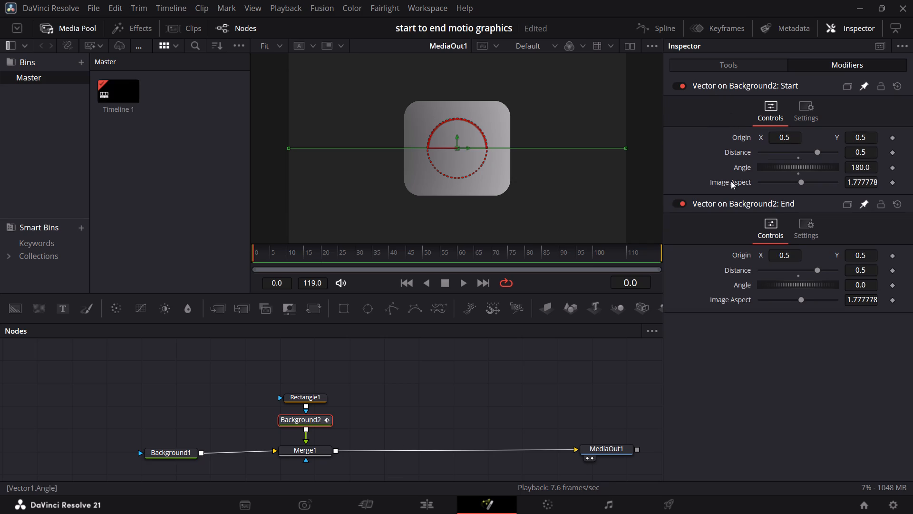
double_click(728, 205)
double_click(728, 205)
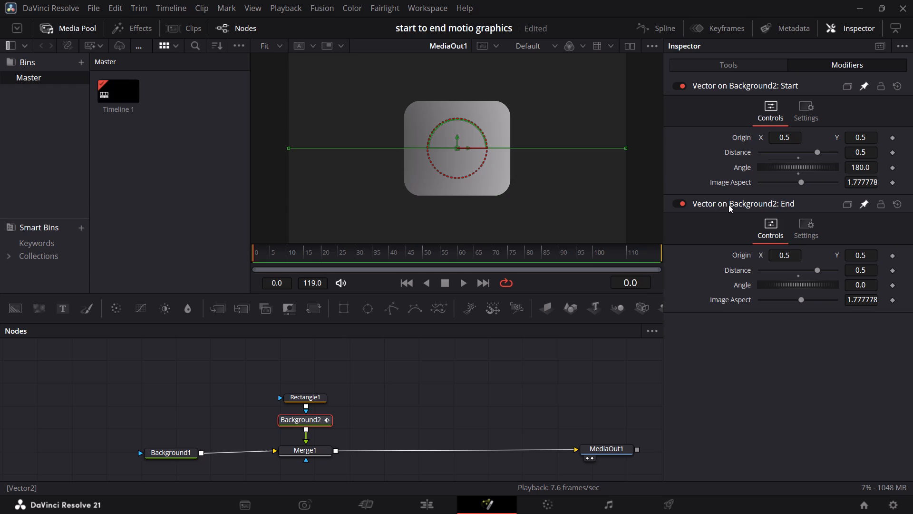
Set the Start vector's Distance to 0.14 and its Image Aspect to 1.
double_click(863, 153)
type("0.14")
double_click(869, 185)
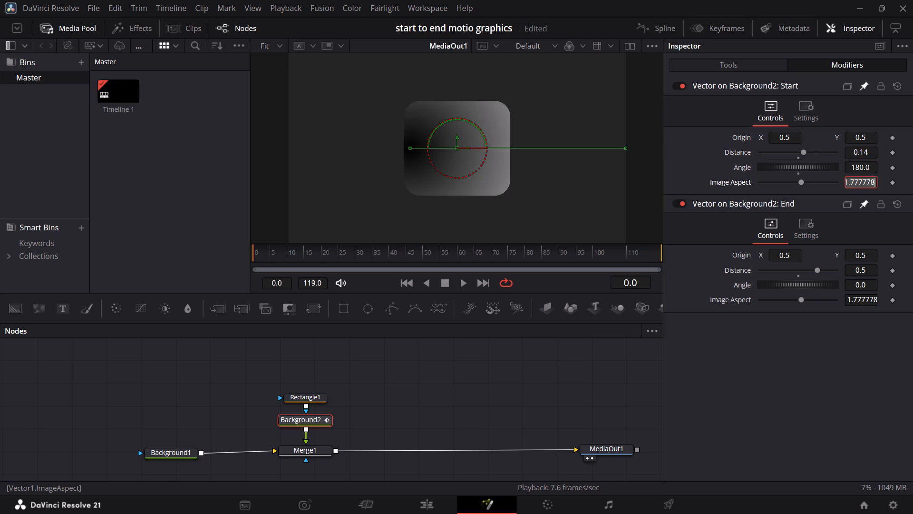
key("1")
key("Return")
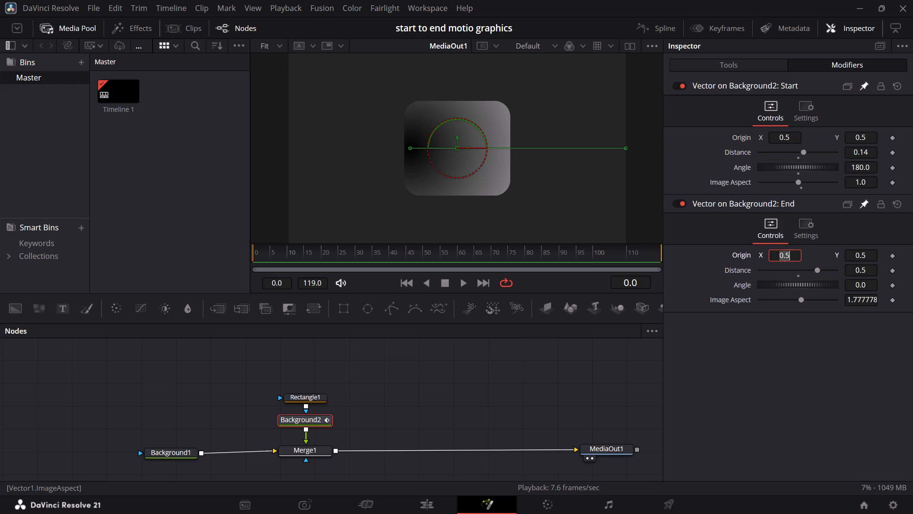
Set the End vector's Image Aspect to 0.1.
double_click(857, 302)
type("0.1")
key("Return")
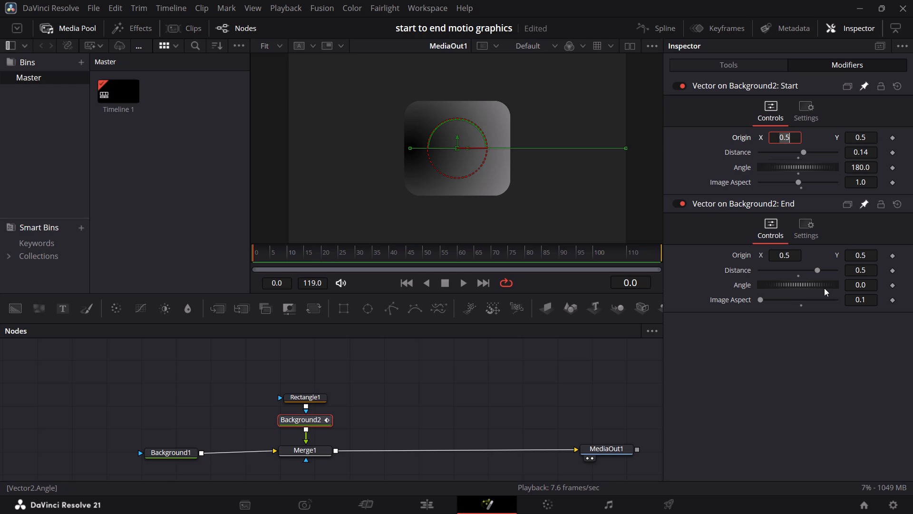
Add an expression to the End vector's Angle that links it to the Start vector's angle (Vector1.Angle).
right_click(743, 287)
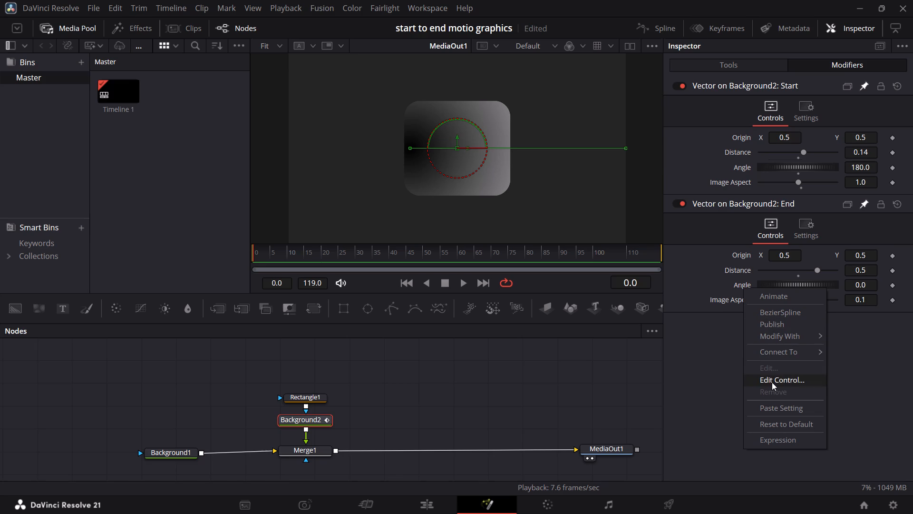
left_click(768, 442)
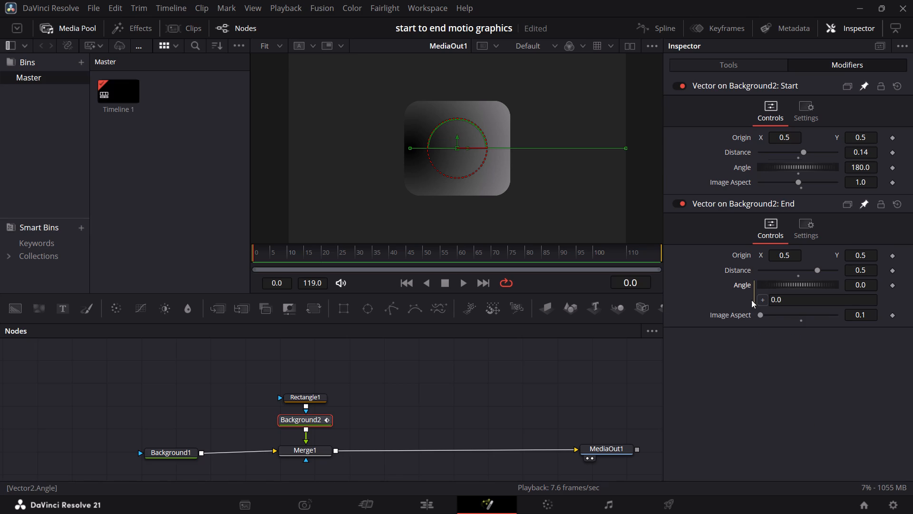
left_click_drag(762, 300, 743, 164)
left_click_drag(743, 164, 743, 168)
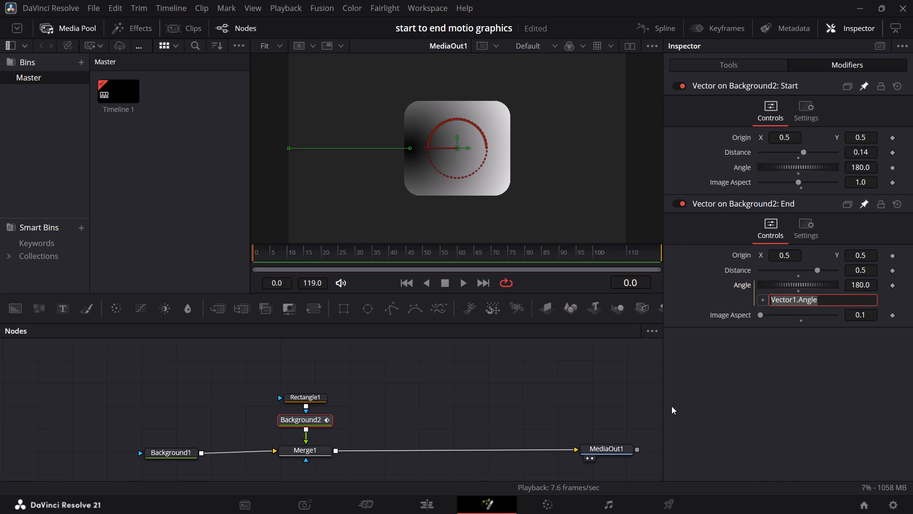
key("Return")
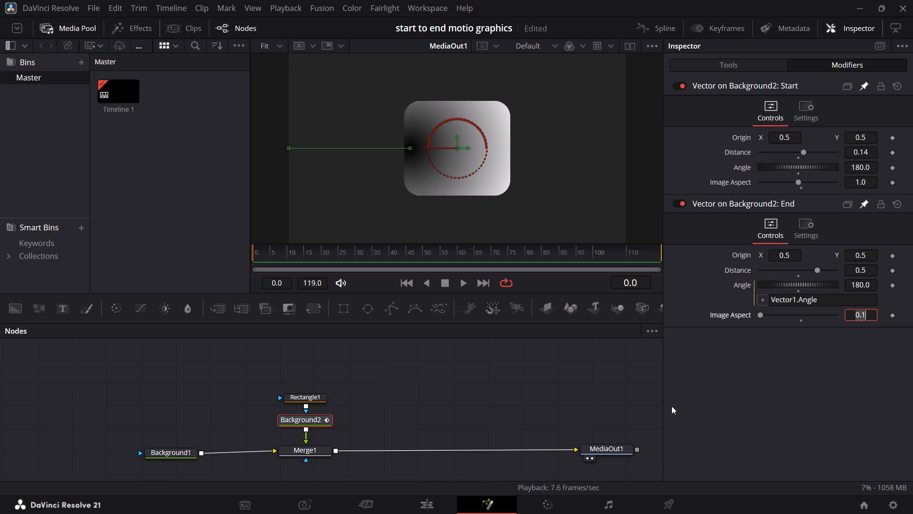
left_click(671, 406)
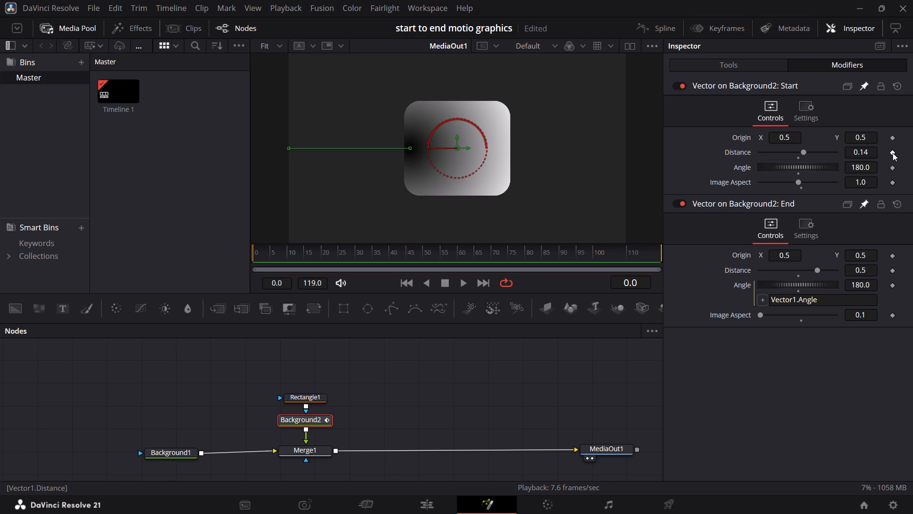
Set the Start vector's Angle to 0 and keyframe it at frame 0.
double_click(863, 163)
key("0")
key("Return")
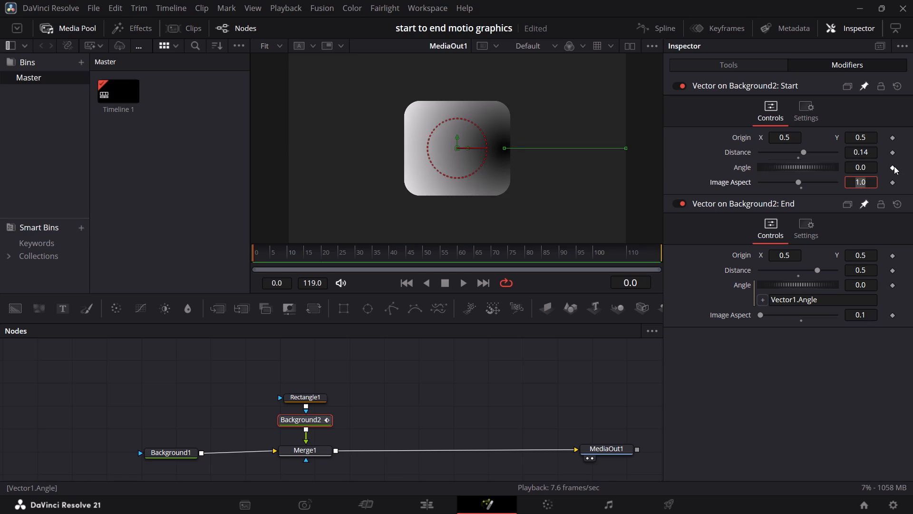
left_click(894, 166)
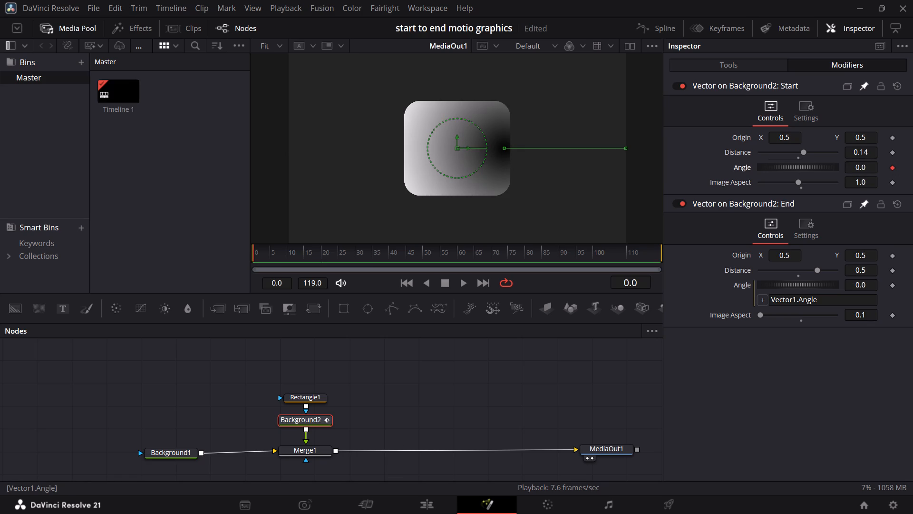
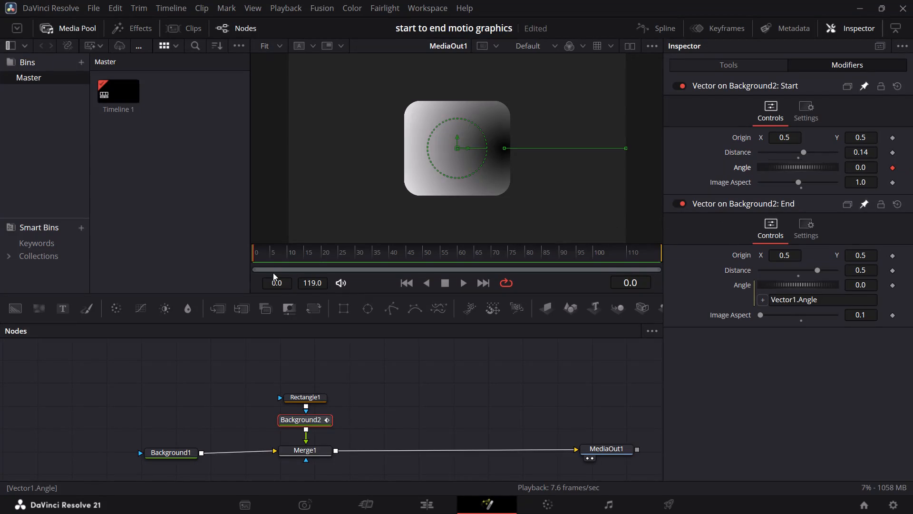
Keyframe the Start vector's Angle at -400 on the last frame, 119.
left_click_drag(253, 252, 594, 263)
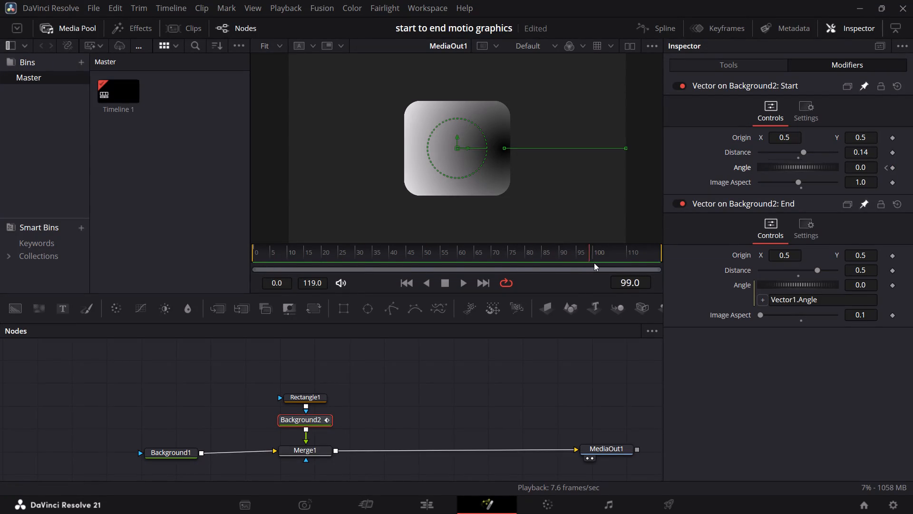
left_click_drag(594, 263, 676, 263)
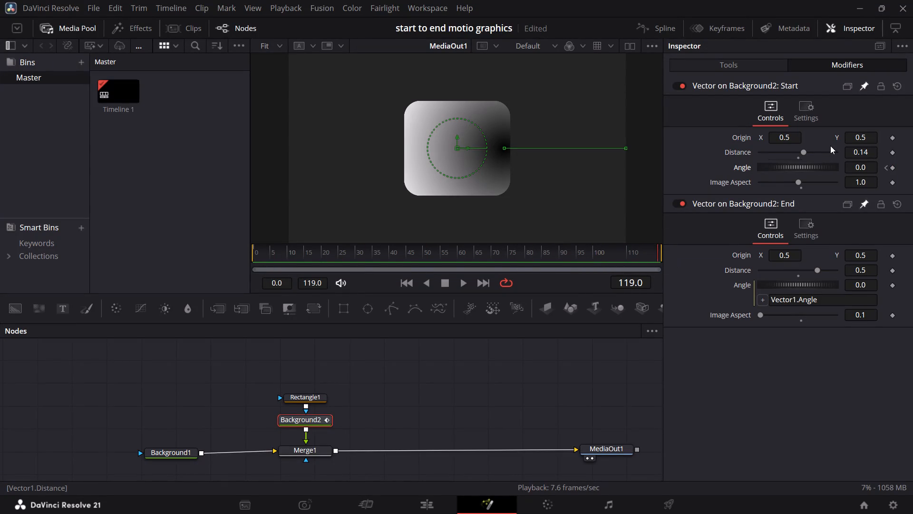
double_click(869, 167)
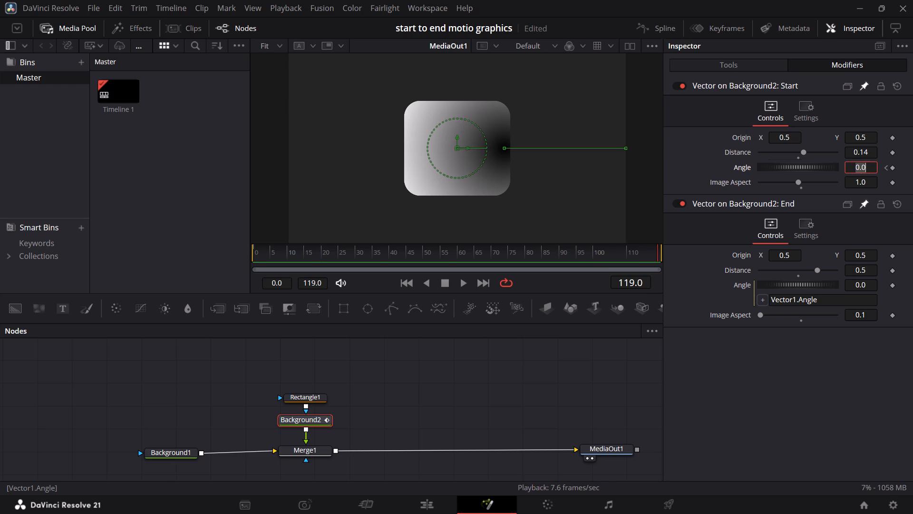
key("minus")
type("400")
key("Return")
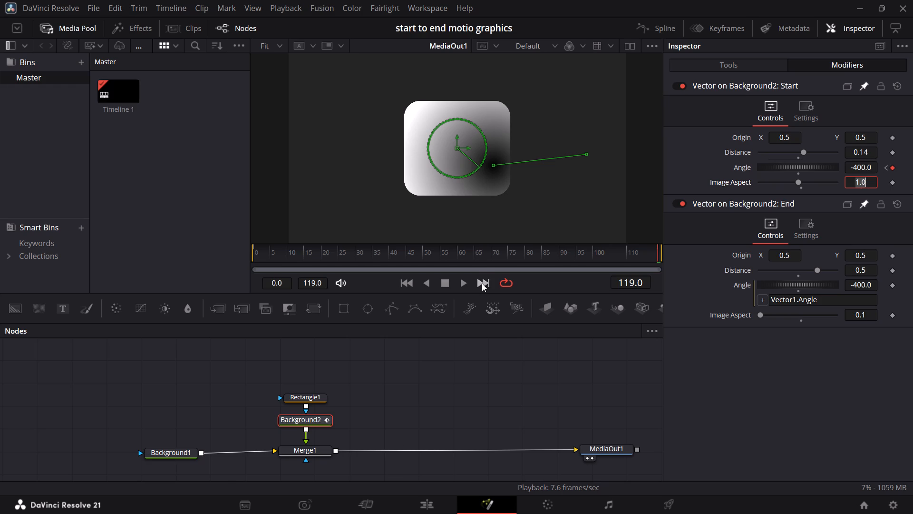
Set the first color stop of Background2's radial gradient to white (#ffffff).
left_click(700, 65)
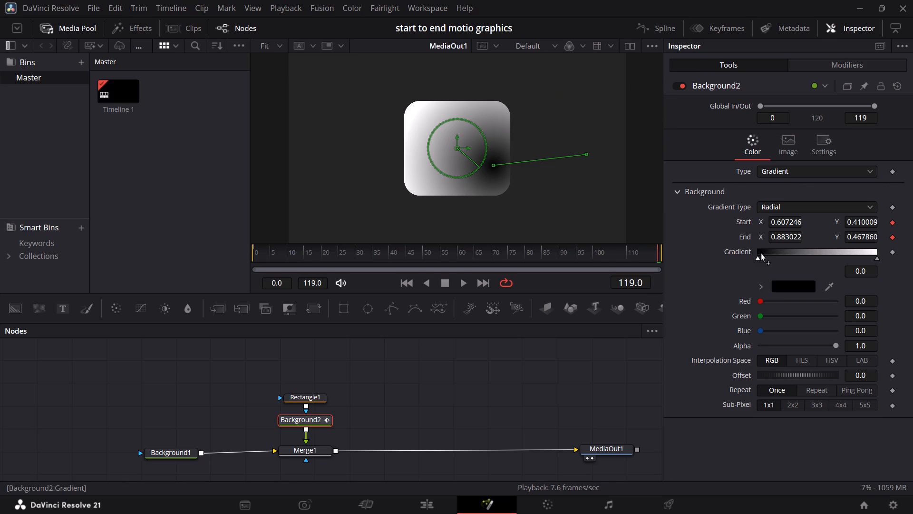
left_click(758, 258)
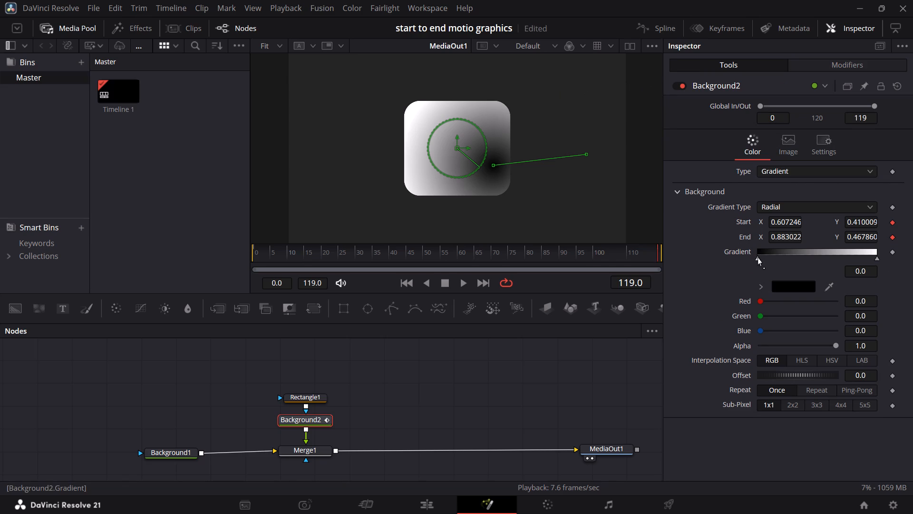
left_click(760, 252)
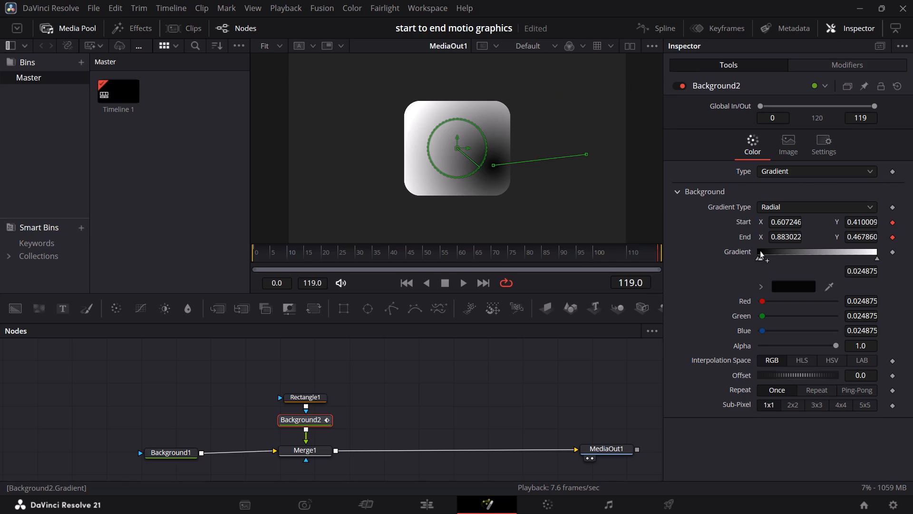
key("BackSpace")
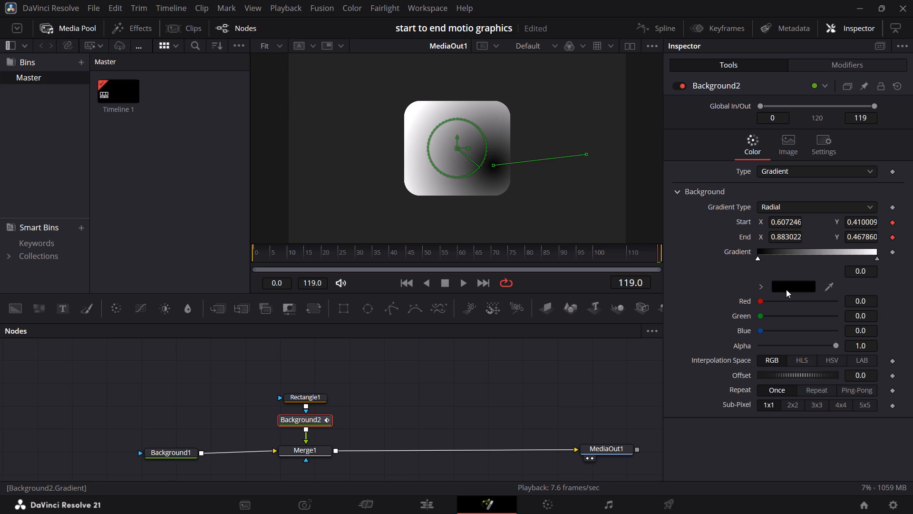
left_click(808, 254)
key("BackSpace")
left_click(758, 259)
left_click(789, 288)
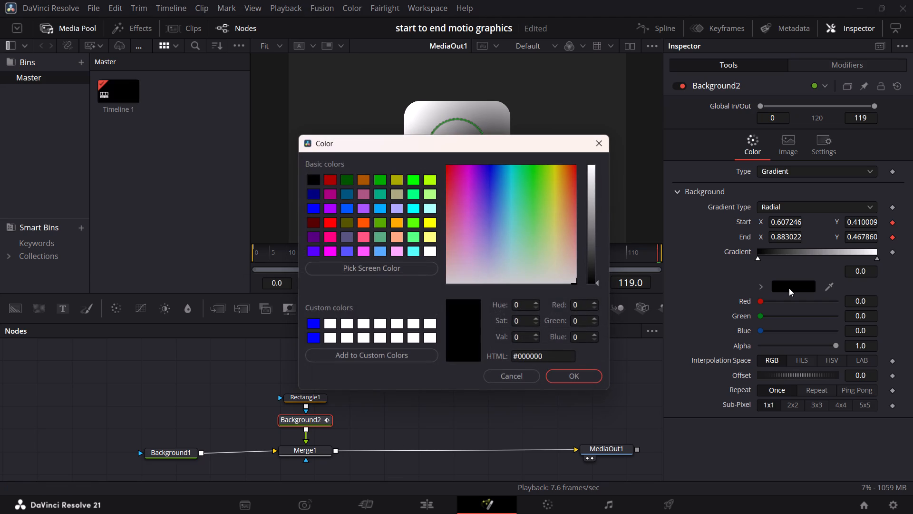
left_click(399, 327)
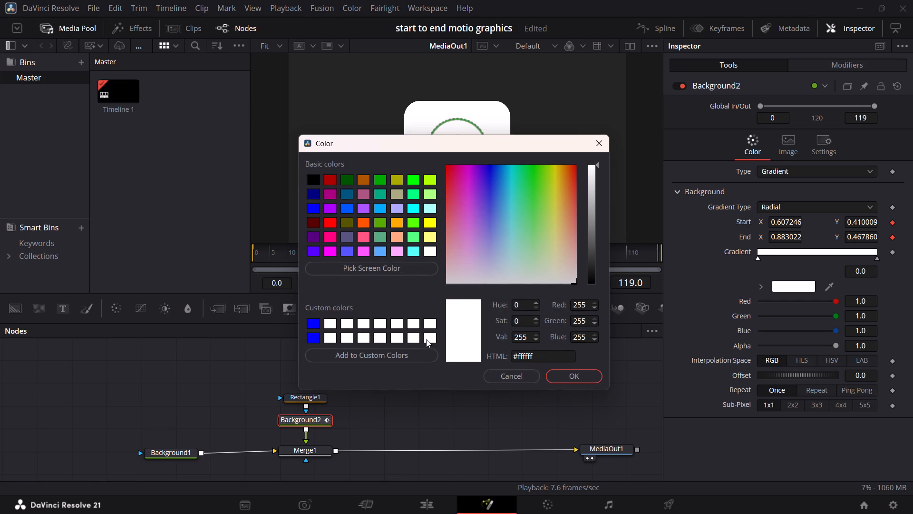
left_click(571, 382)
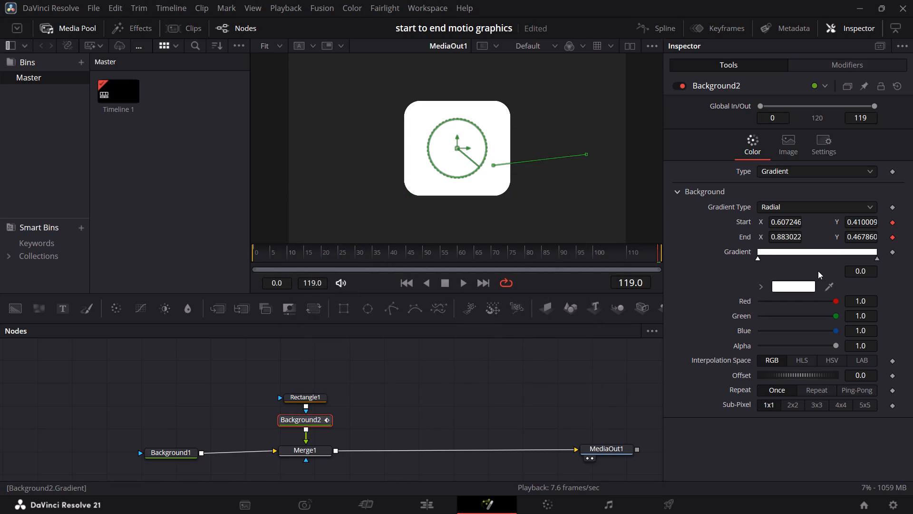
Set the end color stop of Background2's gradient to black (#000000), keeping it at position 1.0.
left_click(877, 259)
left_click_drag(877, 259, 853, 265)
left_click_drag(853, 265, 890, 259)
left_click(808, 283)
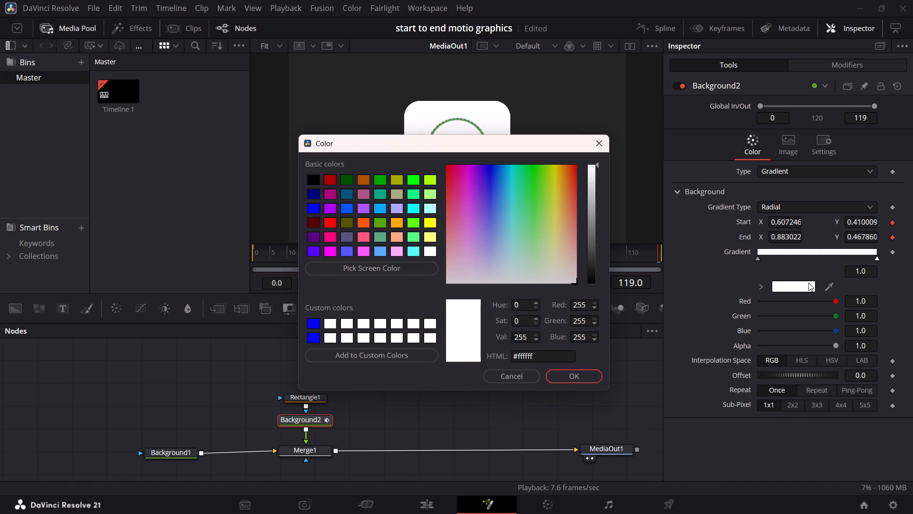
left_click(314, 176)
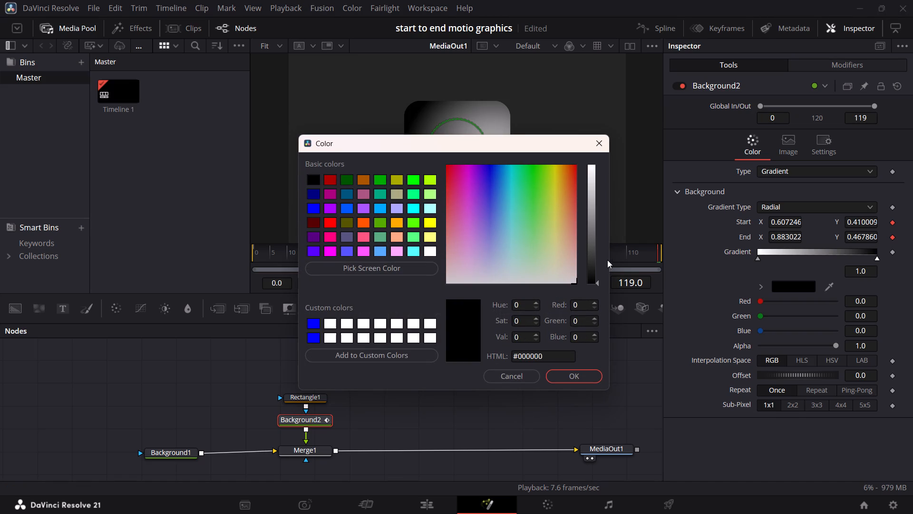
left_click_drag(598, 282, 597, 267)
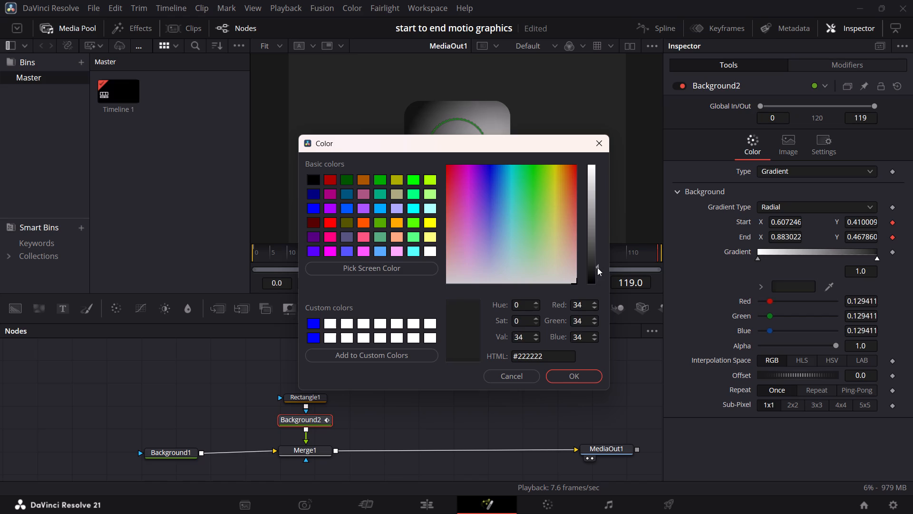
left_click_drag(597, 267, 597, 297)
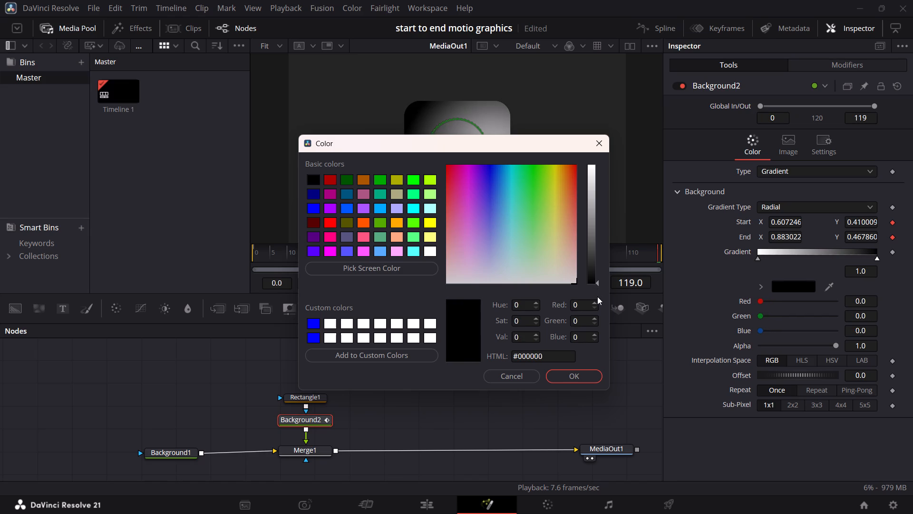
left_click_drag(597, 297, 597, 298)
left_click_drag(595, 283, 594, 278)
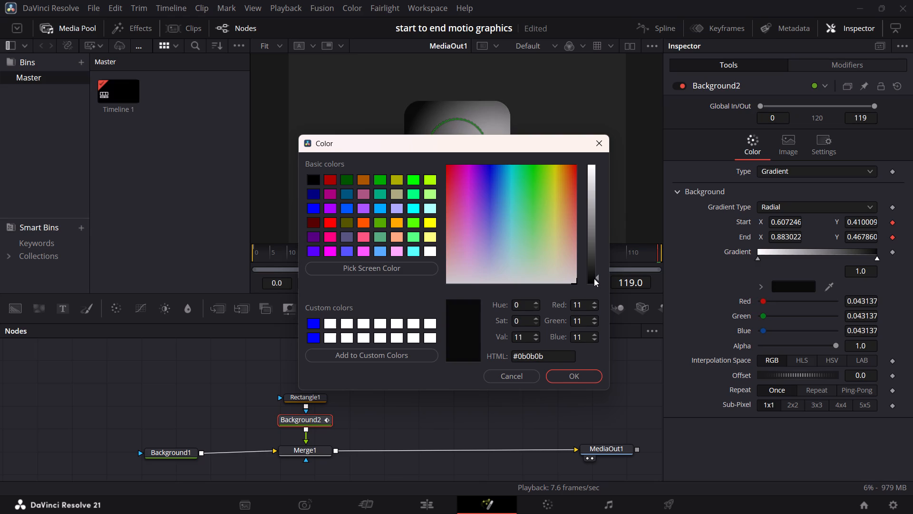
left_click_drag(594, 278, 594, 282)
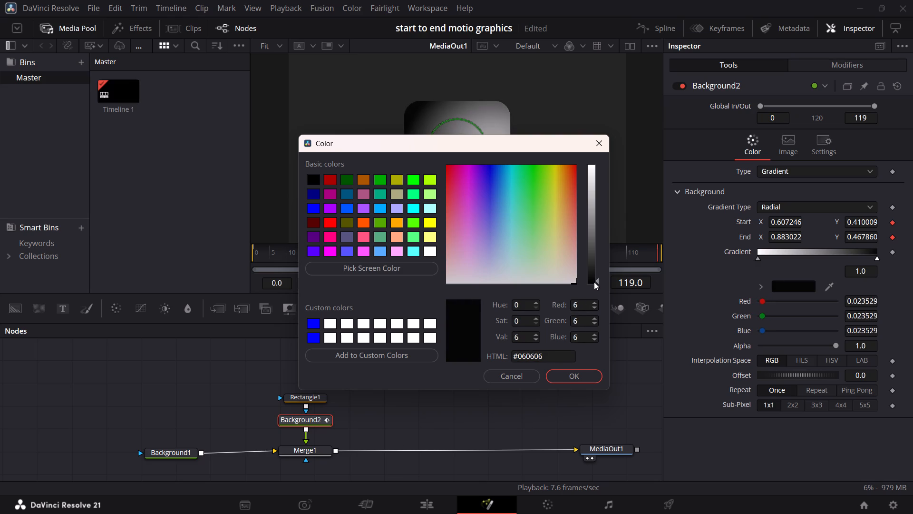
left_click_drag(594, 282, 597, 288)
left_click(582, 378)
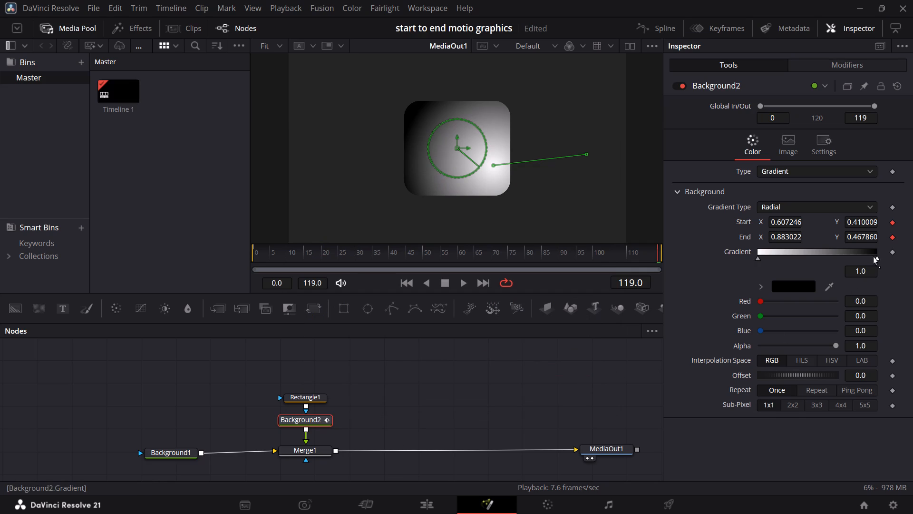
Move the gradient's black stop to about 0.43 to tighten the white glow, and preview the animation.
left_click_drag(875, 260, 853, 266)
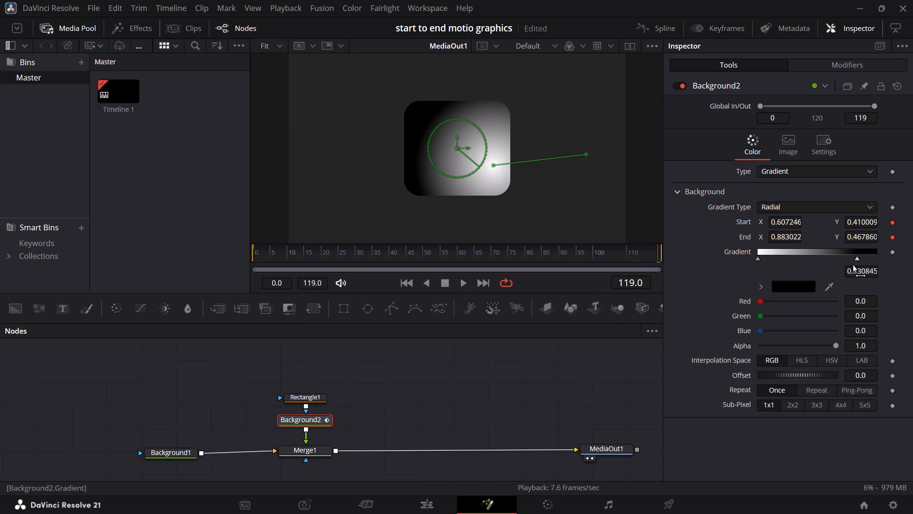
left_click_drag(853, 266, 808, 284)
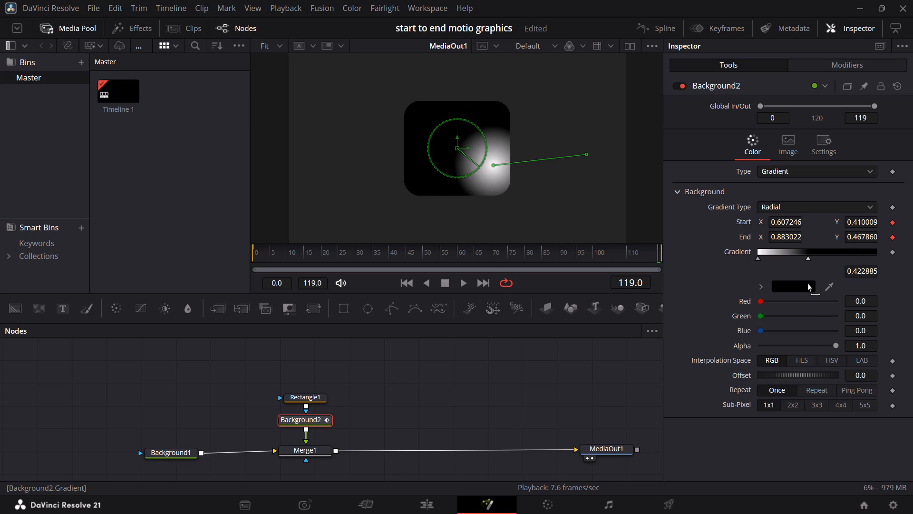
left_click_drag(808, 284, 829, 286)
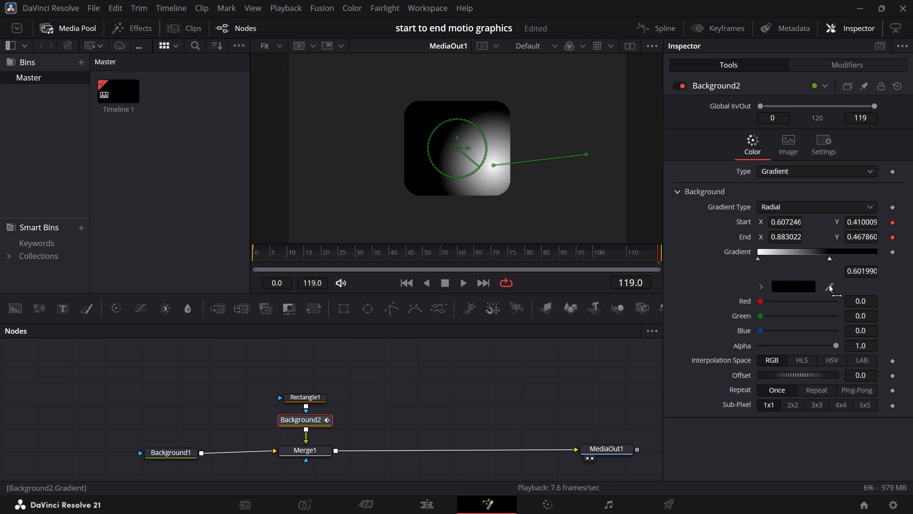
left_click_drag(829, 286, 809, 291)
key("space")
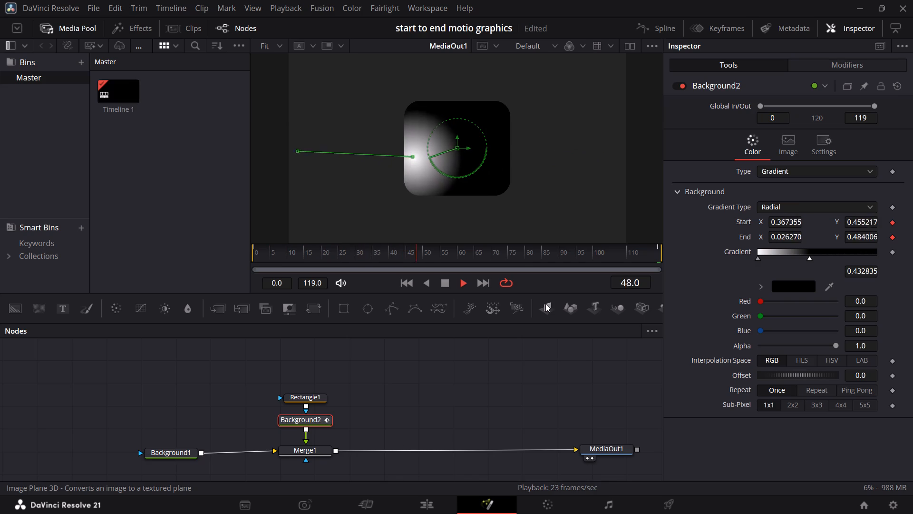
key("space")
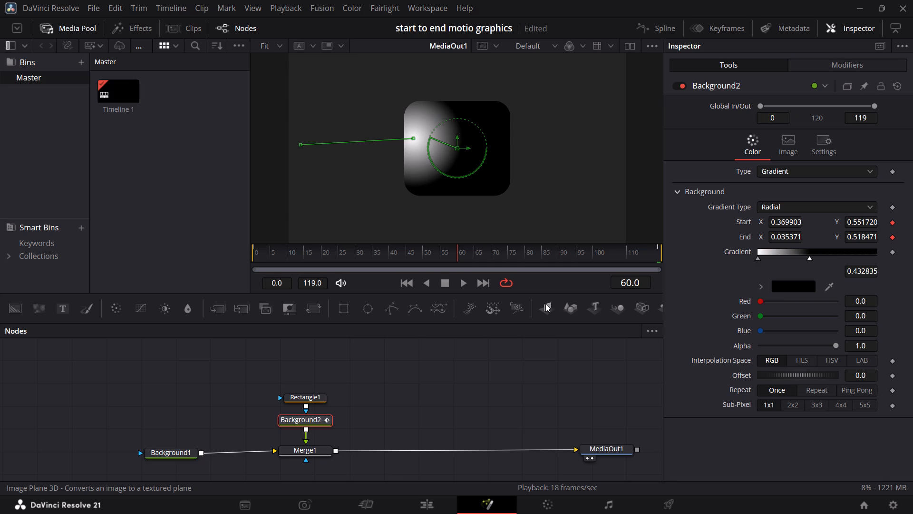
Increase the Start vector's Distance to 0.19 and play the rotation back from frame 0.
left_click(832, 68)
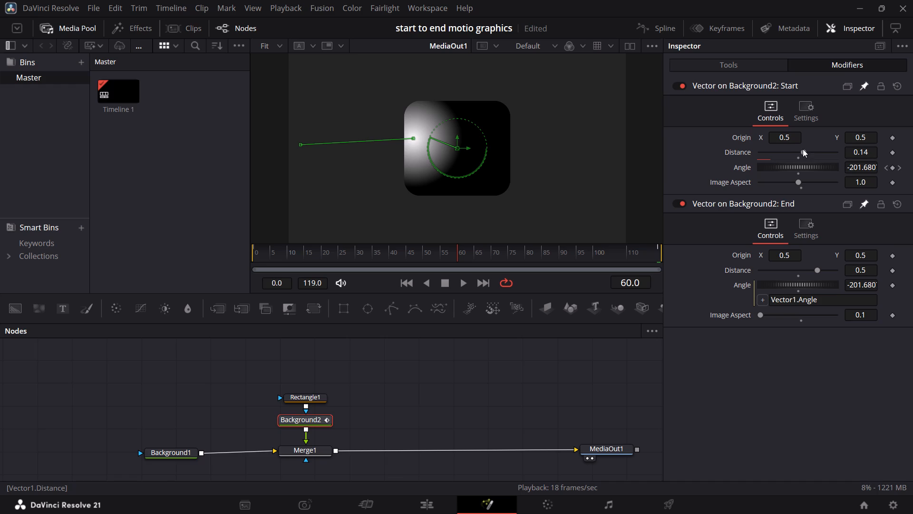
left_click(803, 149)
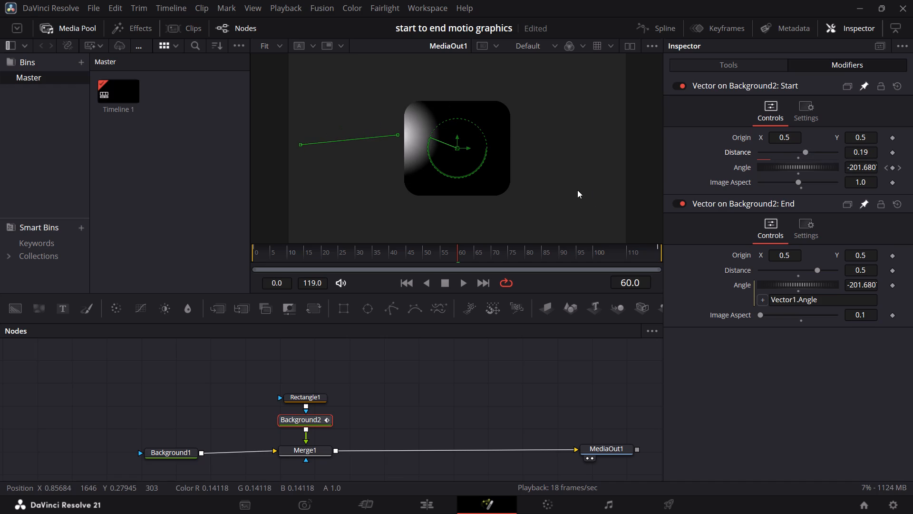
left_click_drag(457, 249, 376, 251)
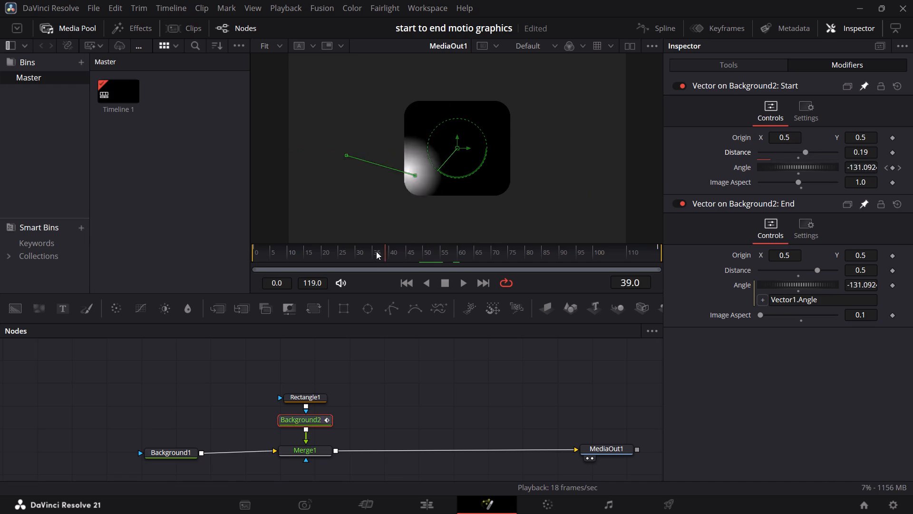
left_click_drag(376, 251, 250, 250)
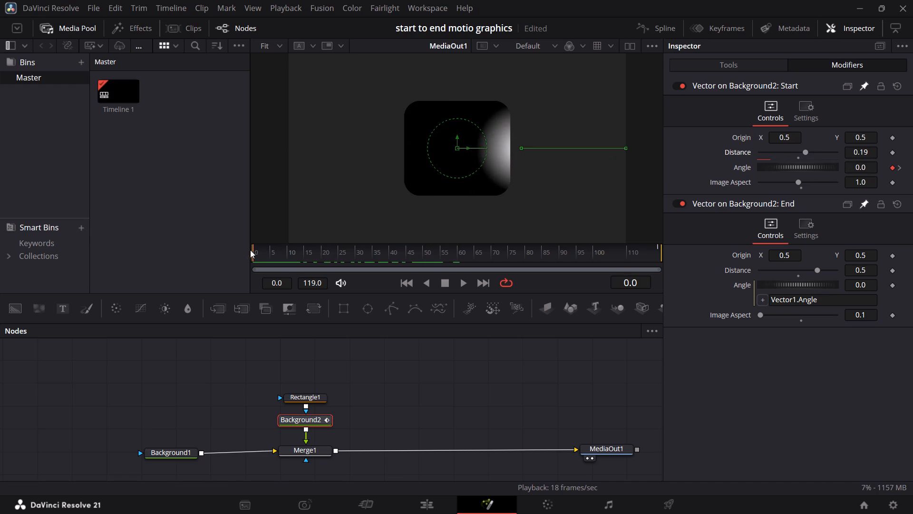
left_click_drag(250, 250, 230, 247)
key("space")
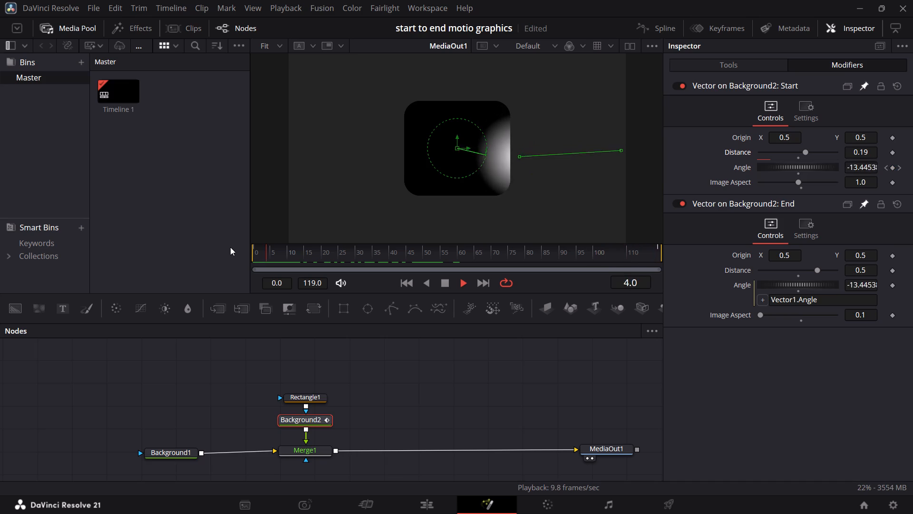
key("space")
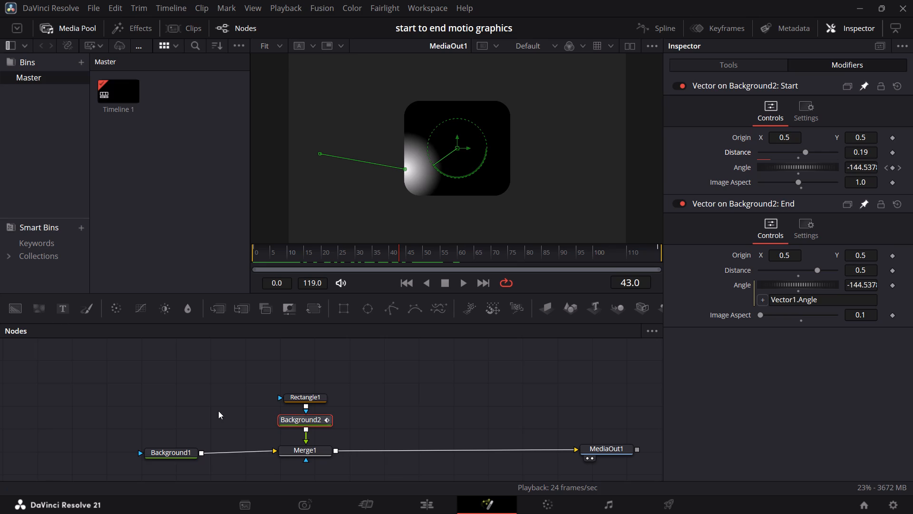
Shrink the Rectangle1 mask to a width of about 0.22 and a height of about 0.323.
left_click(316, 395)
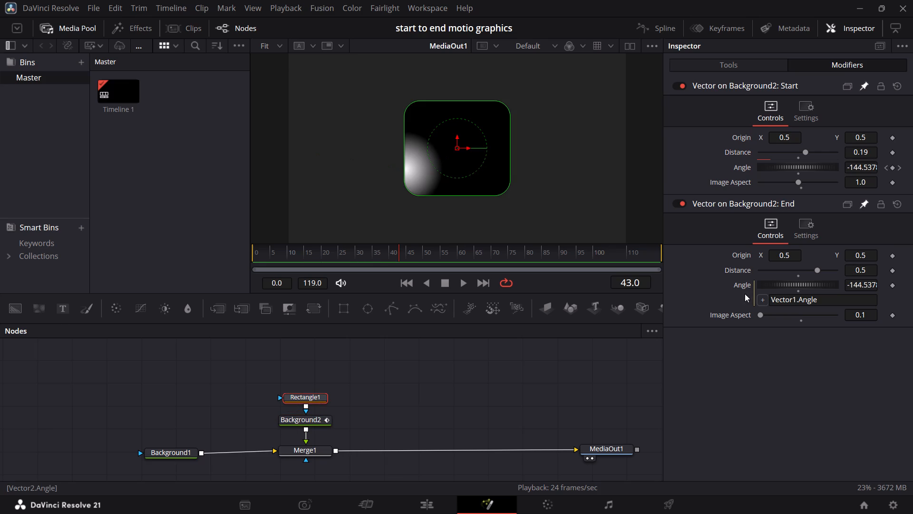
left_click(739, 59)
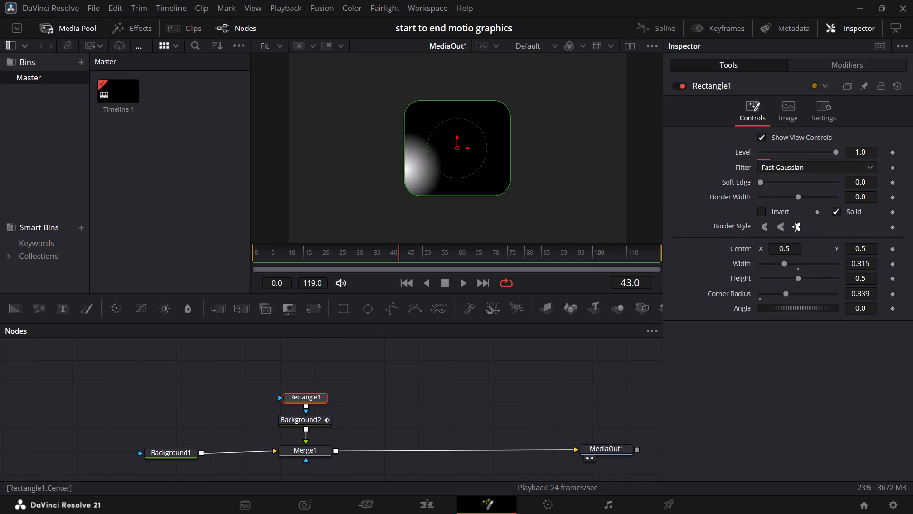
left_click_drag(799, 279, 794, 280)
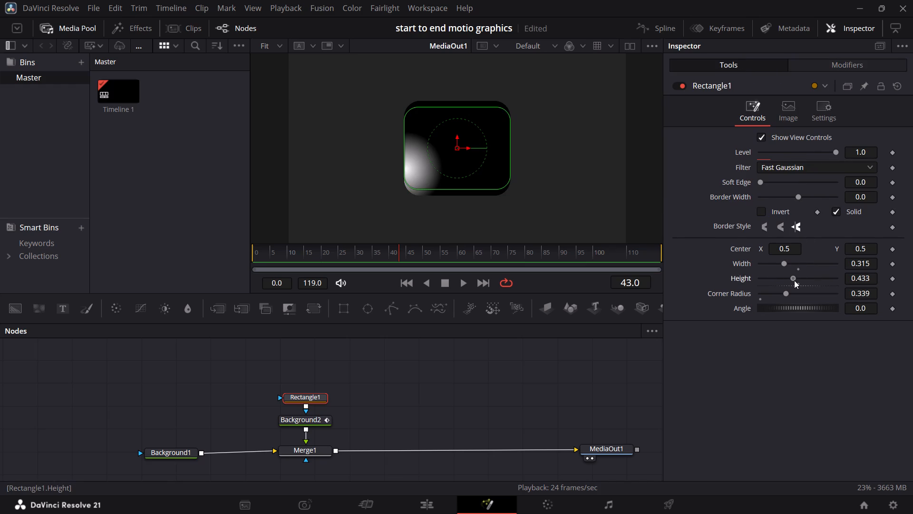
left_click_drag(794, 280, 797, 279)
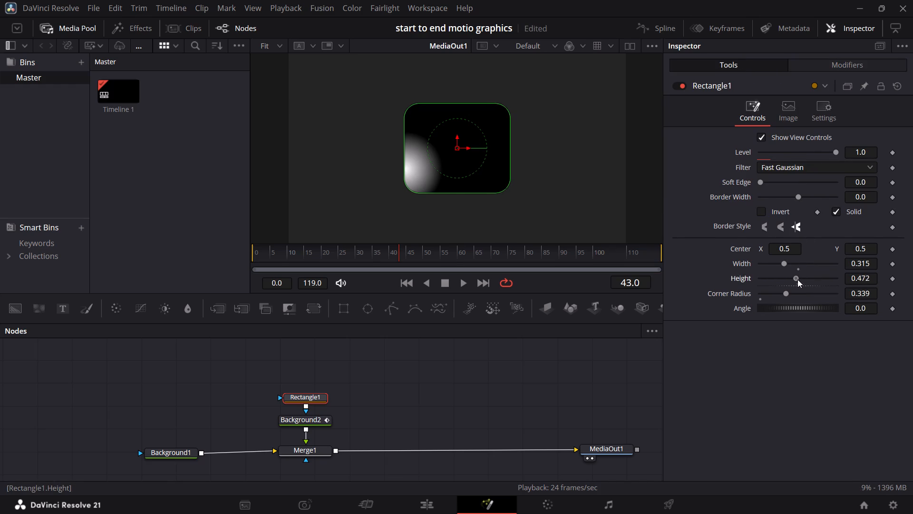
left_click_drag(797, 279, 795, 278)
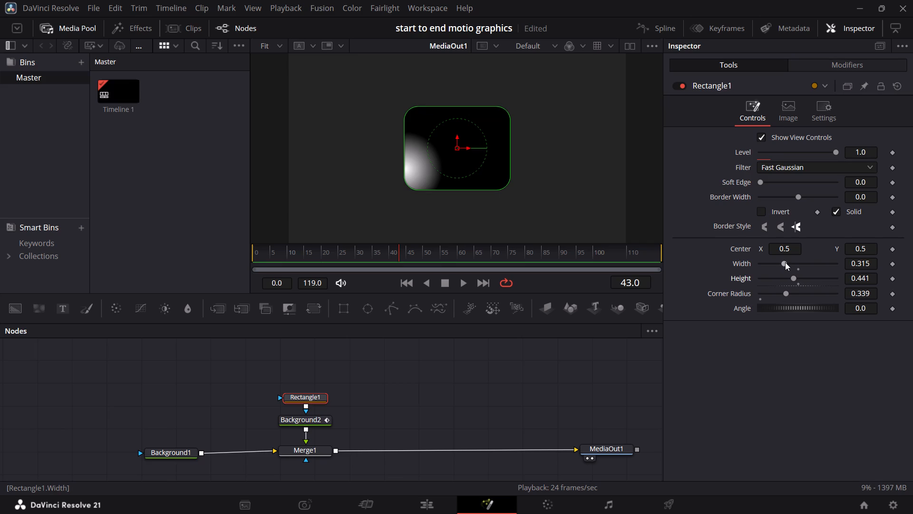
left_click_drag(785, 262, 778, 264)
left_click_drag(792, 277, 785, 279)
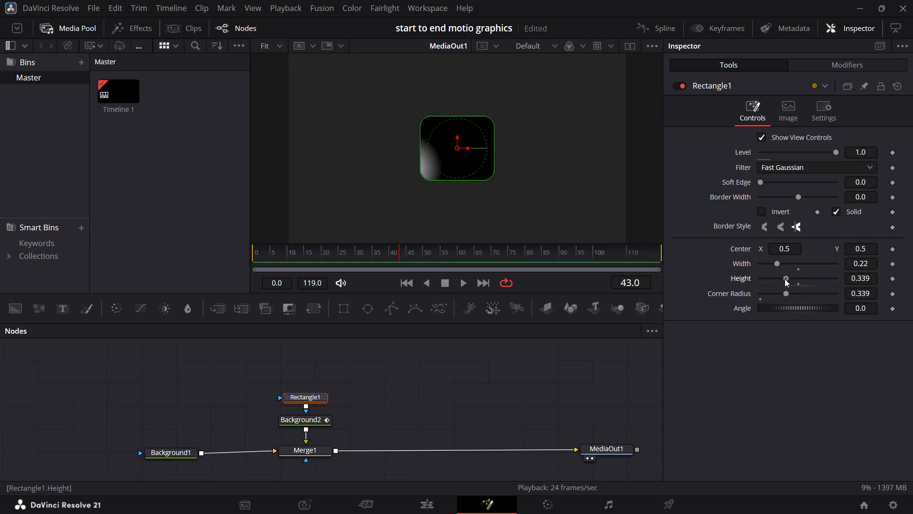
left_click_drag(785, 279, 784, 279)
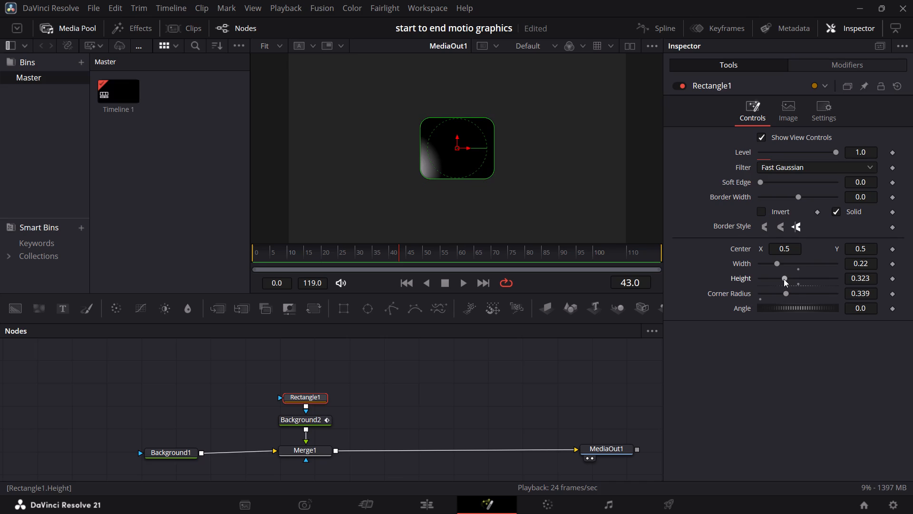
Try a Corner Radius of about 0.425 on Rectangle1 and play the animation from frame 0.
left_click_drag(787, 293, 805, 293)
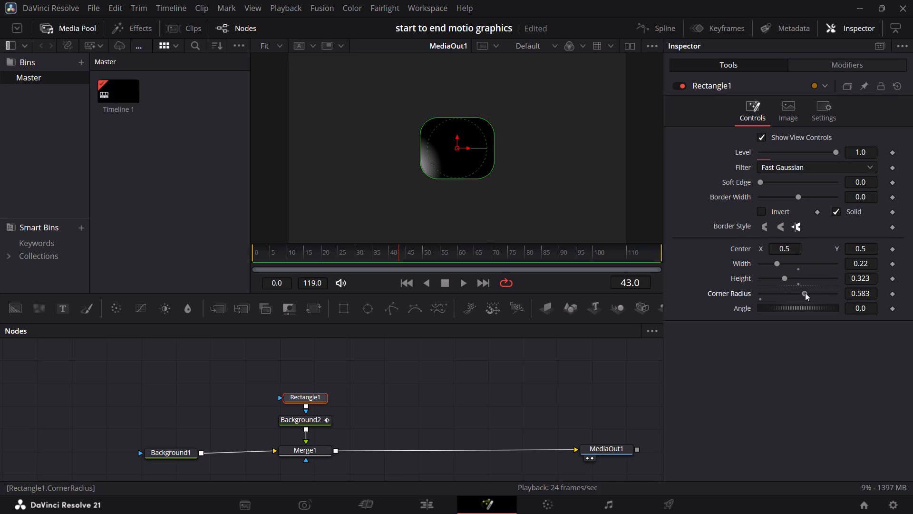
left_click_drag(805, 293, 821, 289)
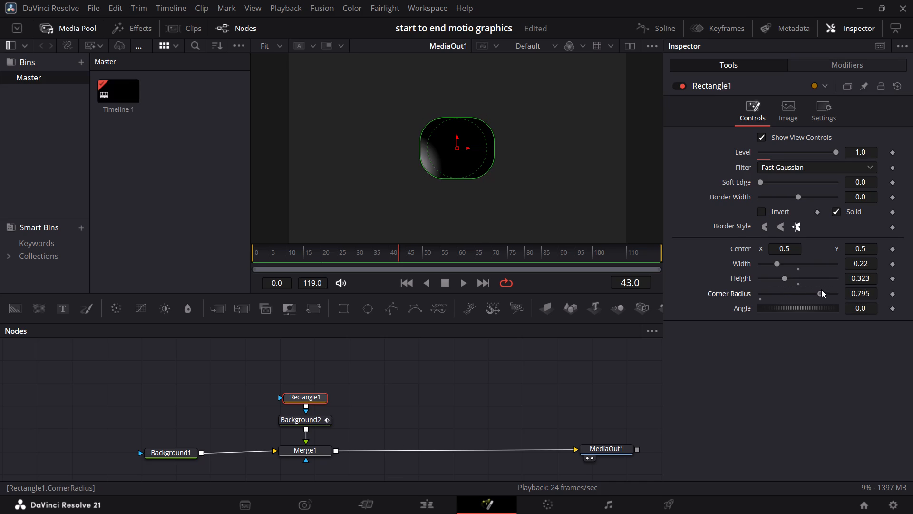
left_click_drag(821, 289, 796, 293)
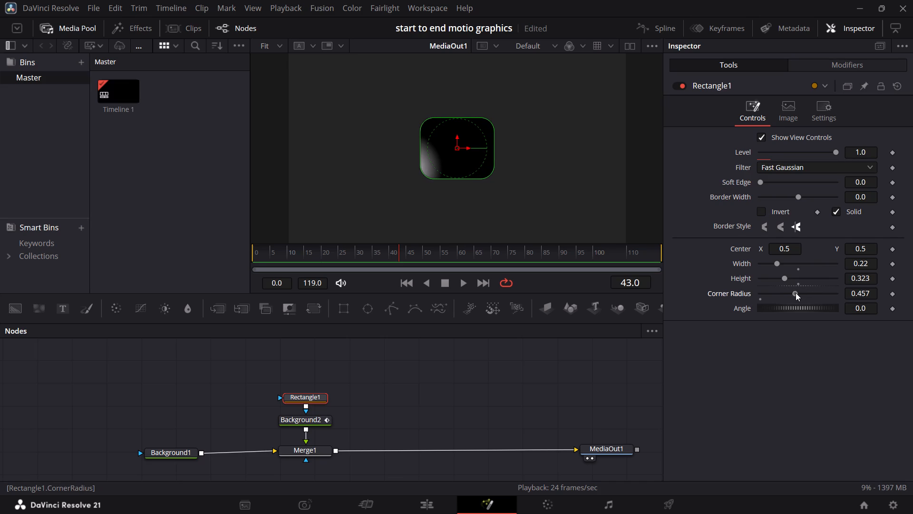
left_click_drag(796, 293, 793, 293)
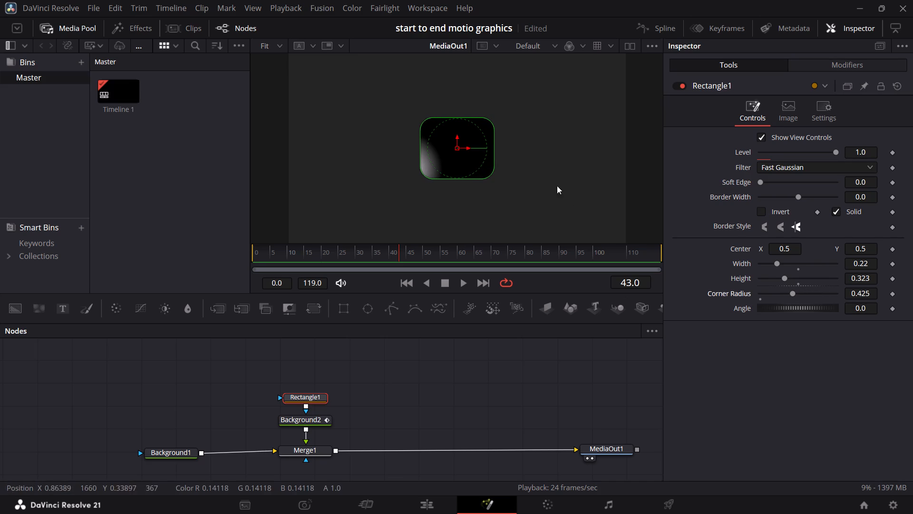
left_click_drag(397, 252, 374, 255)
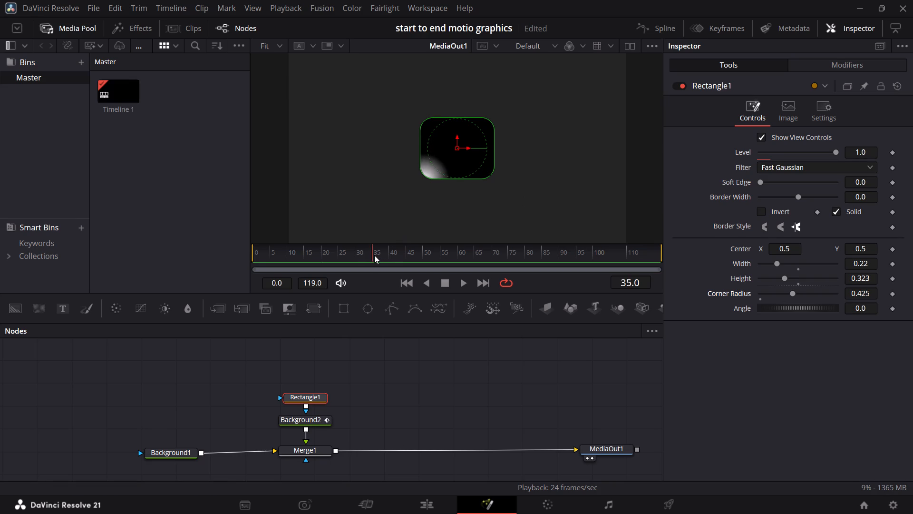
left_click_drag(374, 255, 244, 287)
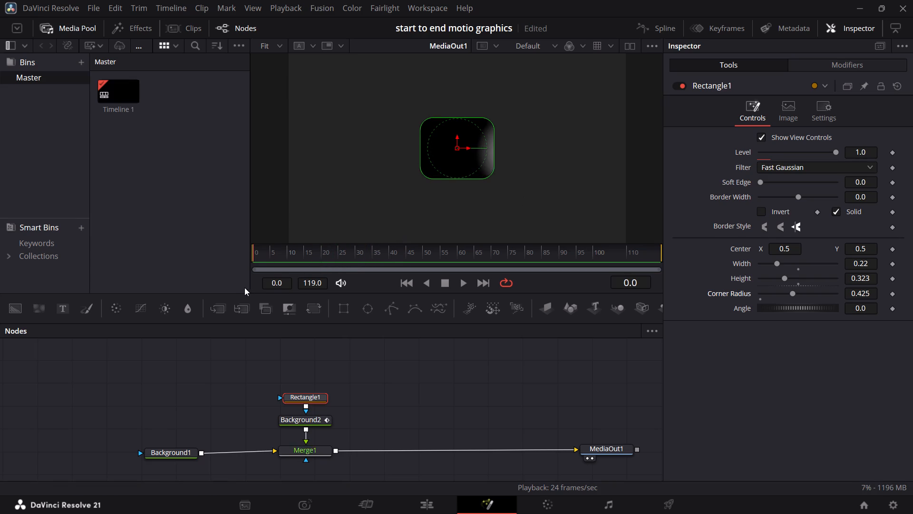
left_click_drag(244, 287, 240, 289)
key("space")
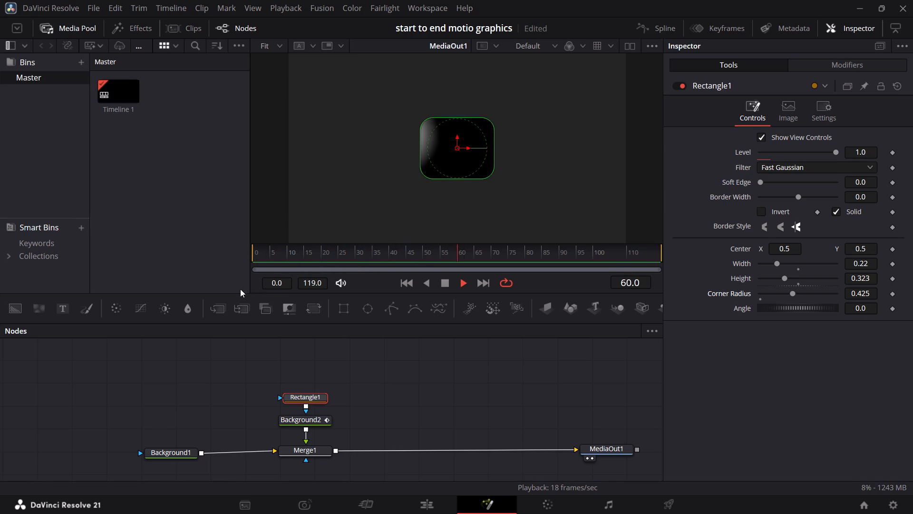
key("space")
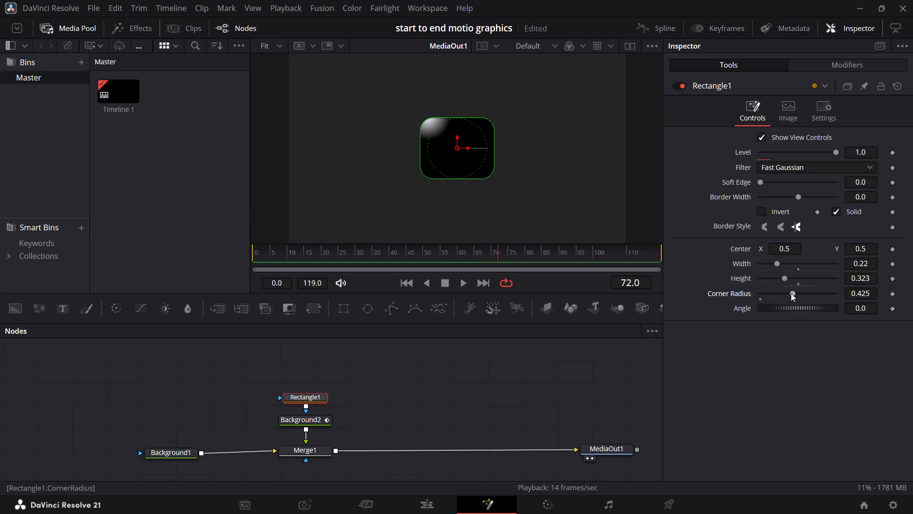
Refine Rectangle1 to a Corner Radius of about 0.354, a width of about 0.213 and a height of about 0.346.
left_click_drag(791, 293, 788, 293)
left_click_drag(788, 293, 783, 295)
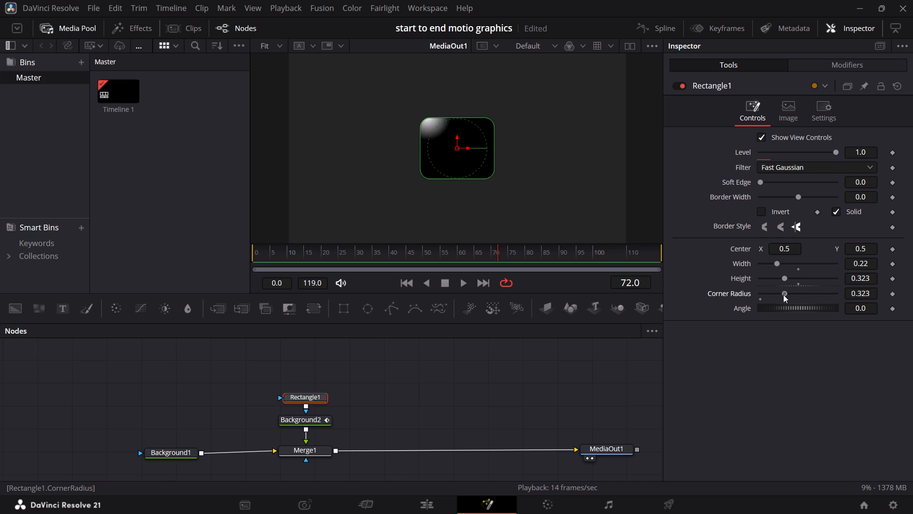
left_click_drag(783, 295, 784, 295)
left_click_drag(784, 295, 786, 295)
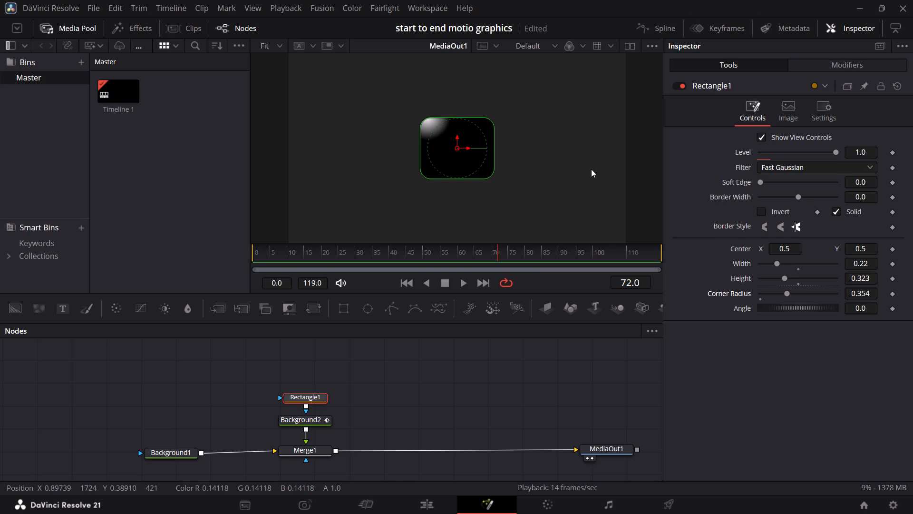
left_click(777, 264)
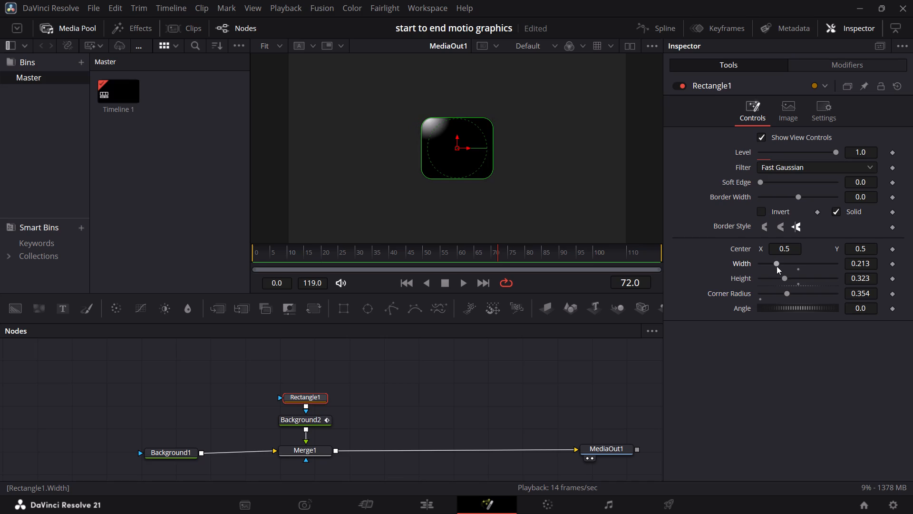
left_click(782, 277)
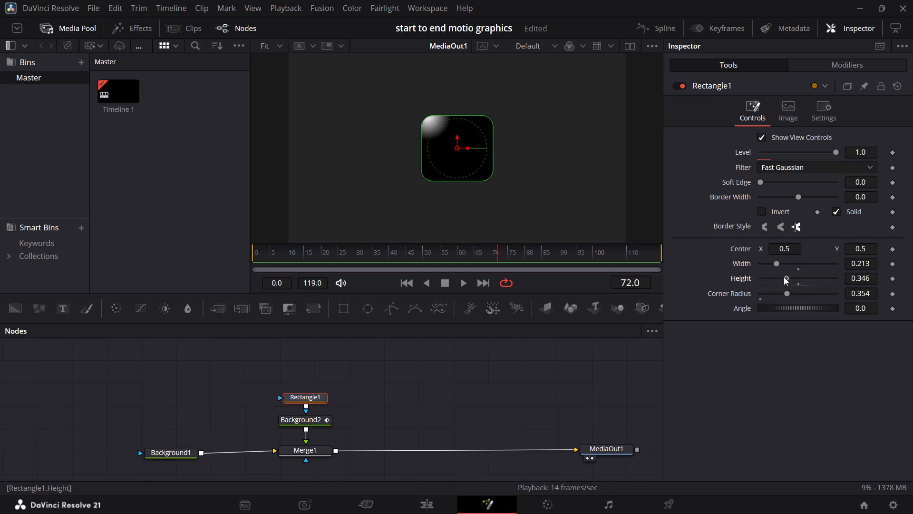
left_click(569, 280)
Increase the Distance of Background2's End vector to 0.68 and play the rotation from frame 0.
left_click(291, 416)
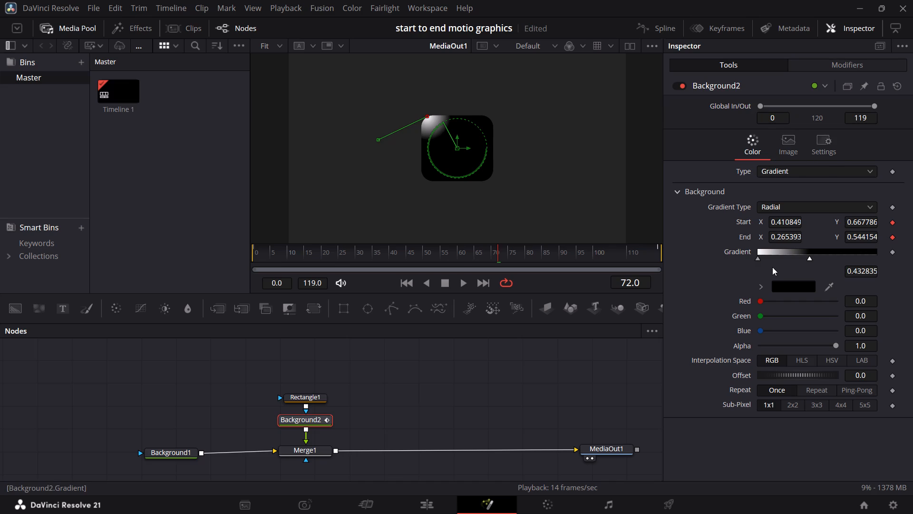
left_click(855, 67)
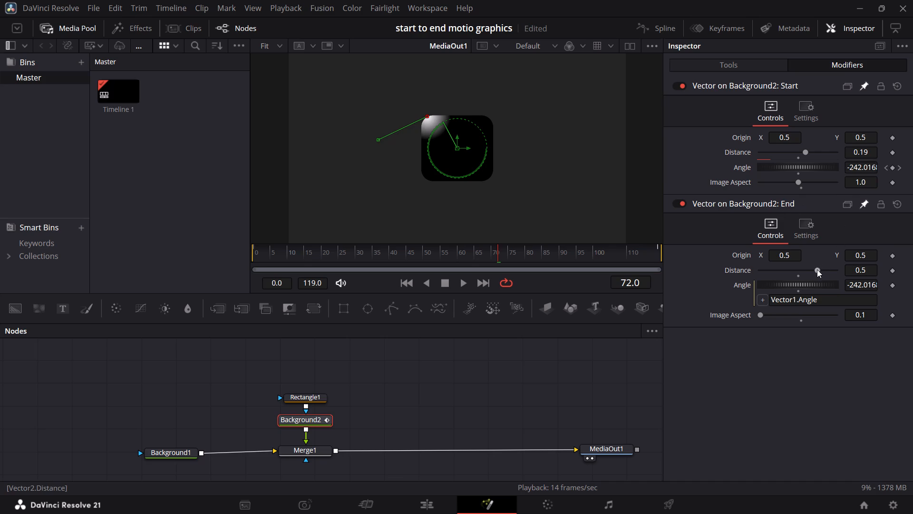
left_click_drag(817, 269, 823, 271)
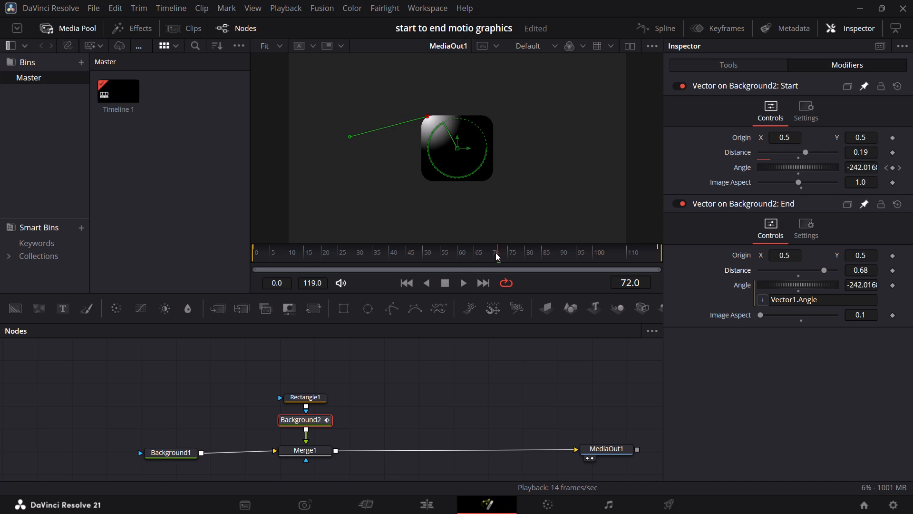
left_click_drag(495, 253, 371, 253)
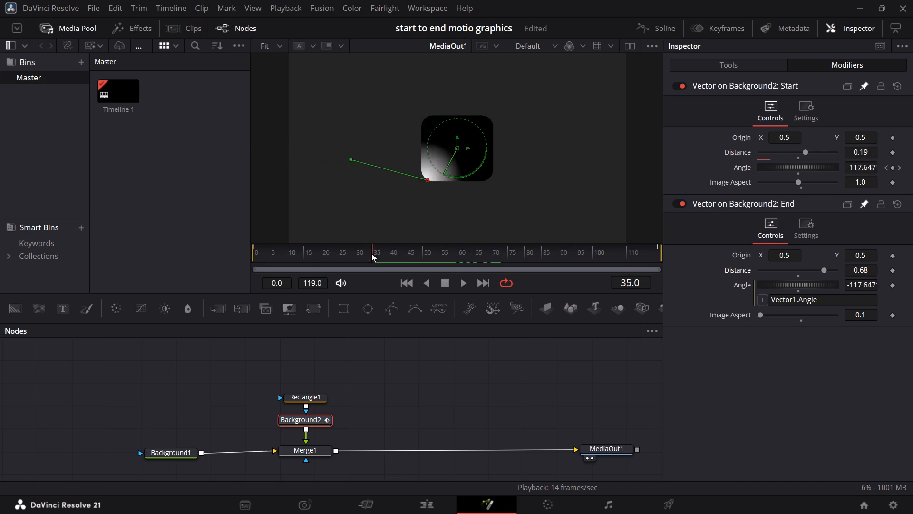
left_click_drag(371, 253, 297, 241)
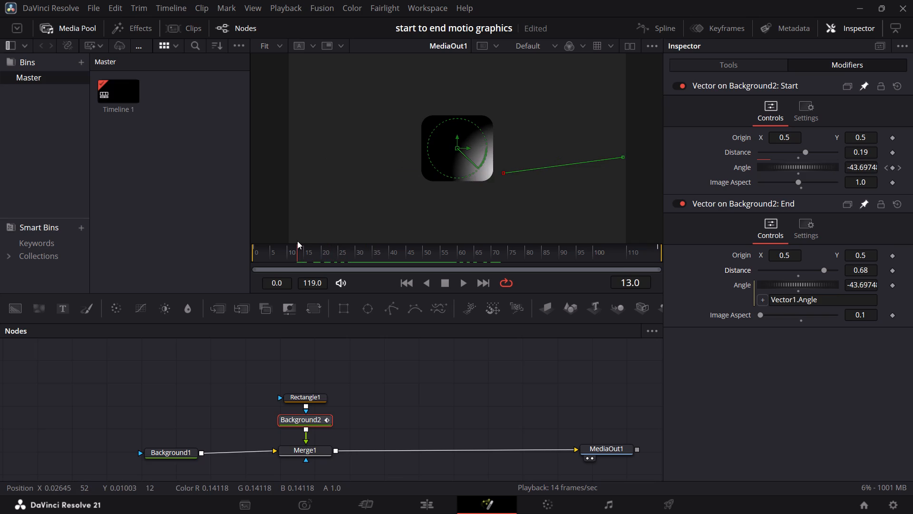
left_click_drag(297, 241, 281, 242)
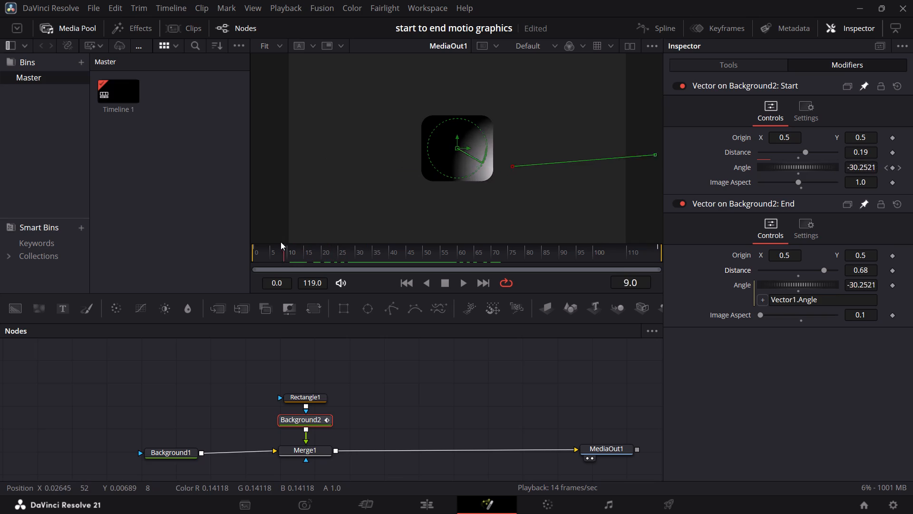
left_click_drag(281, 242, 245, 249)
key("space")
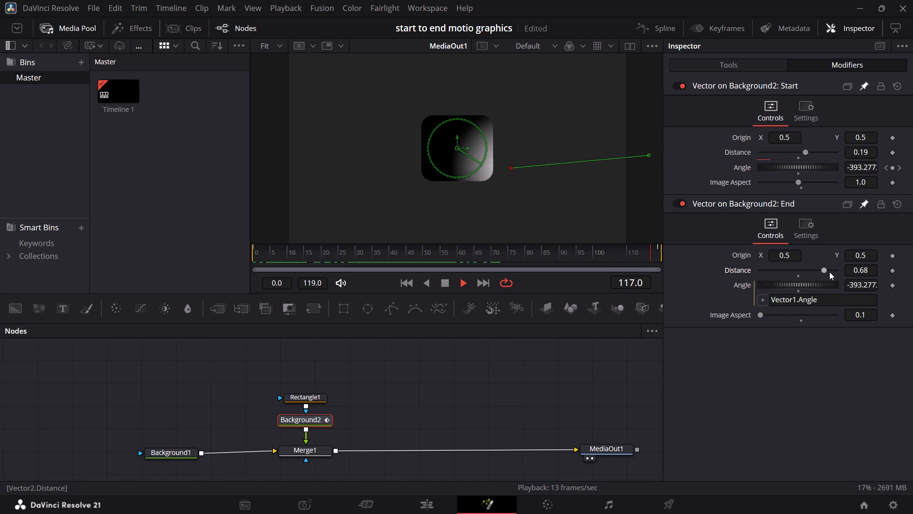
key("space")
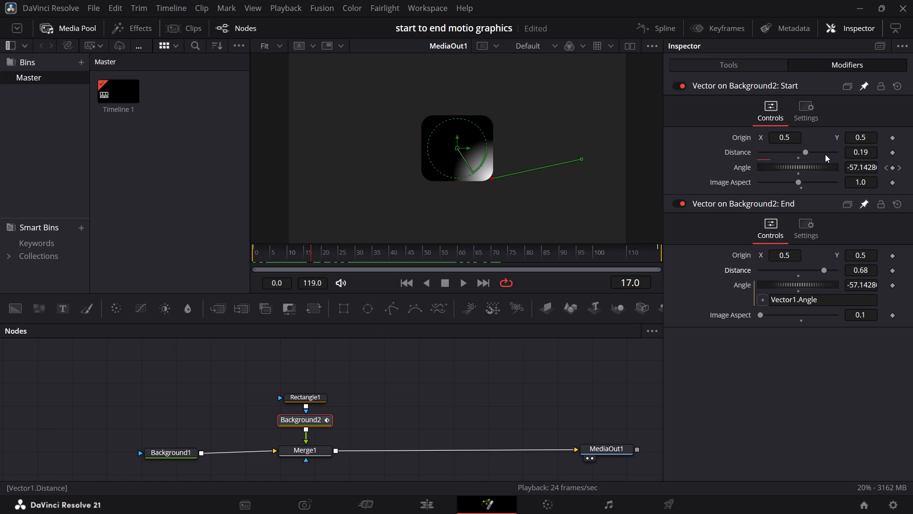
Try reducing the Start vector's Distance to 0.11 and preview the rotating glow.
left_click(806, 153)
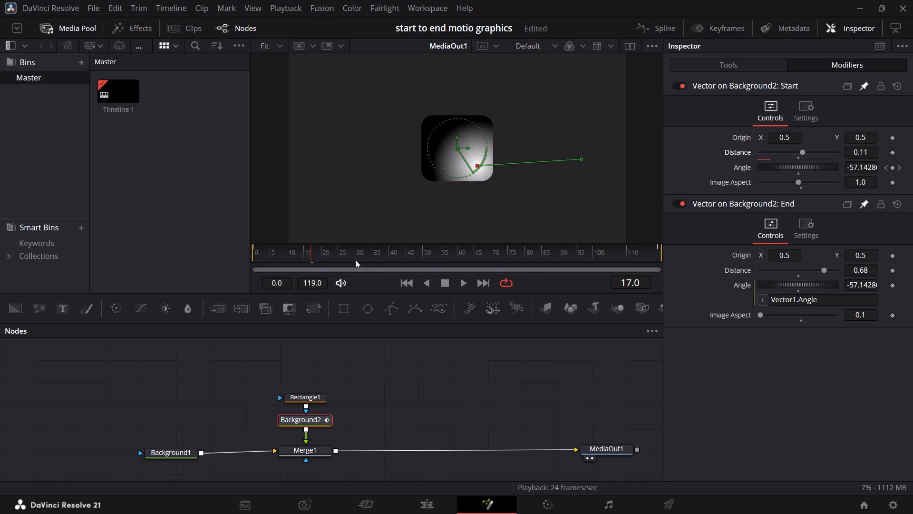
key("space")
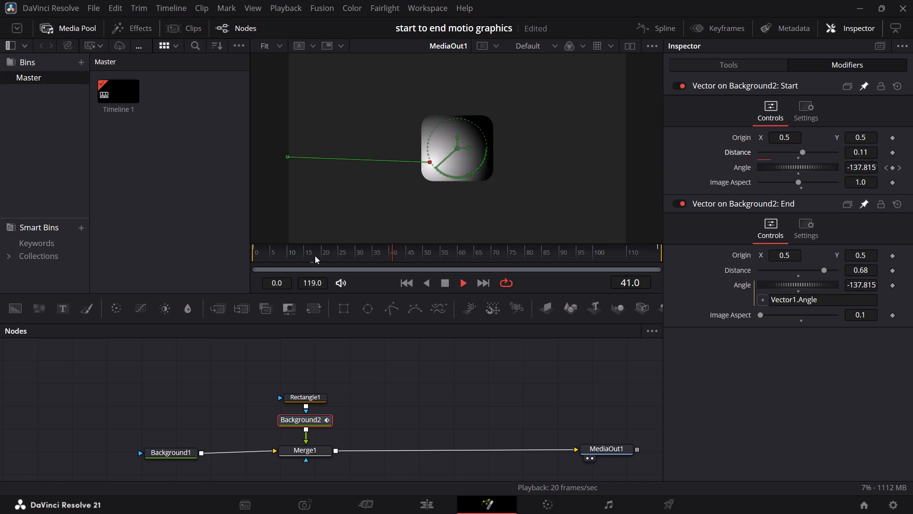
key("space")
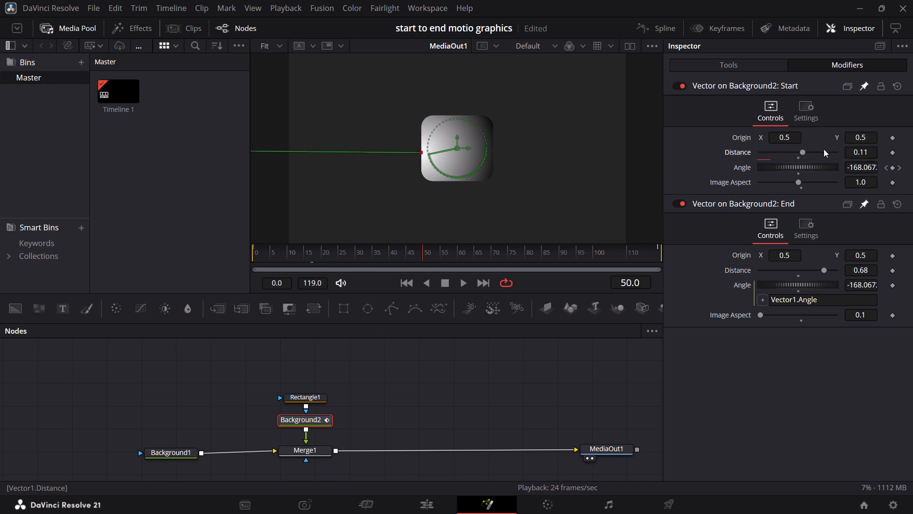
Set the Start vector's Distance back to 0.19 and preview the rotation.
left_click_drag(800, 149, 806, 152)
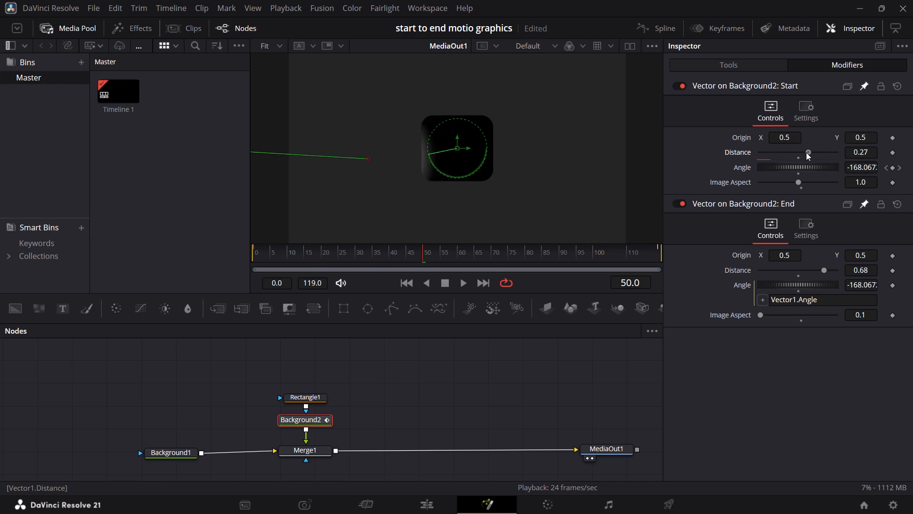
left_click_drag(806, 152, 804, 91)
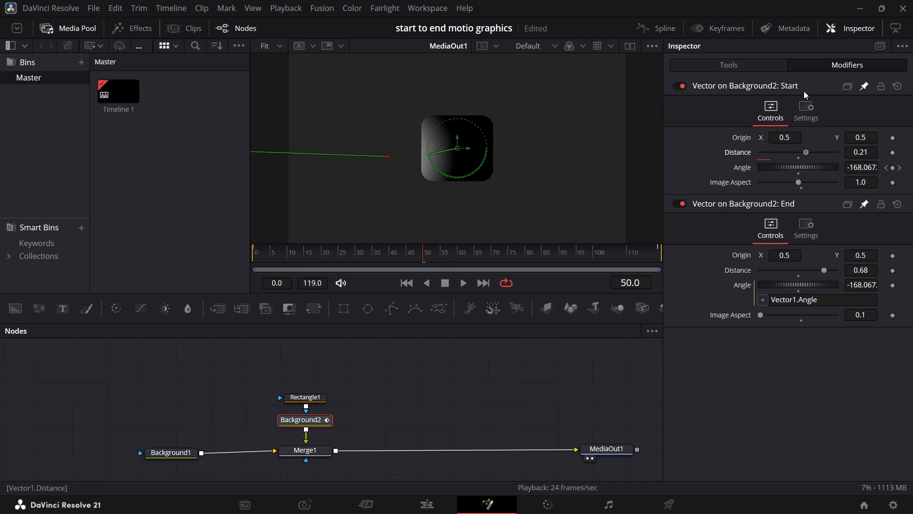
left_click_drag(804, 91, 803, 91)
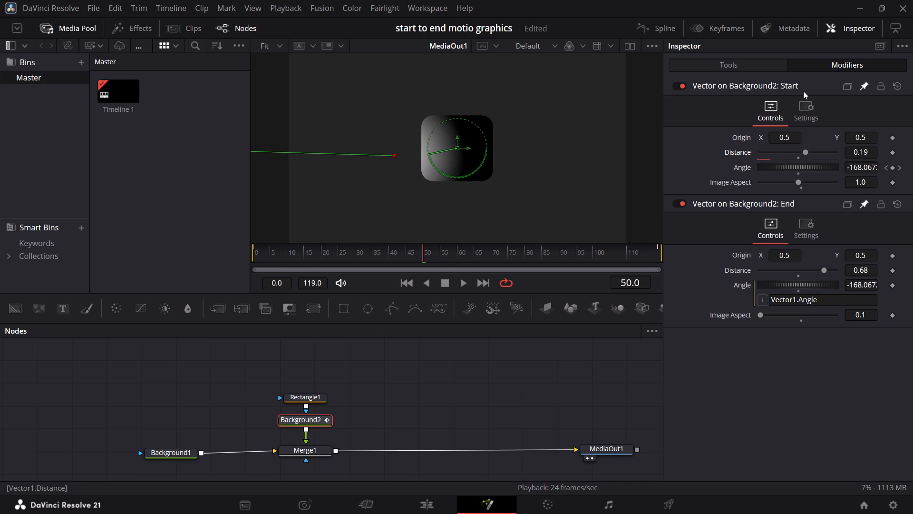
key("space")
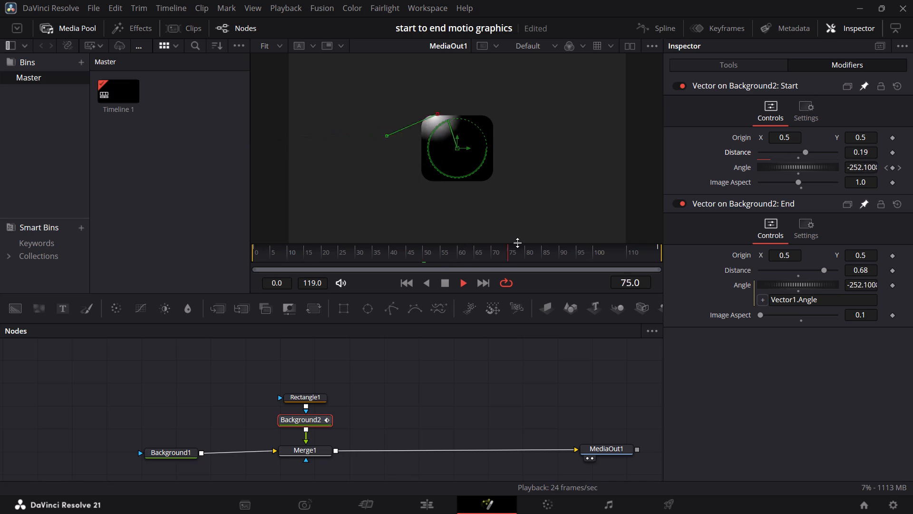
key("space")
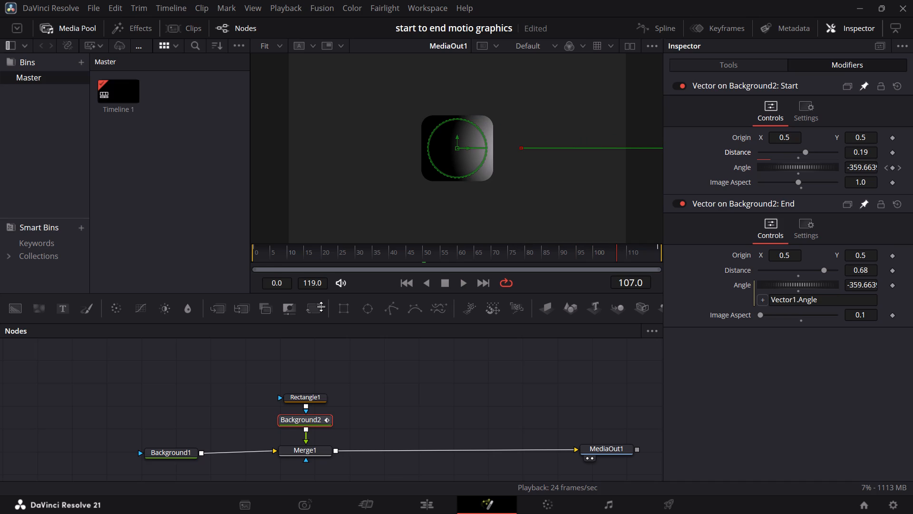
Select the Background2 node.
left_click(315, 418)
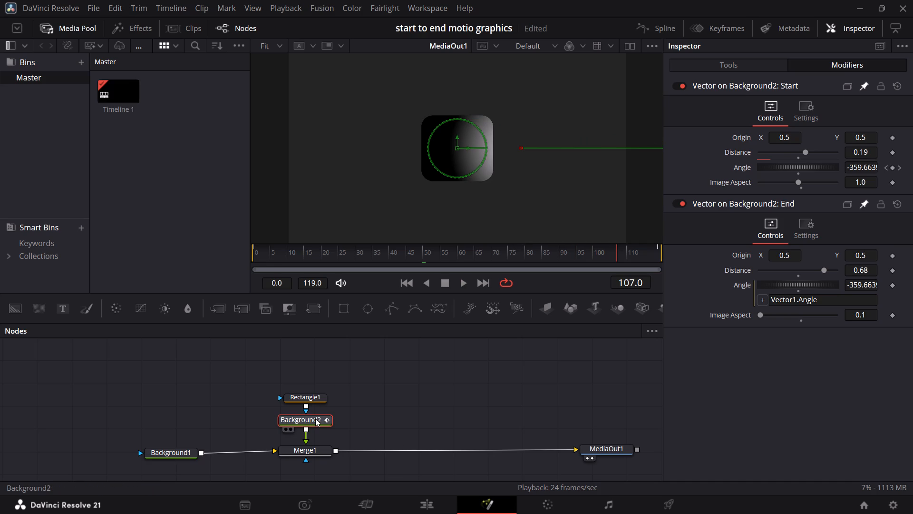
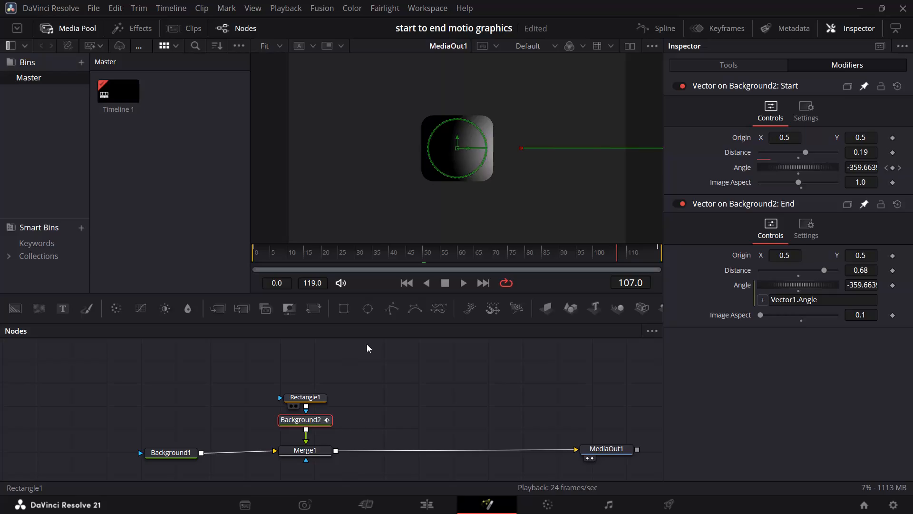
Insert a Merge node after Background2 and connect a new Background node beside it to the merge's effect mask input.
left_click(218, 314)
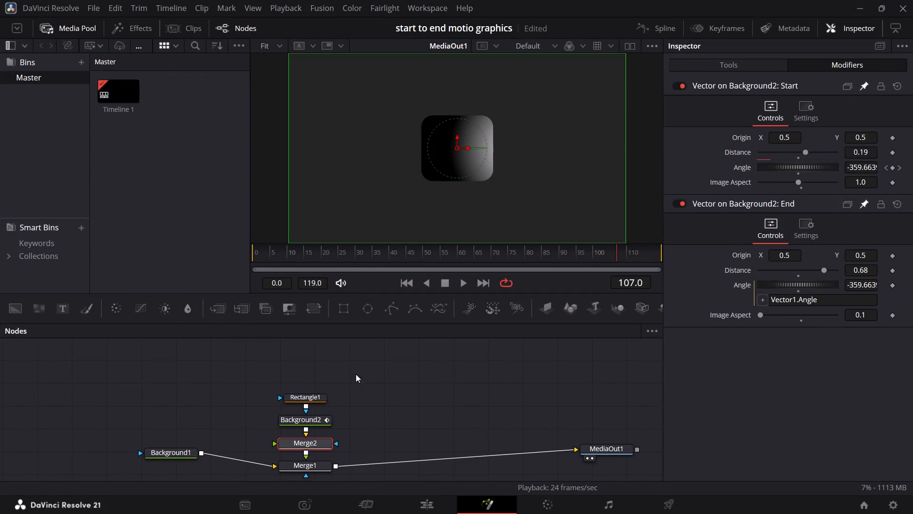
left_click_drag(16, 307, 416, 419)
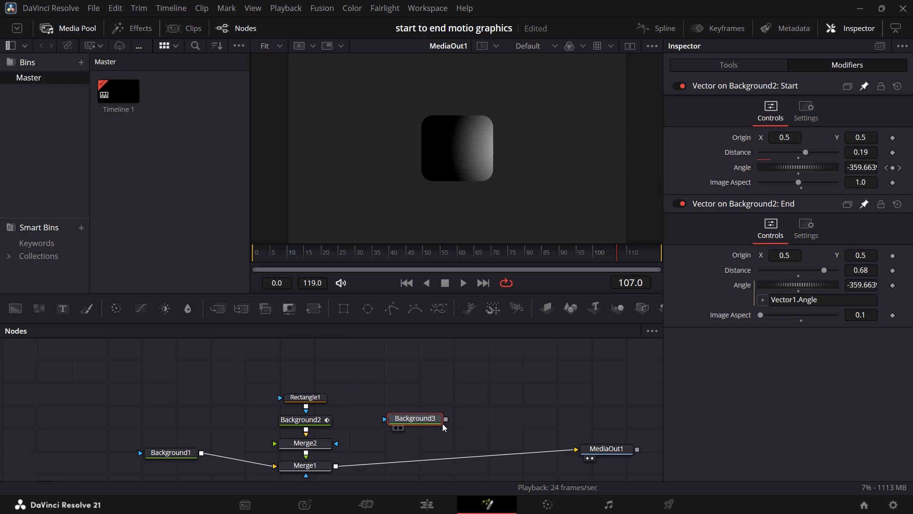
left_click_drag(446, 416, 344, 442)
left_click_drag(344, 442, 334, 443)
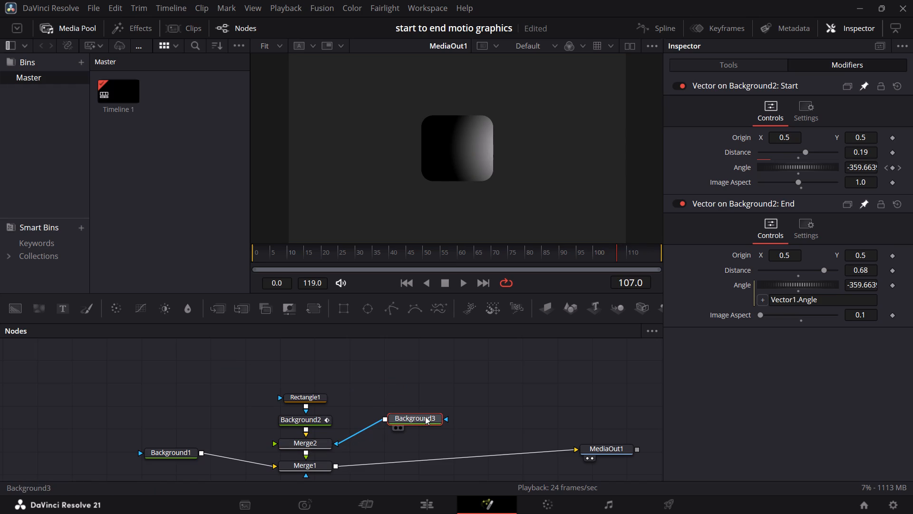
left_click_drag(427, 423, 430, 430)
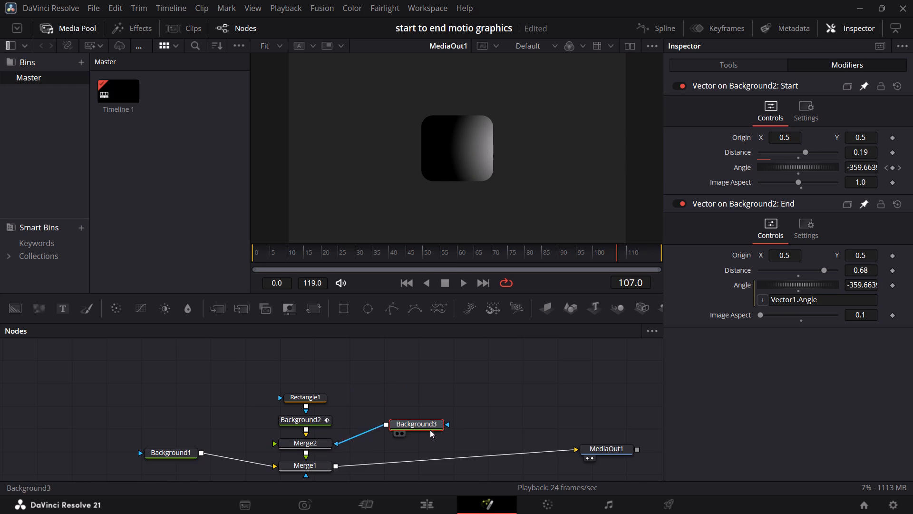
left_click_drag(430, 430, 430, 433)
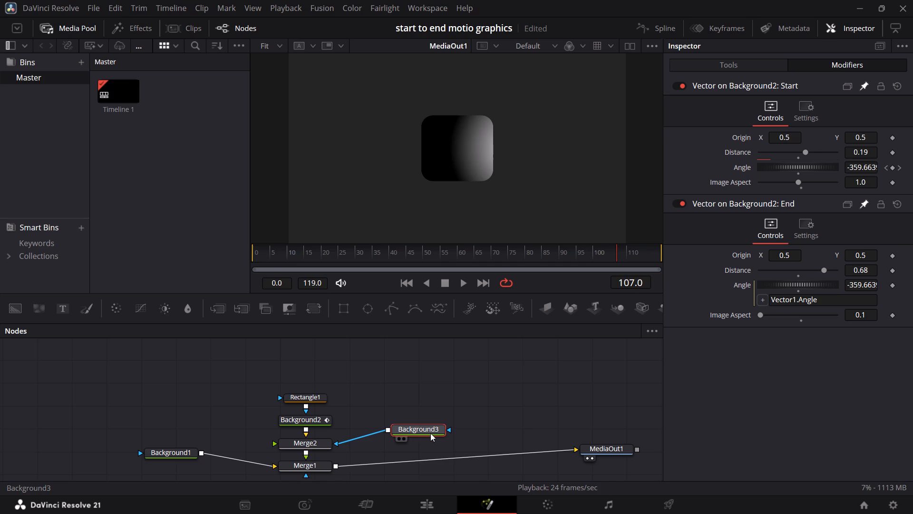
left_click(430, 433)
Add a Rectangle mask to Background3 and show its controls.
left_click(349, 314)
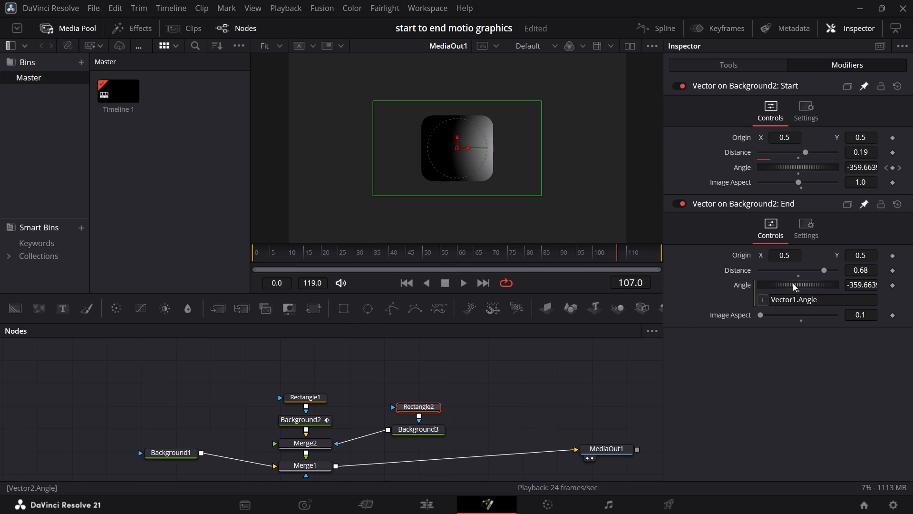
left_click(730, 61)
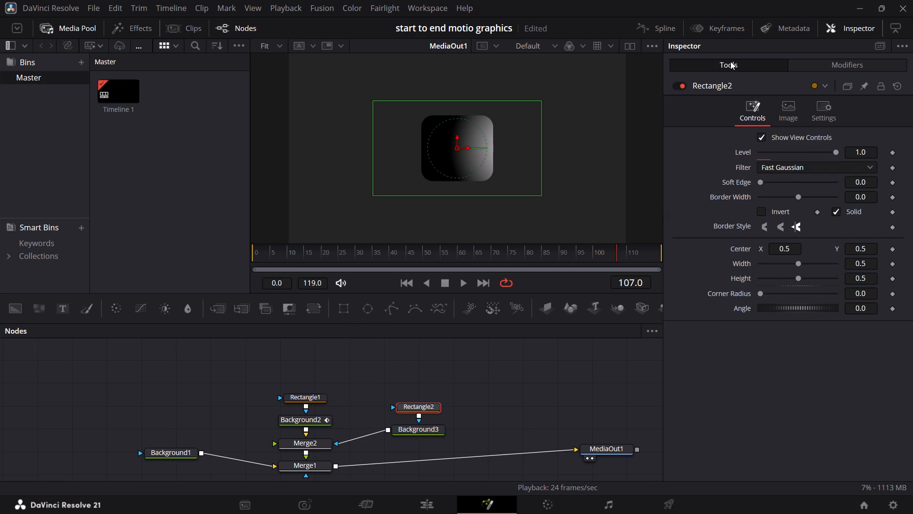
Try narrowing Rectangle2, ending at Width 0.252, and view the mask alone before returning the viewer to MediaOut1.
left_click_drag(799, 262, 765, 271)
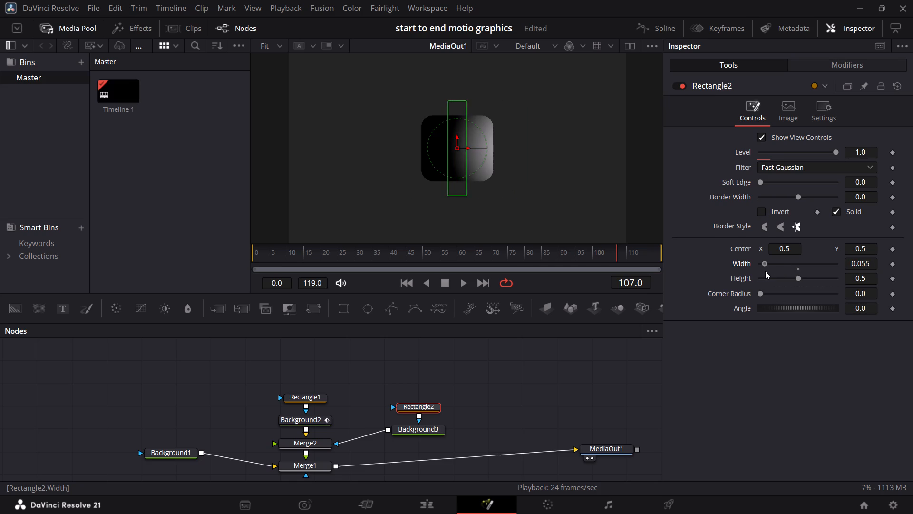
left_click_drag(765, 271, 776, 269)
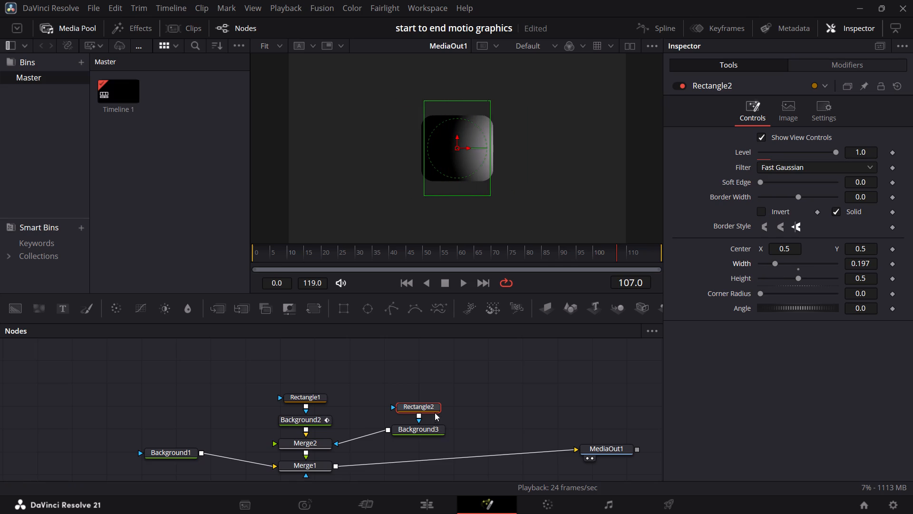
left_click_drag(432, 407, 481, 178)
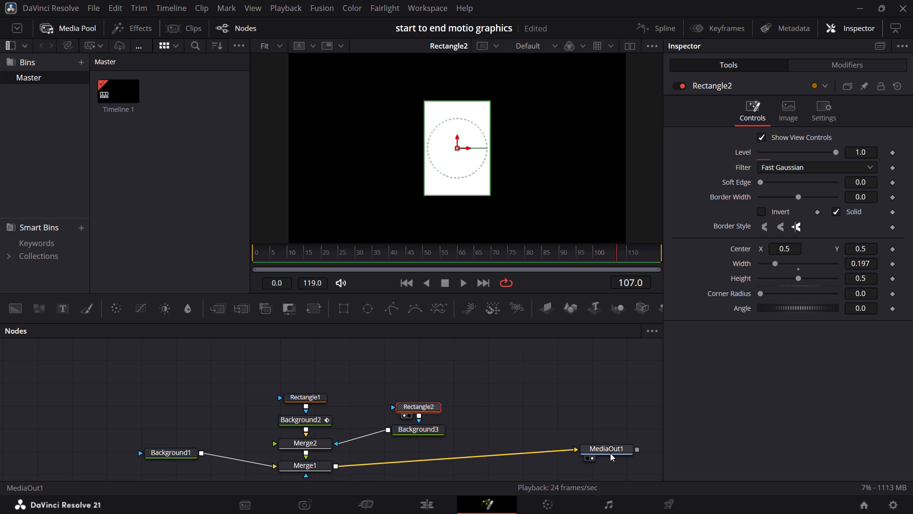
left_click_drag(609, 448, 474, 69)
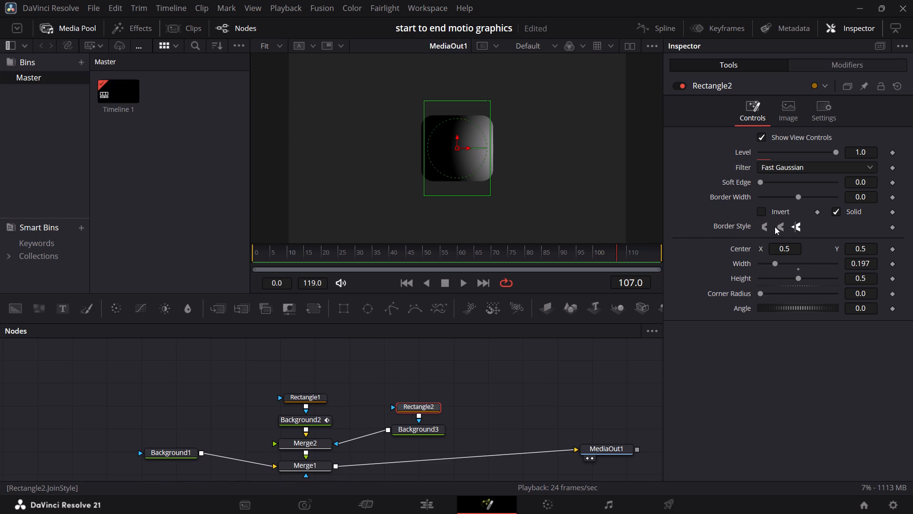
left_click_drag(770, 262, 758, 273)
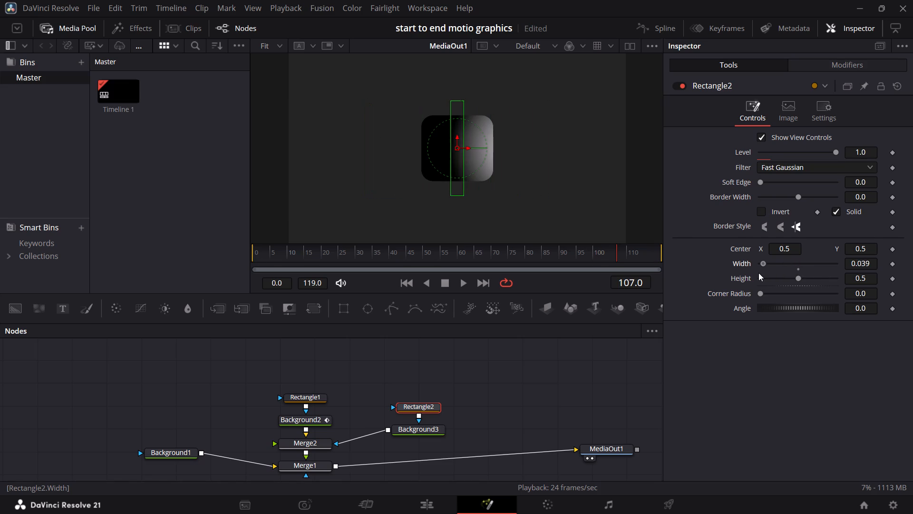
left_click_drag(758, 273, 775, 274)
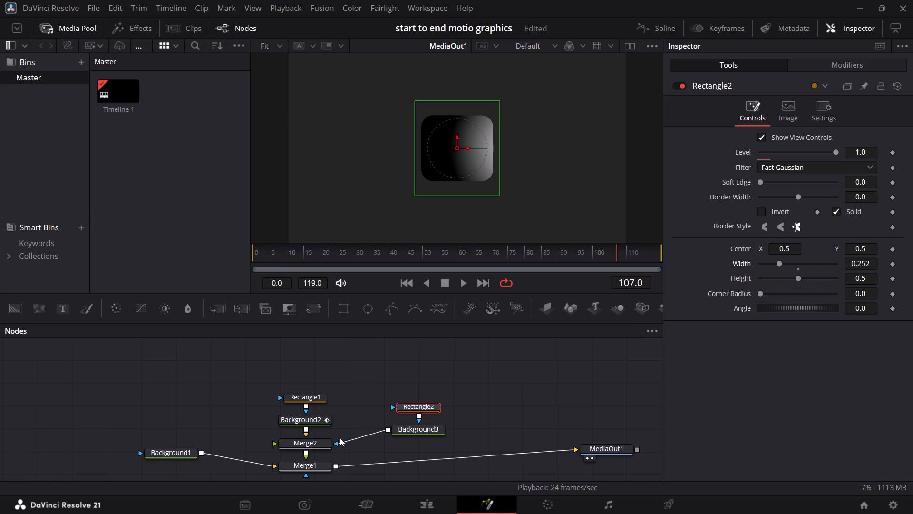
Move Background3's connection on Merge2 from the effect mask input to the foreground input.
left_click_drag(338, 441, 273, 444)
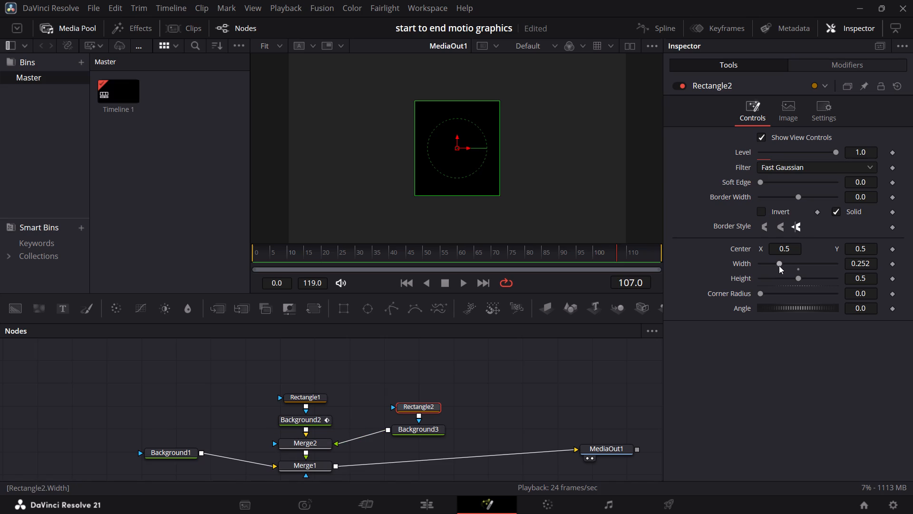
Fit Rectangle2 inside the glowing square with Width 0.189, Height 0.315, Corner Radius 0.457 and Center X 0.505.
left_click_drag(781, 266, 796, 268)
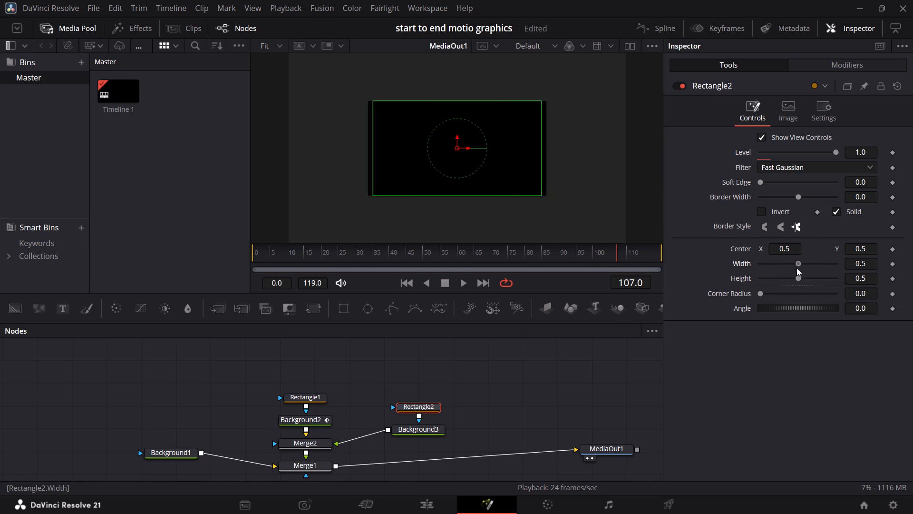
left_click_drag(796, 268, 782, 273)
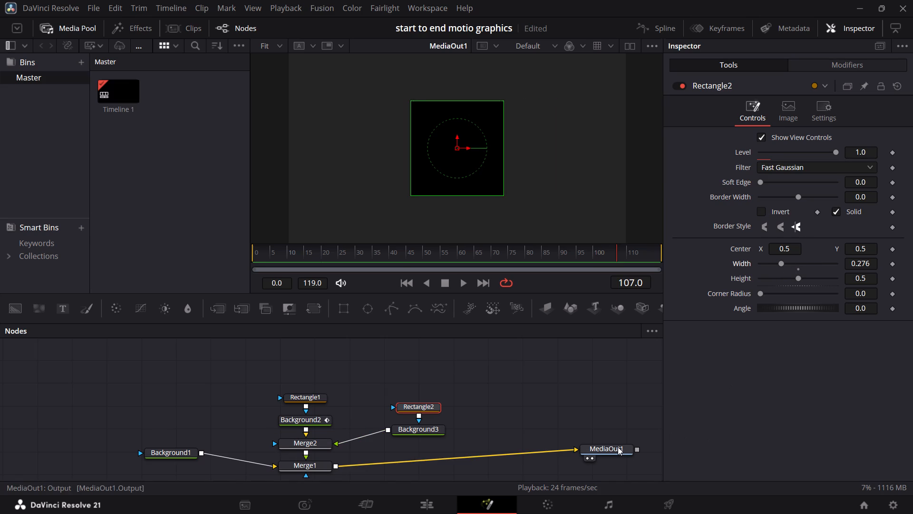
left_click_drag(618, 447, 524, 204)
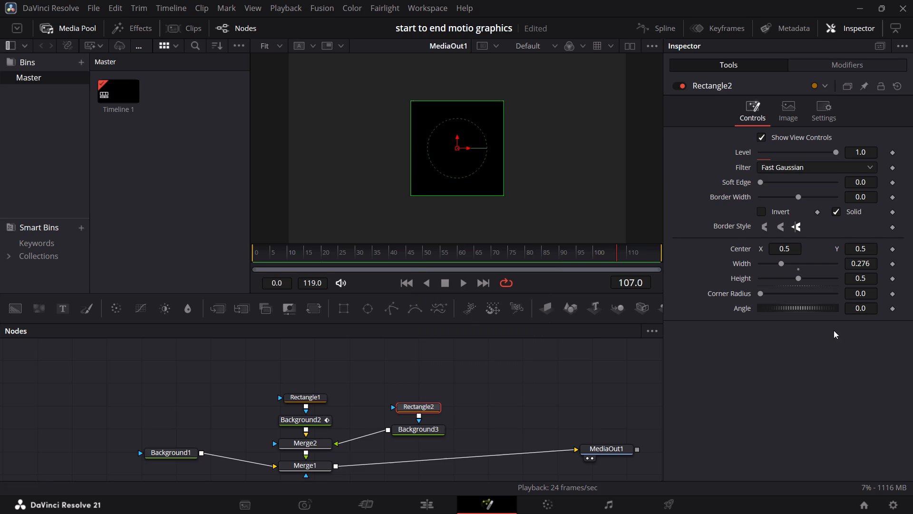
left_click_drag(798, 275, 784, 275)
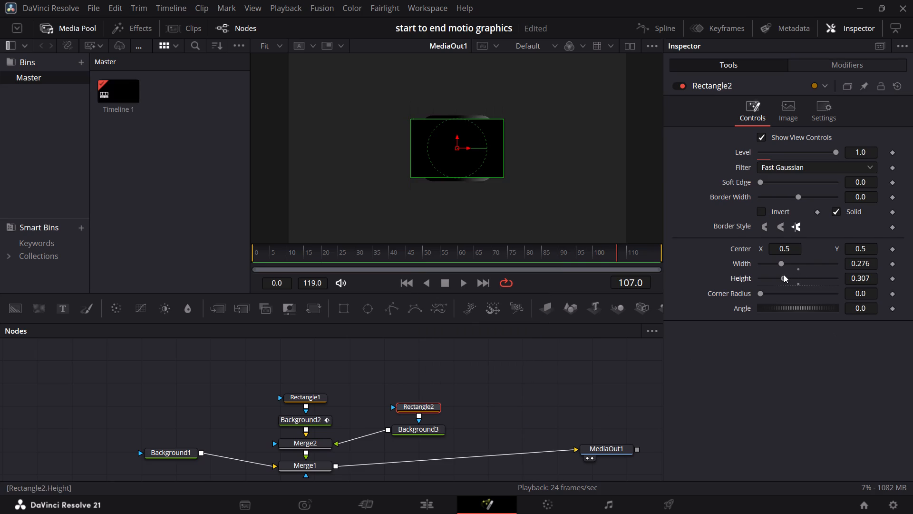
left_click_drag(784, 275, 783, 276)
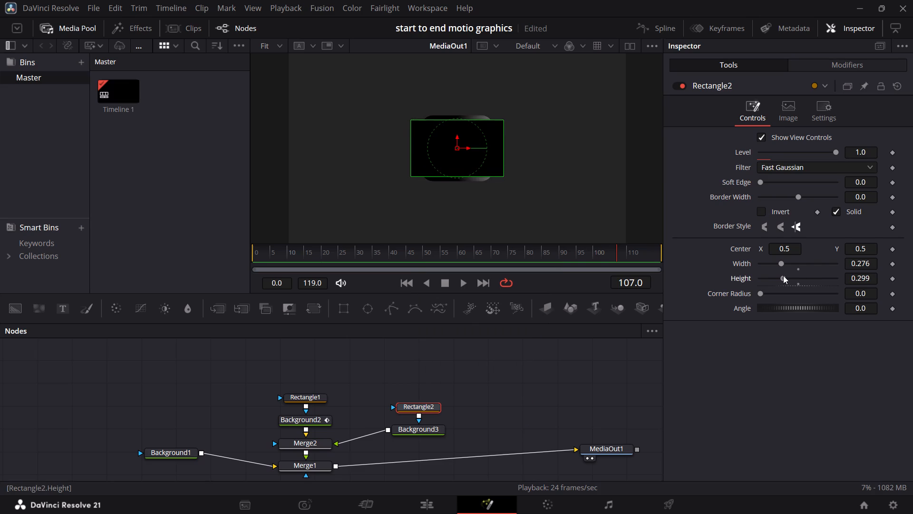
left_click_drag(783, 276, 784, 276)
left_click_drag(780, 265, 776, 265)
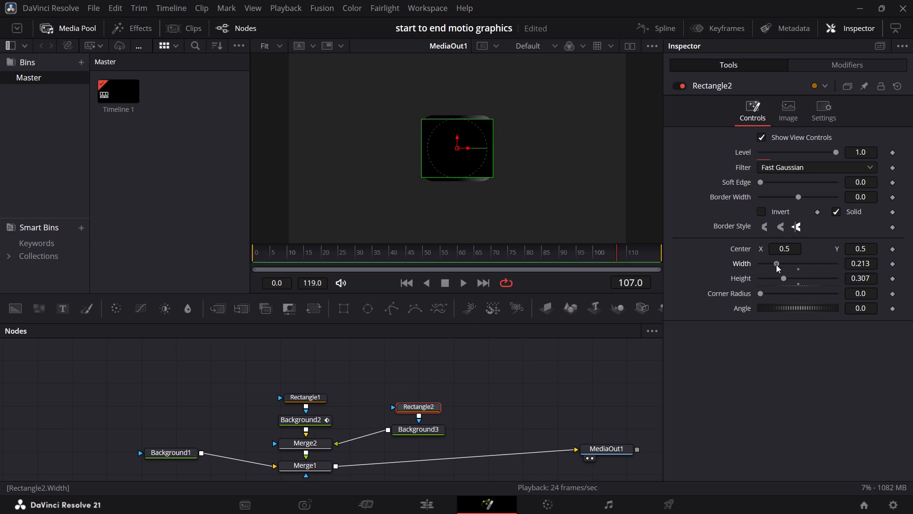
left_click_drag(776, 265, 774, 265)
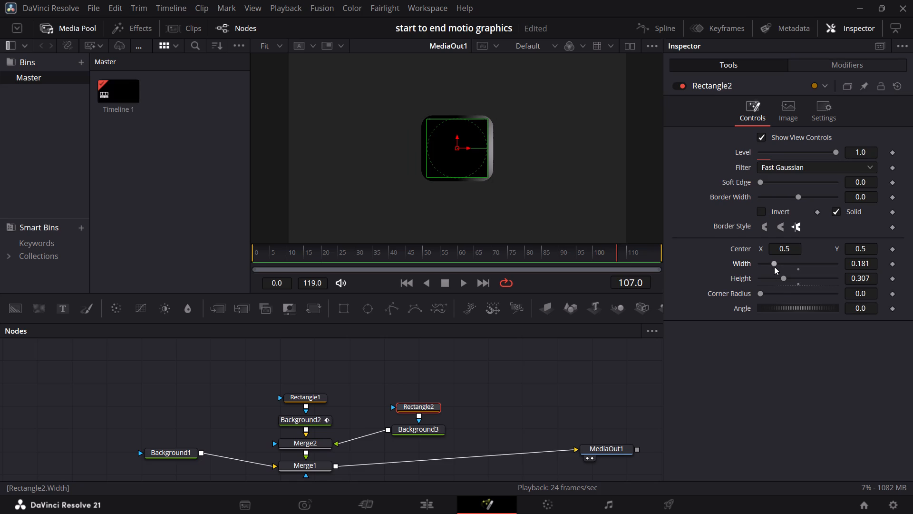
left_click_drag(758, 293, 779, 295)
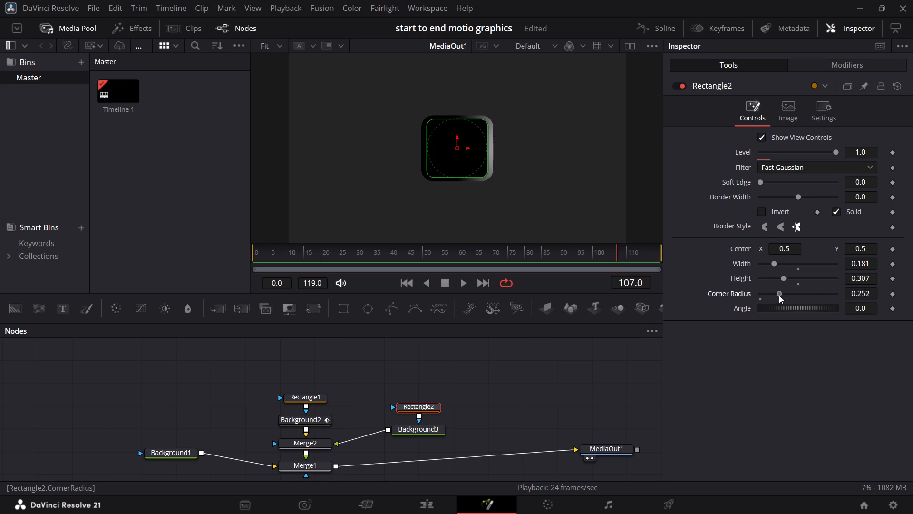
left_click_drag(779, 295, 793, 292)
left_click(781, 244)
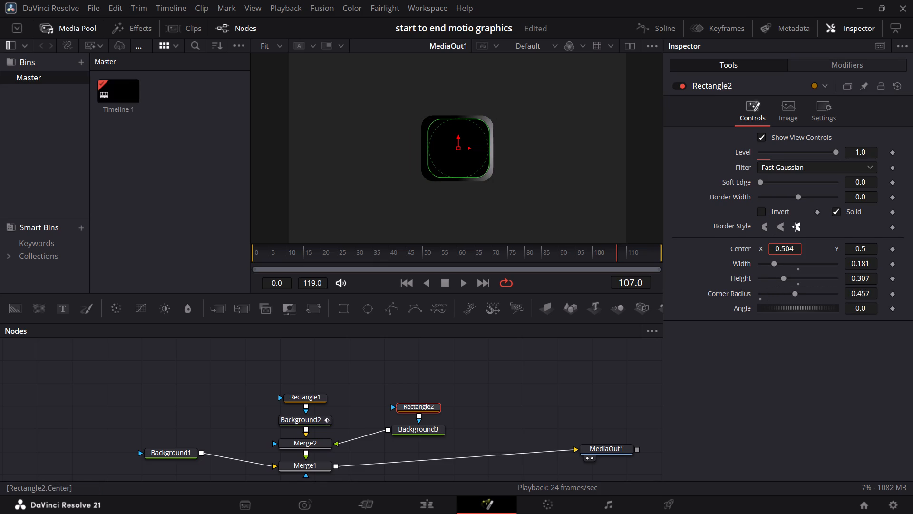
left_click(776, 265)
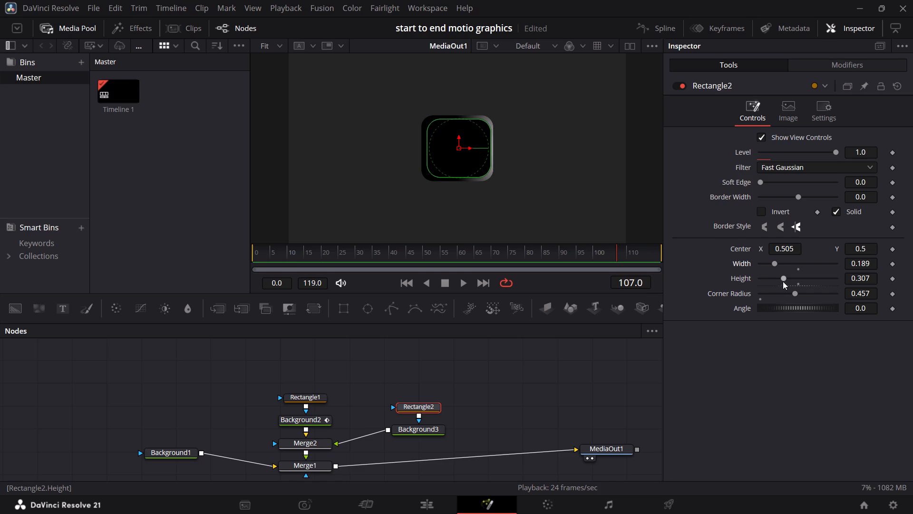
left_click(783, 279)
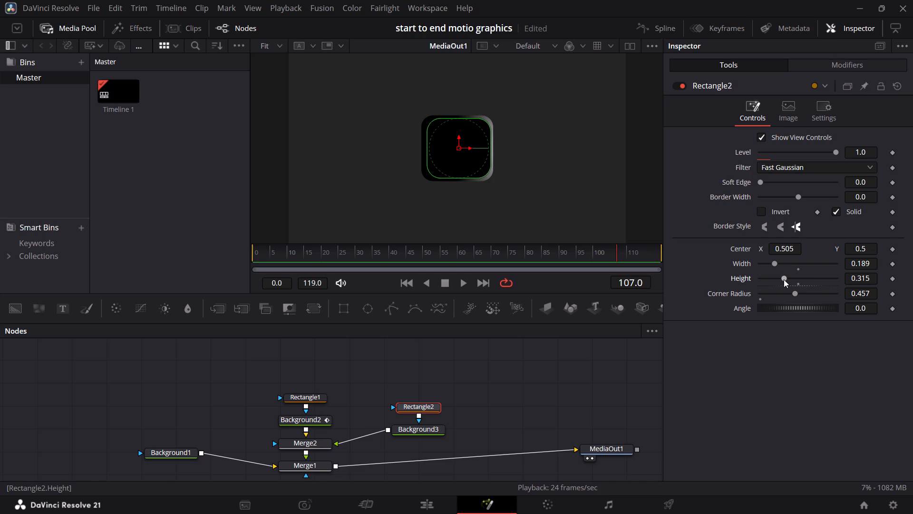
Reduce Rectangle2's Corner Radius to 0.157 and preview the rotating glow around its border.
left_click_drag(794, 293, 790, 293)
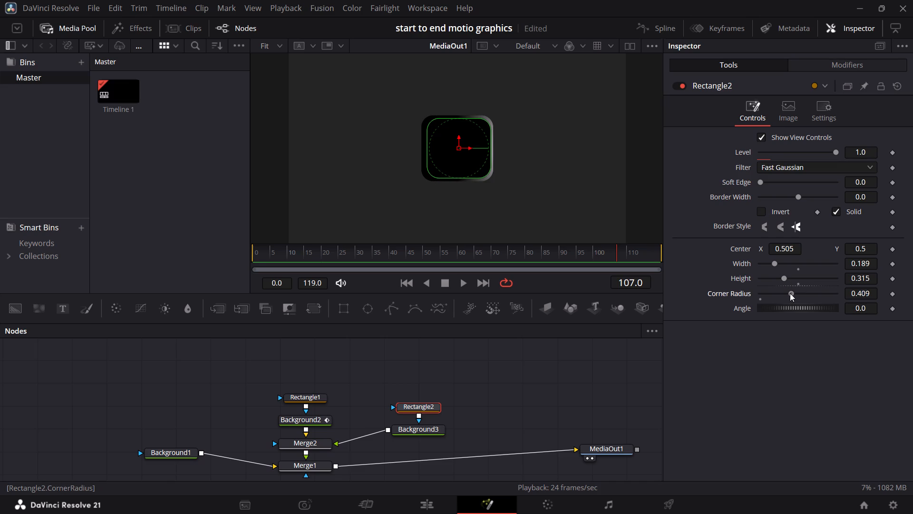
left_click_drag(790, 293, 780, 297)
left_click_drag(780, 297, 771, 296)
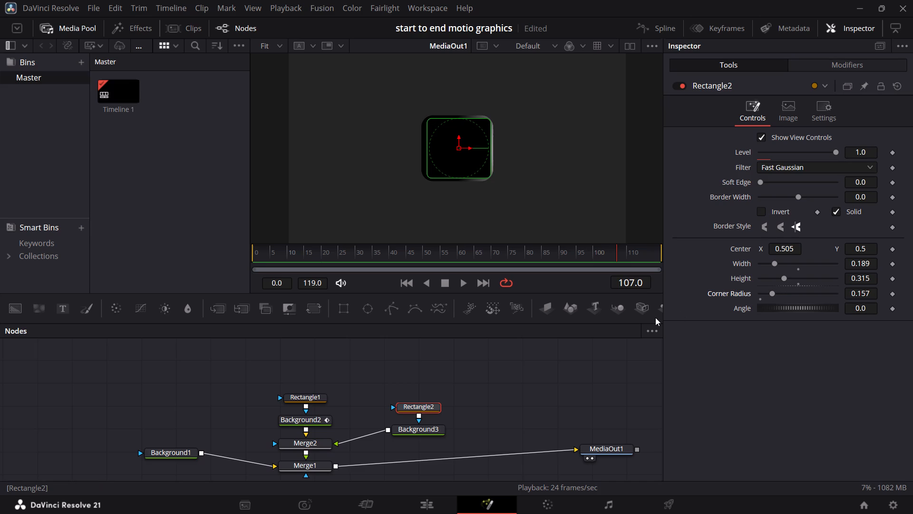
key("space")
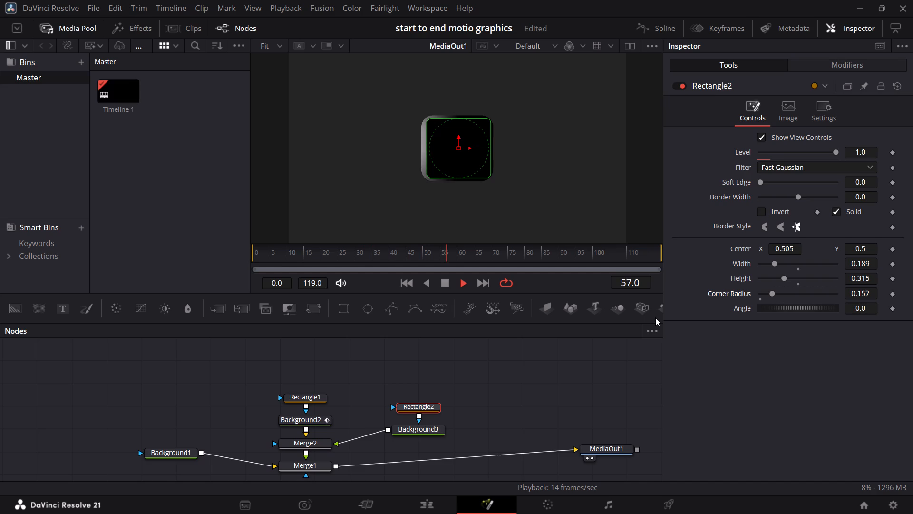
key("space")
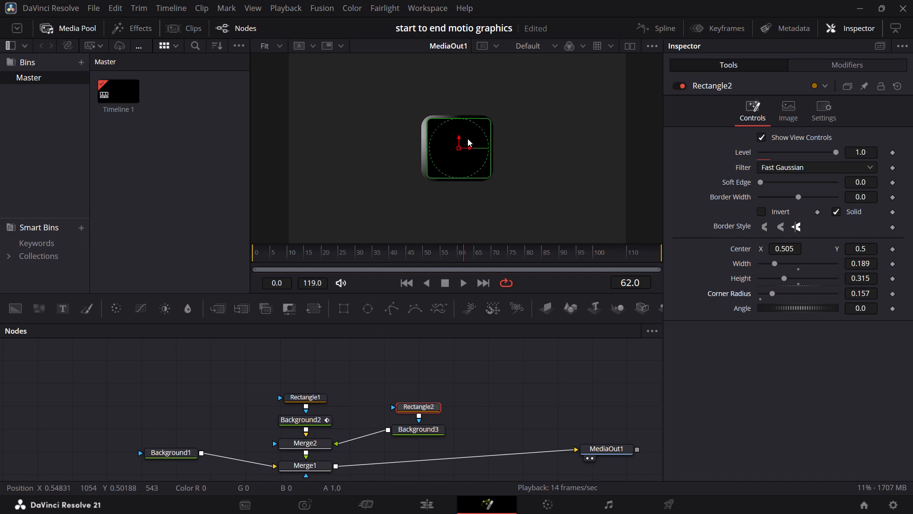
Recentre Rectangle2 horizontally in the viewer at a Center X of about 0.4997.
left_click(459, 148)
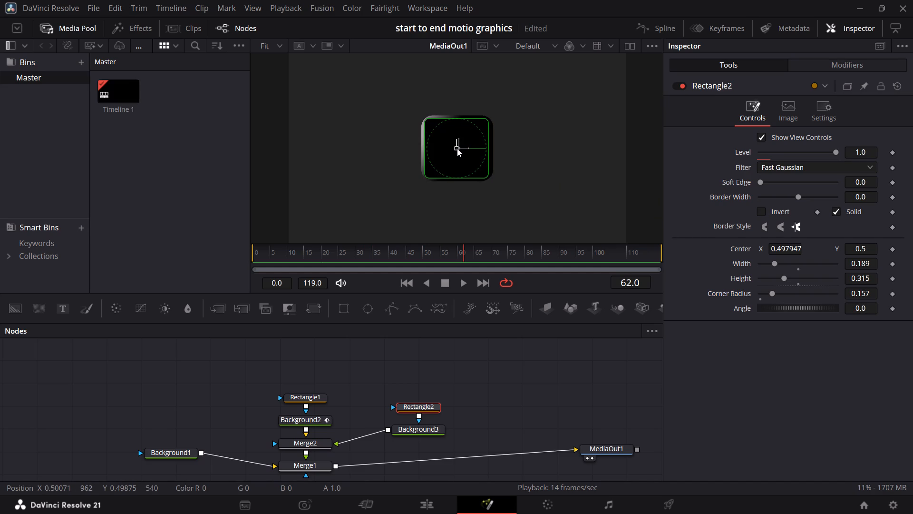
left_click(458, 149)
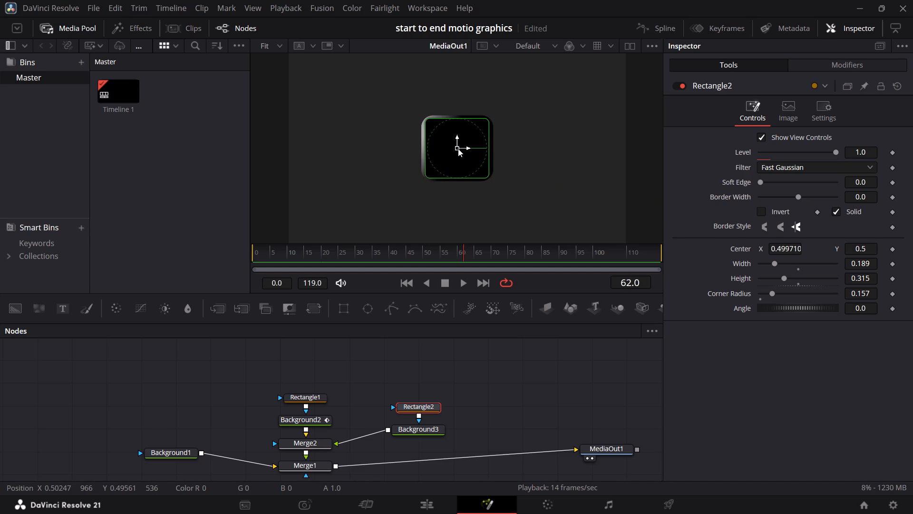
Preview the rotating glow, then enlarge Rectangle2 to Height 0.331 and Width 0.197 to thin the visible border.
left_click(458, 148)
key("space")
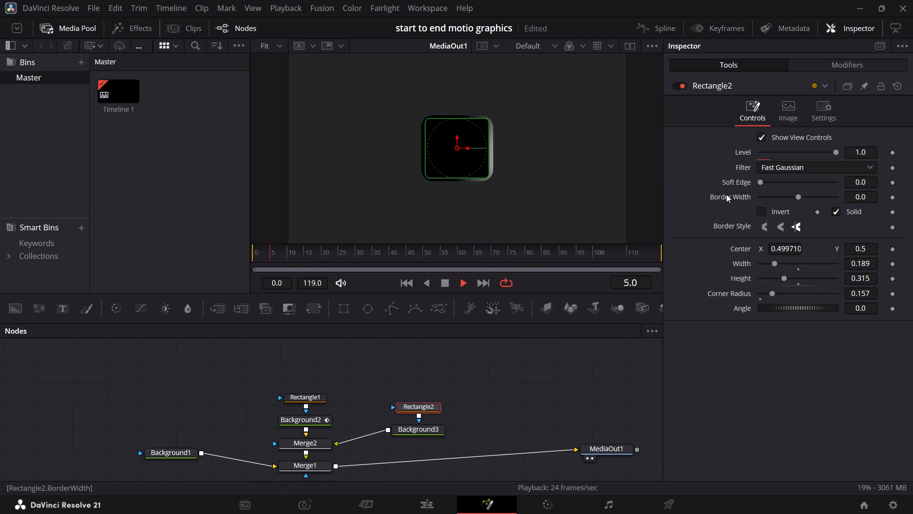
key("space")
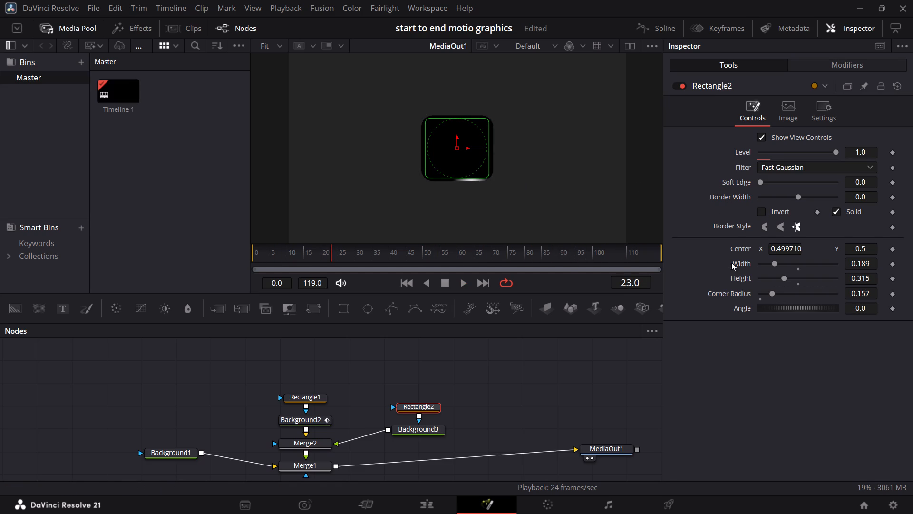
left_click(784, 276)
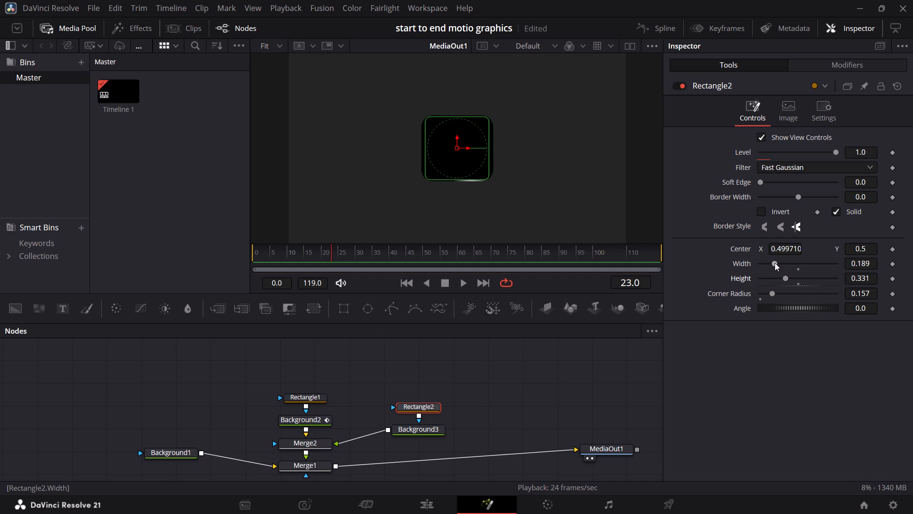
left_click(775, 263)
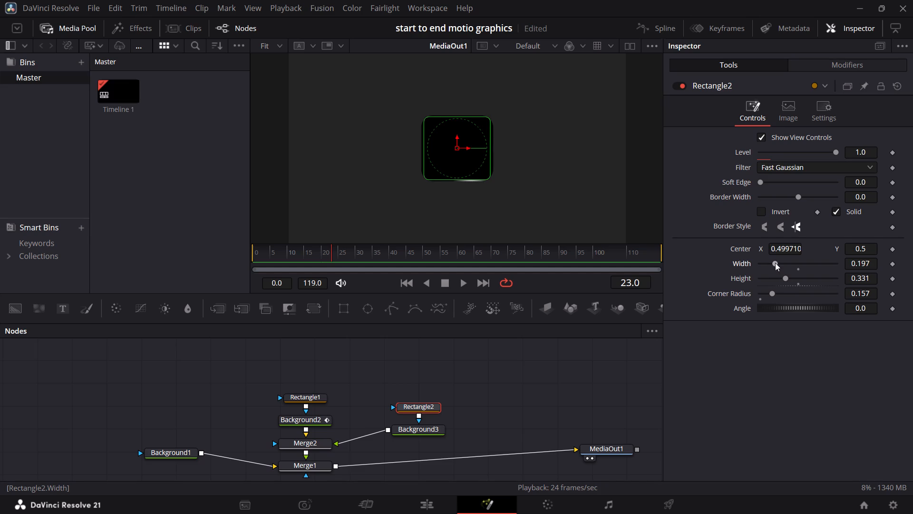
Raise Rectangle2's Corner Radius to 0.386 while playing the animation to match the outer shape's rounded corners.
key("space")
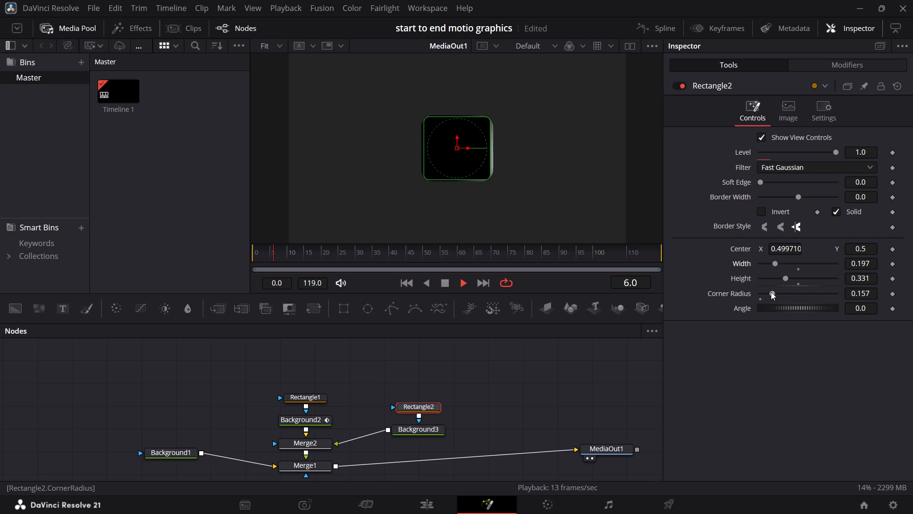
left_click_drag(771, 292, 787, 292)
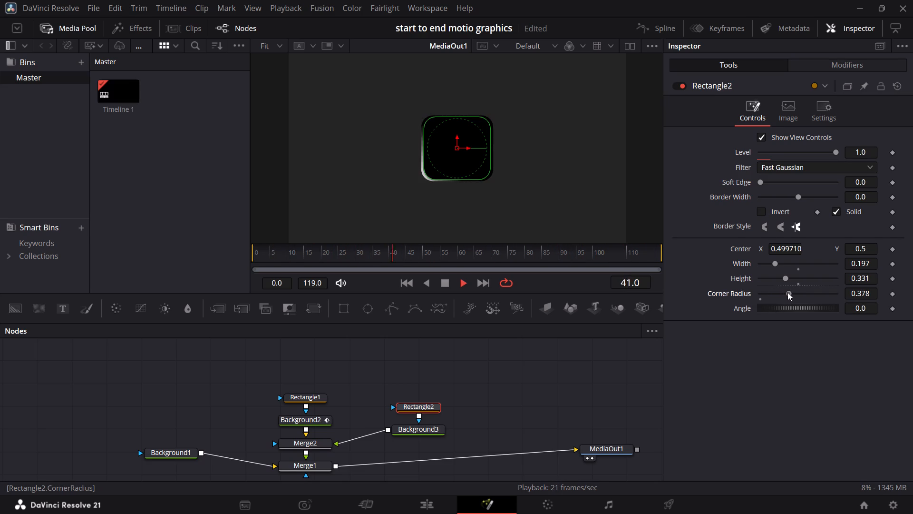
left_click_drag(787, 292, 788, 293)
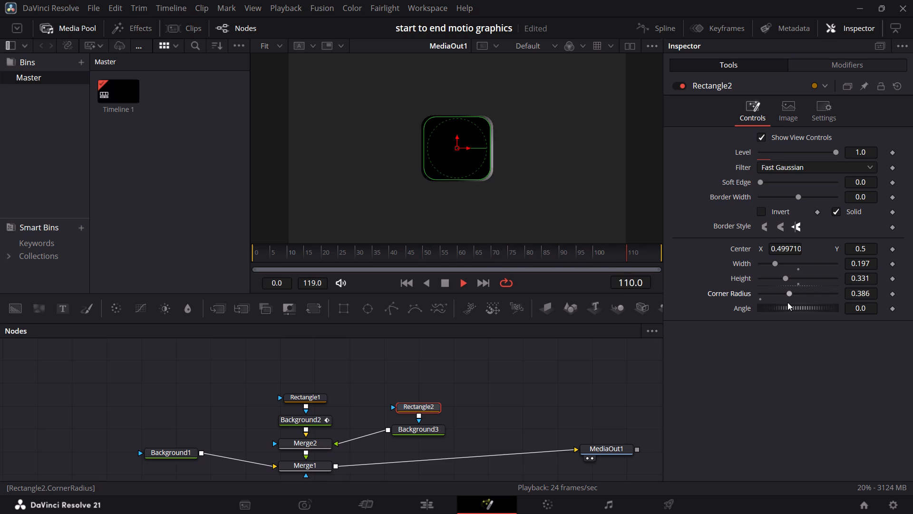
key("space")
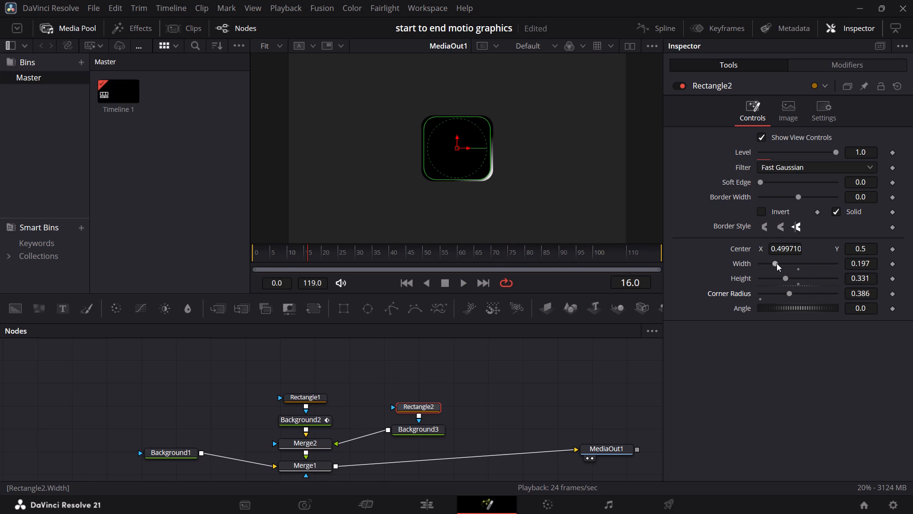
Set Rectangle2's Width to 0.205 and play back the rotating glow to check the thinner border.
left_click(777, 263)
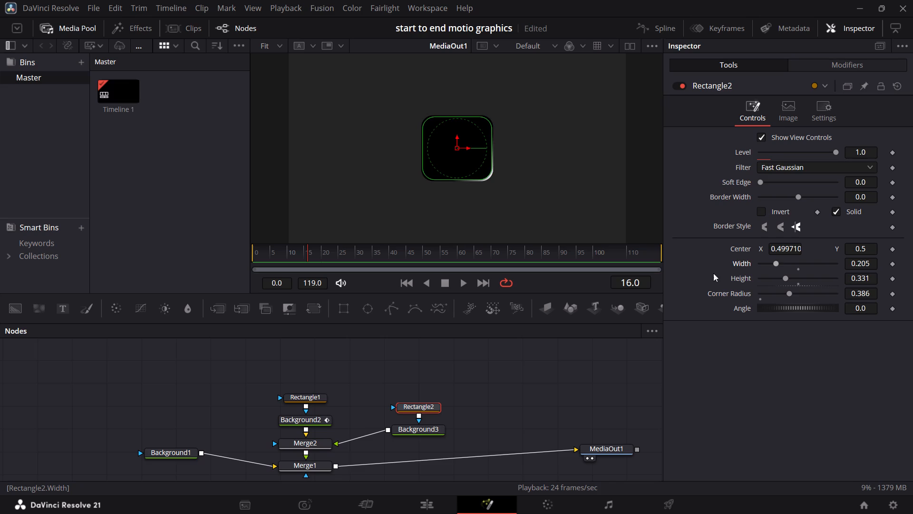
key("space")
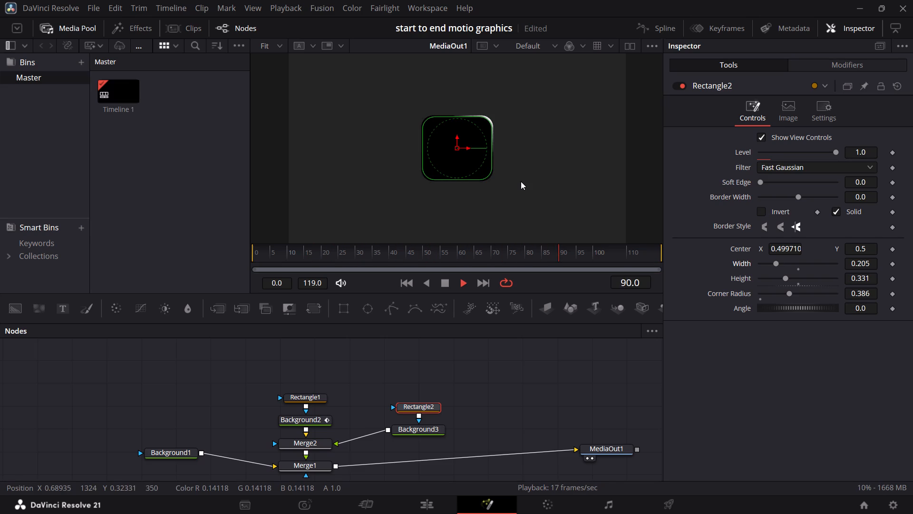
scroll(521, 181, "up", 3, "ctrl")
scroll(521, 181, "down", 2, "ctrl")
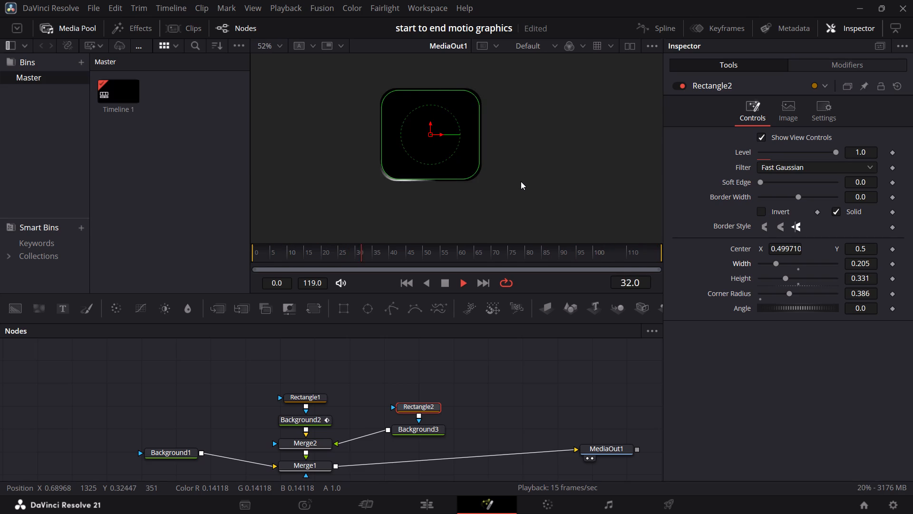
scroll(521, 181, "down", 2, "ctrl")
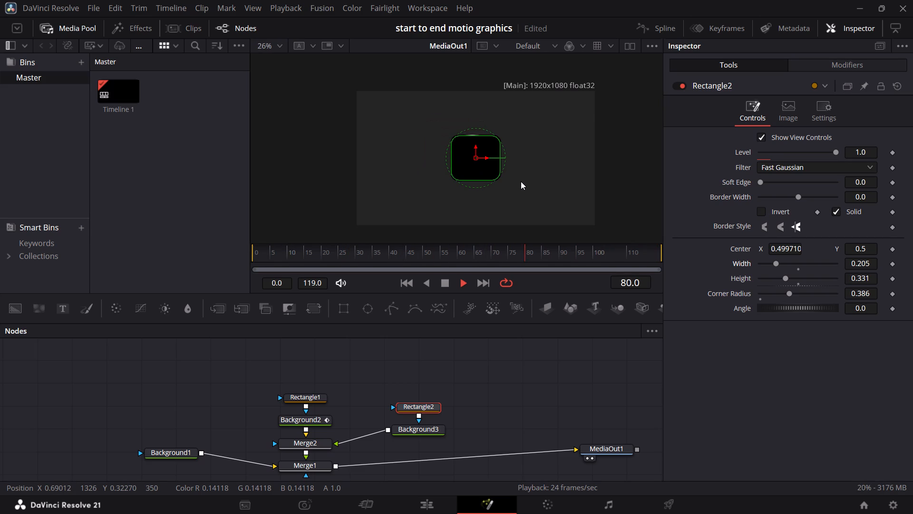
scroll(521, 192, "up", 1, "ctrl")
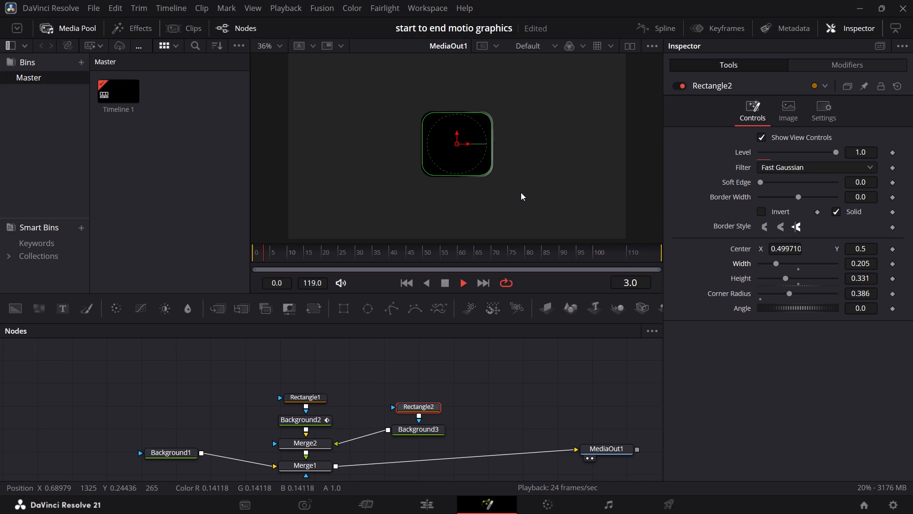
key("space")
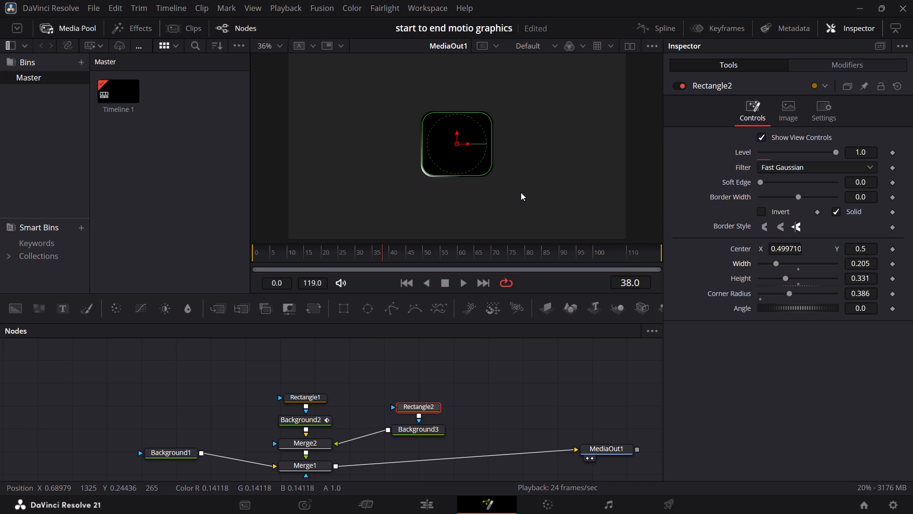
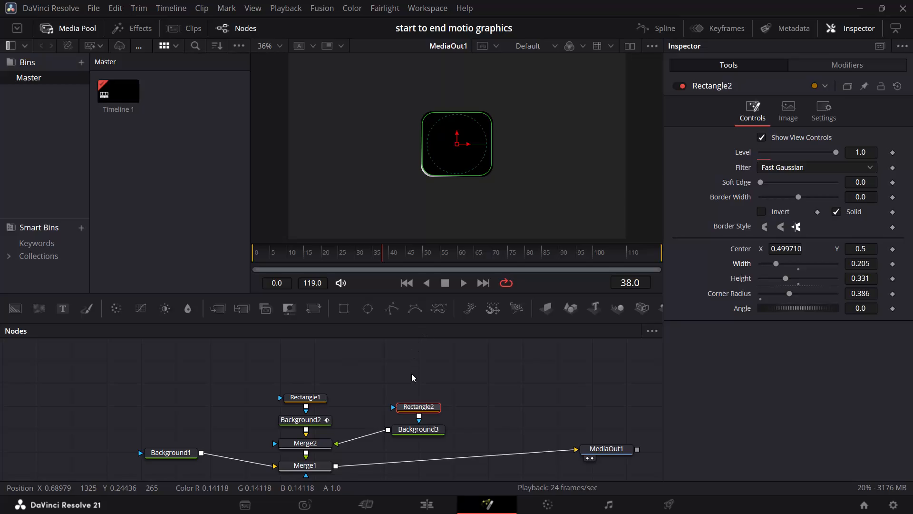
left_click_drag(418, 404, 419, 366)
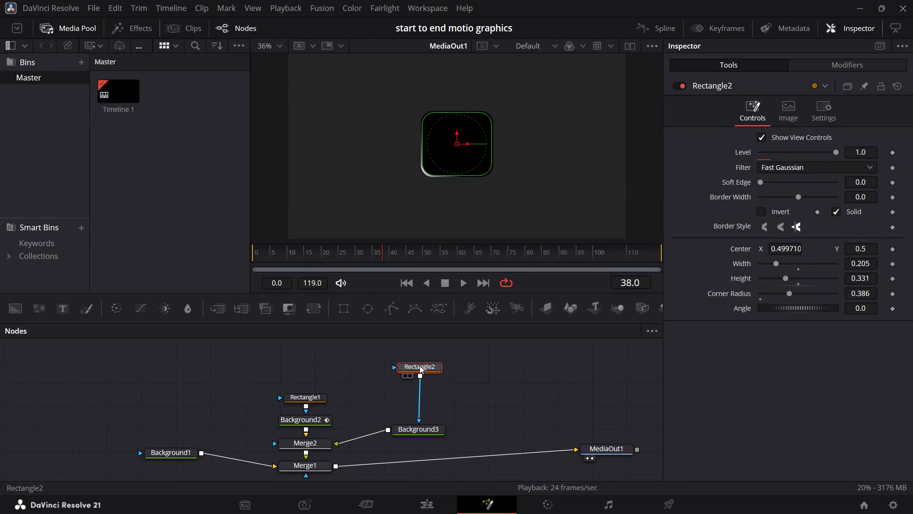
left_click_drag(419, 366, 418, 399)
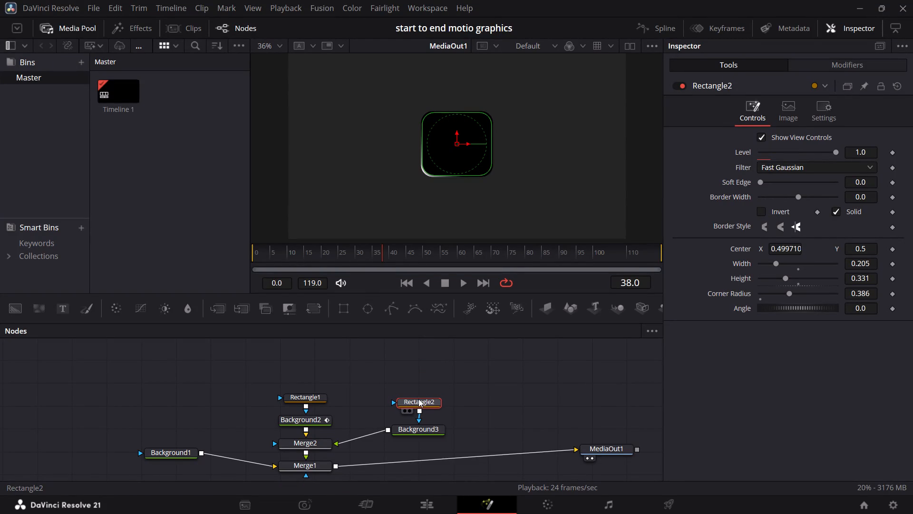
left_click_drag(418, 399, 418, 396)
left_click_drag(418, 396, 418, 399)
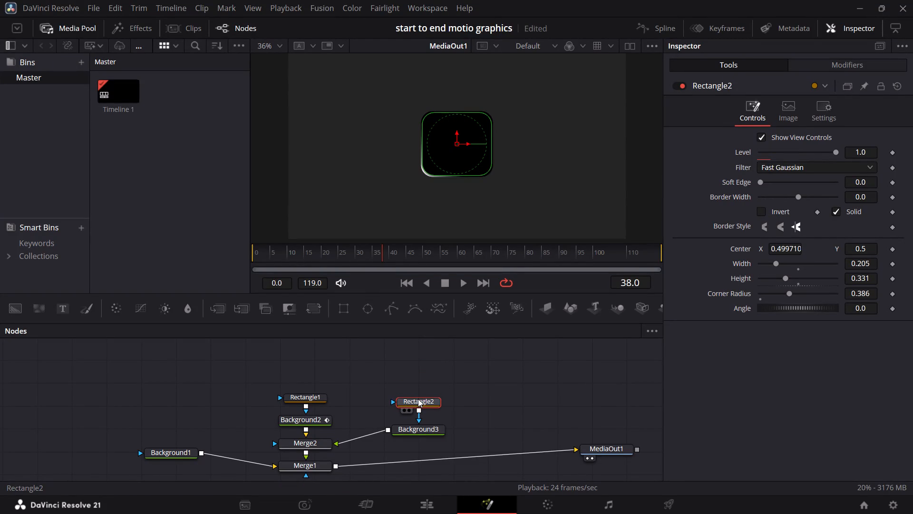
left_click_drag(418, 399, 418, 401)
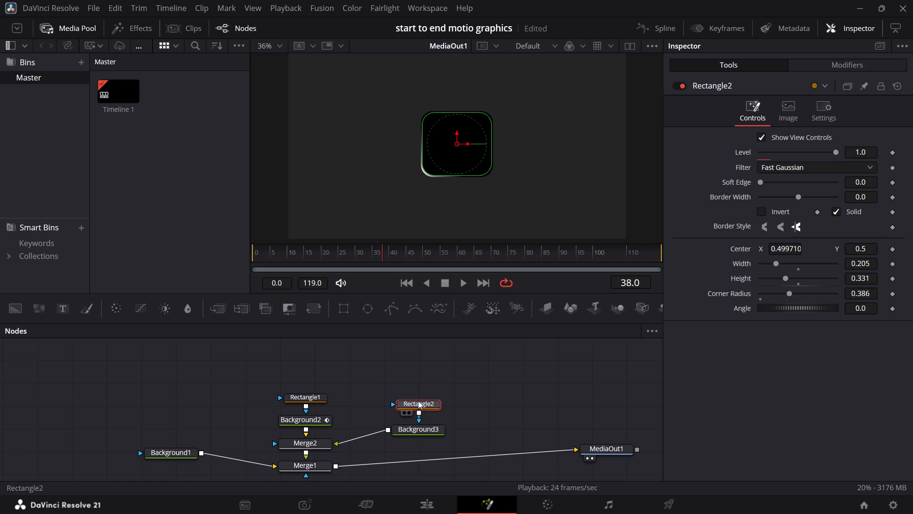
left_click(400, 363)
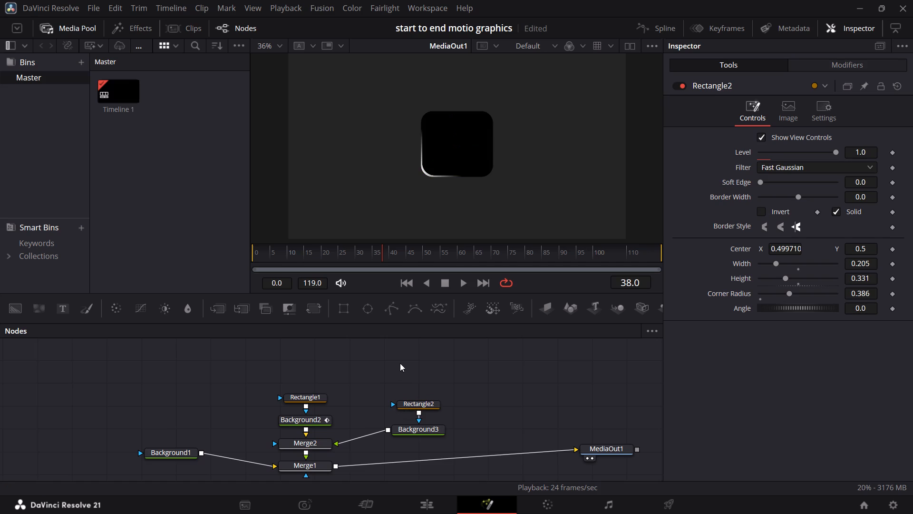
Make the node editor area slightly taller so the whole node tree down to Merge1 fits inside it.
left_click(344, 325)
left_click_drag(344, 325, 343, 347)
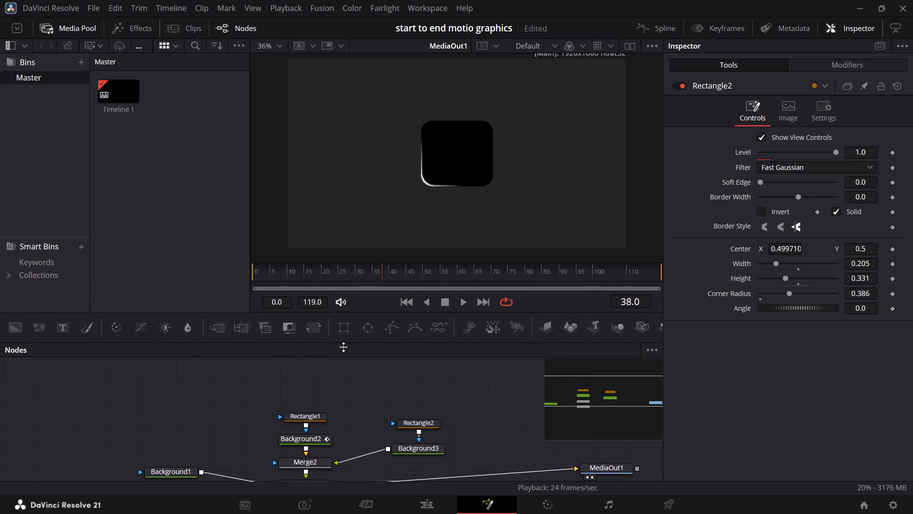
left_click_drag(343, 347, 349, 306)
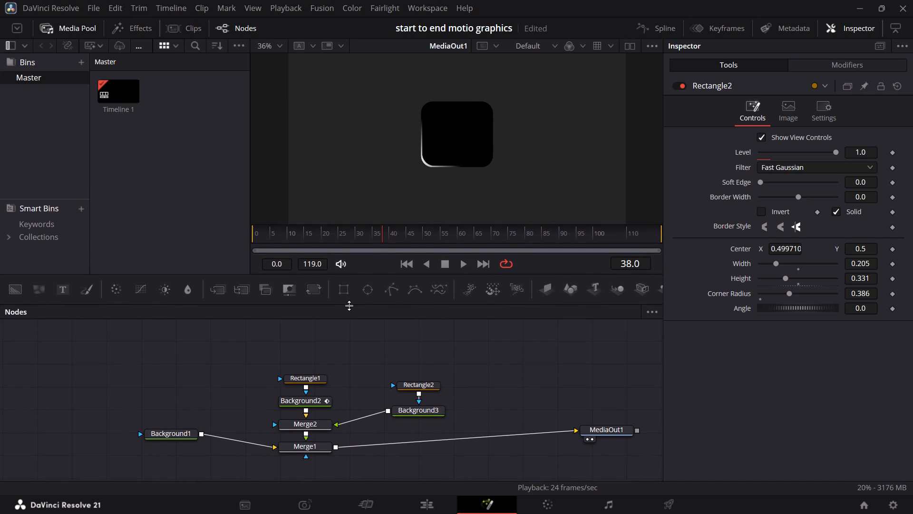
left_click_drag(349, 306, 351, 310)
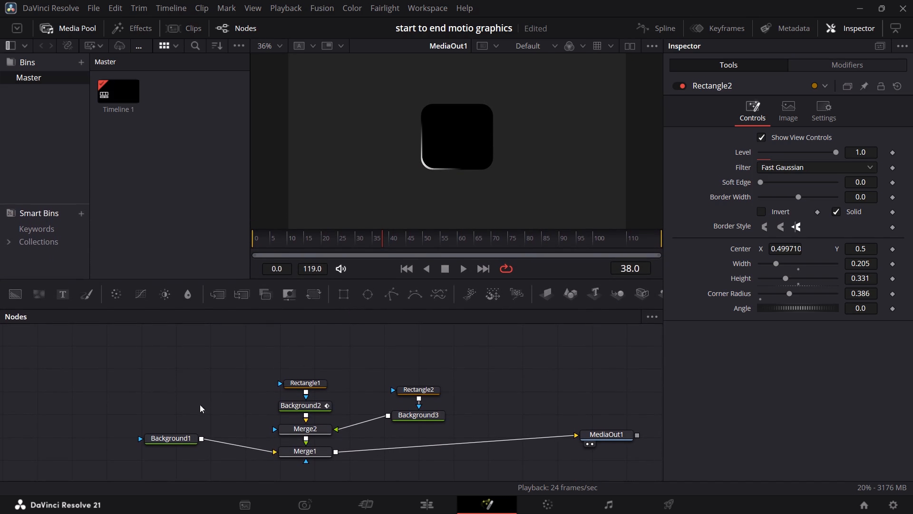
Line up the Background1 and MediaOut1 nodes roughly level with Merge1 to straighten the main row of the node tree.
left_click_drag(165, 440, 177, 453)
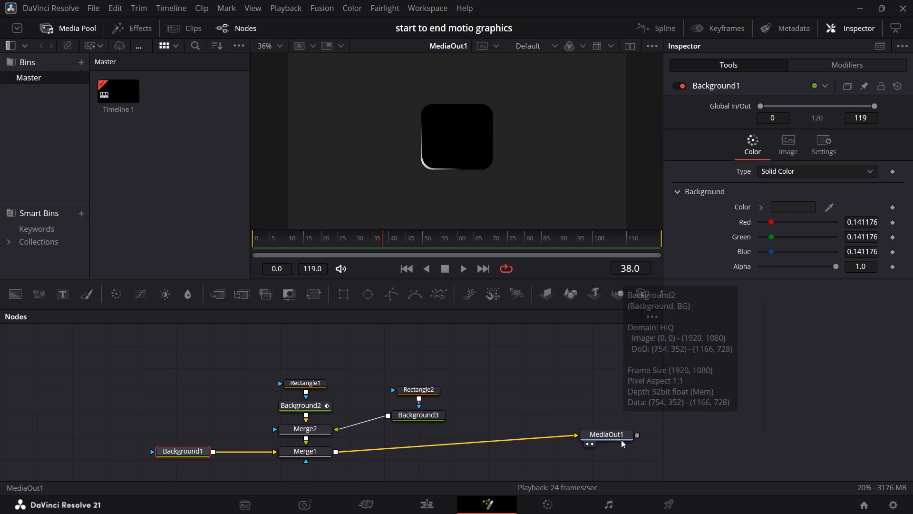
left_click_drag(619, 434, 620, 445)
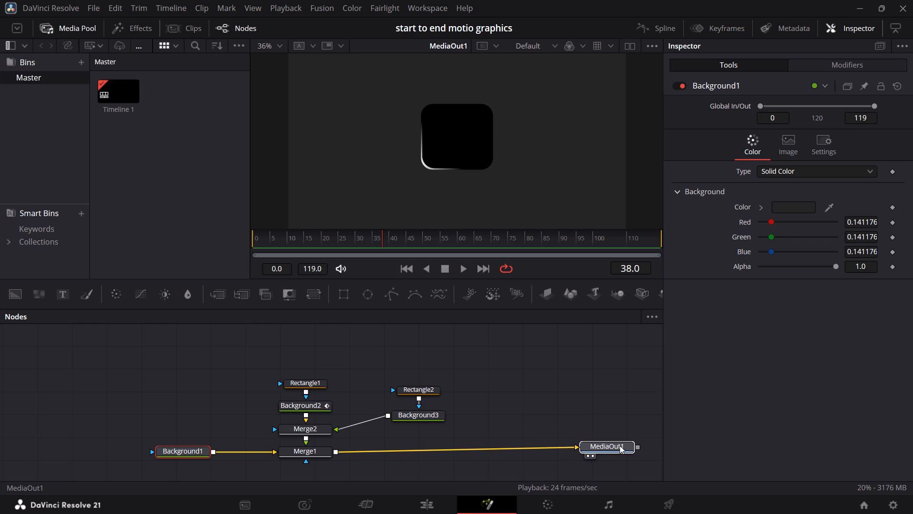
left_click_drag(620, 445, 620, 445)
left_click(543, 385)
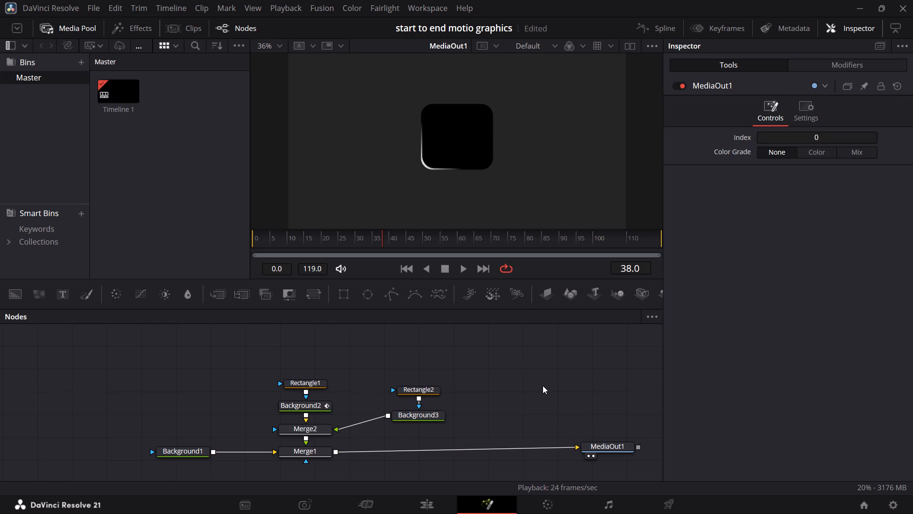
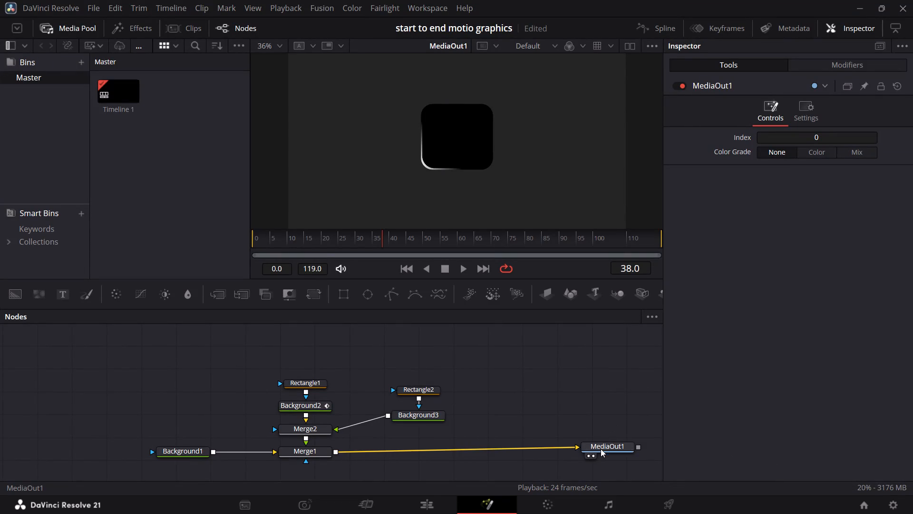
Move the MediaOut1 node slightly closer to Merge1 and more nearly level with it.
left_click_drag(601, 449, 576, 451)
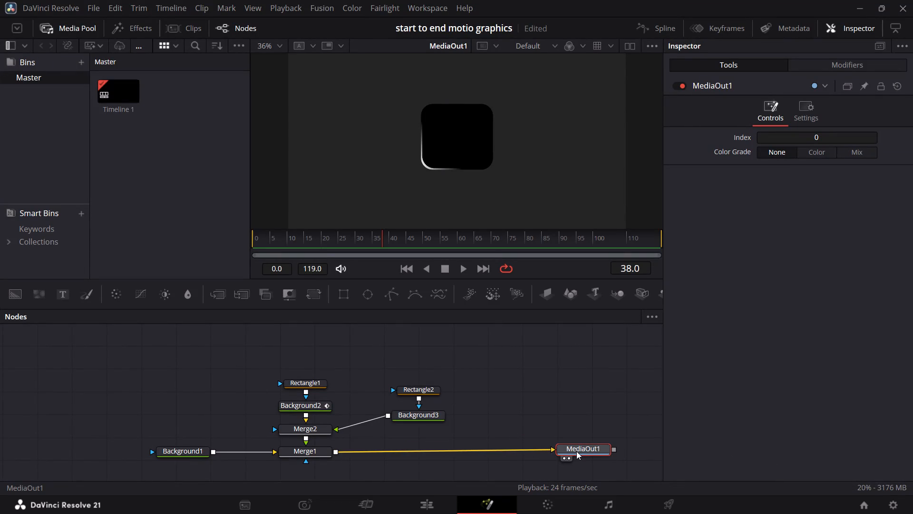
Play back the composition, pausing and resuming, to review the glowing border's rotation around the rounded rectangle.
key("space")
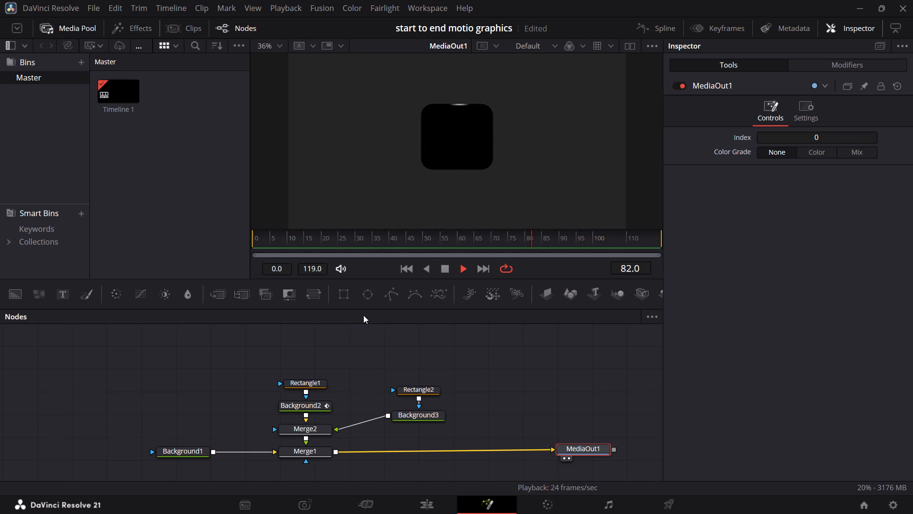
key("space")
key("space")
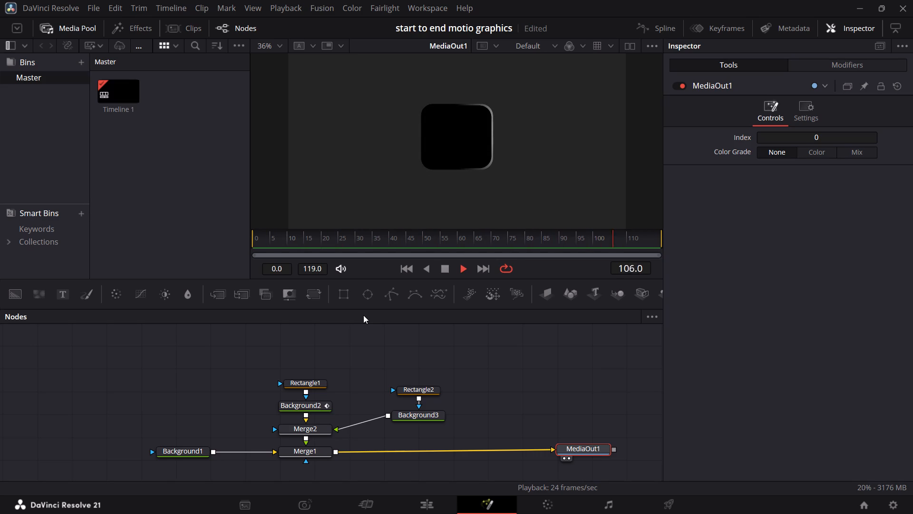
key("space")
key("space")
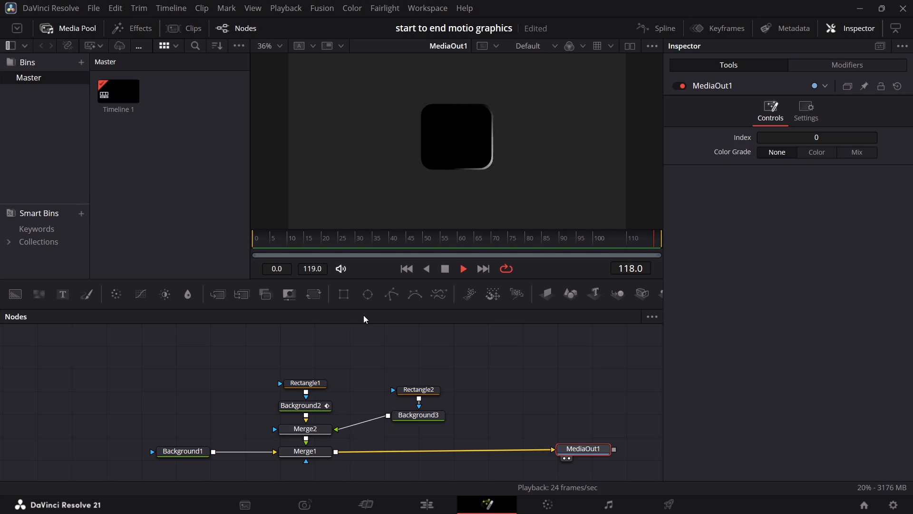
key("space")
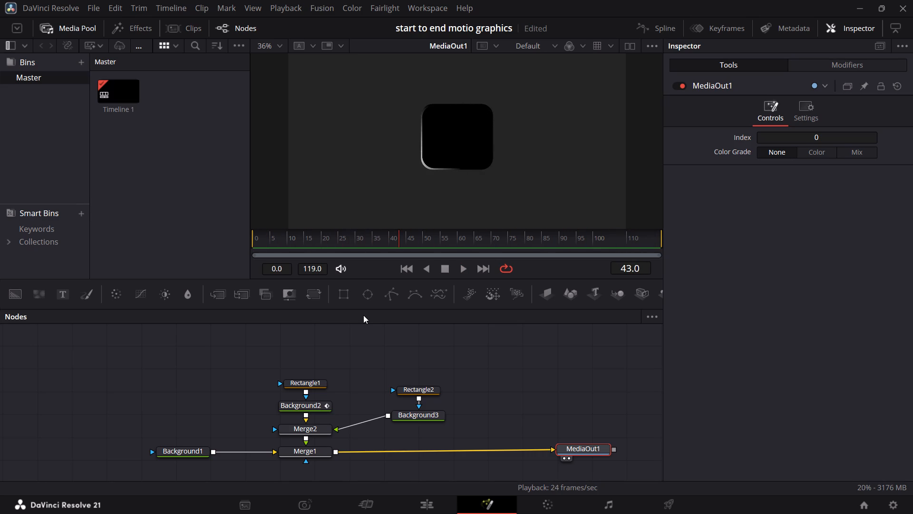
key("space")
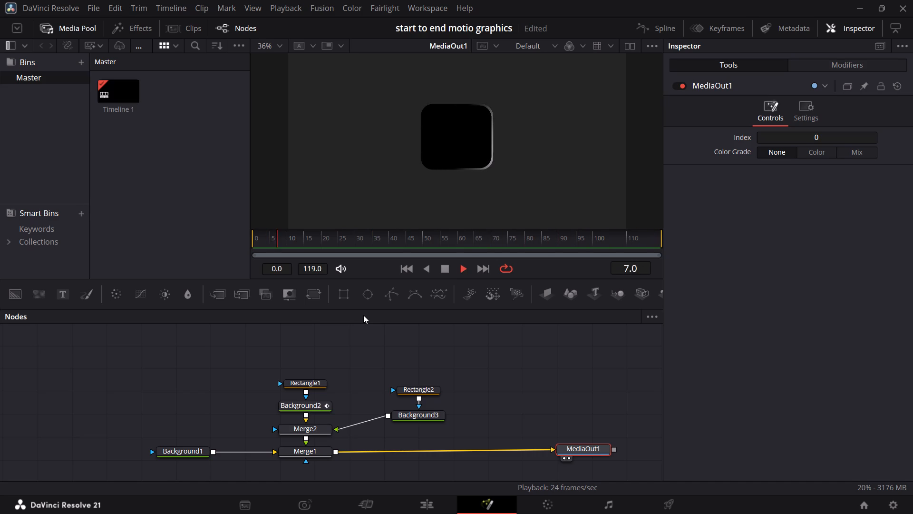
key("space")
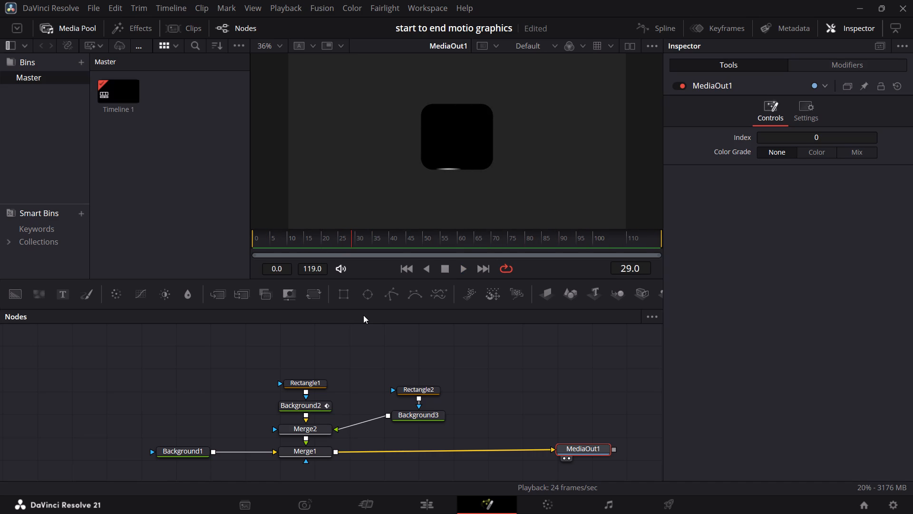
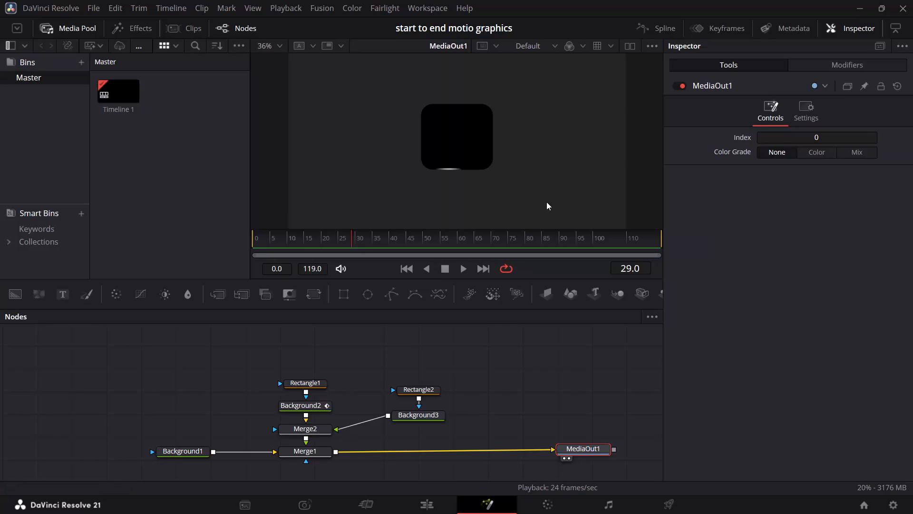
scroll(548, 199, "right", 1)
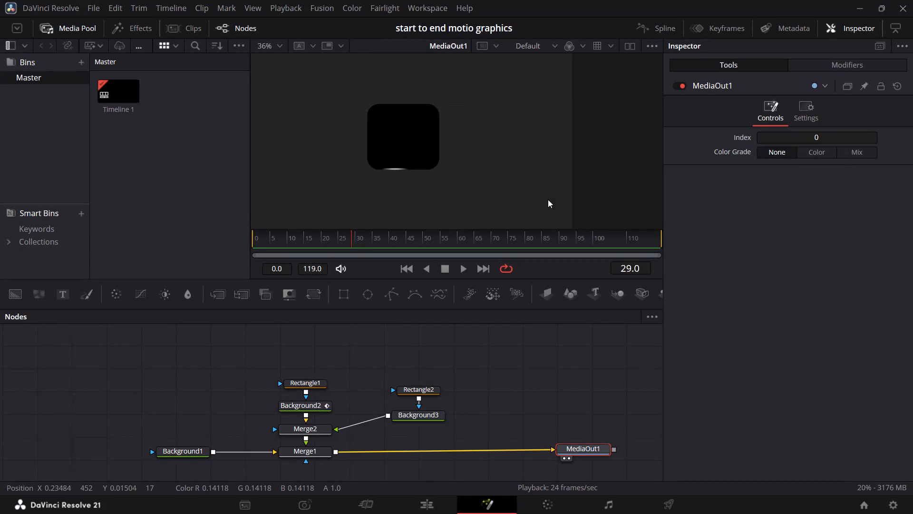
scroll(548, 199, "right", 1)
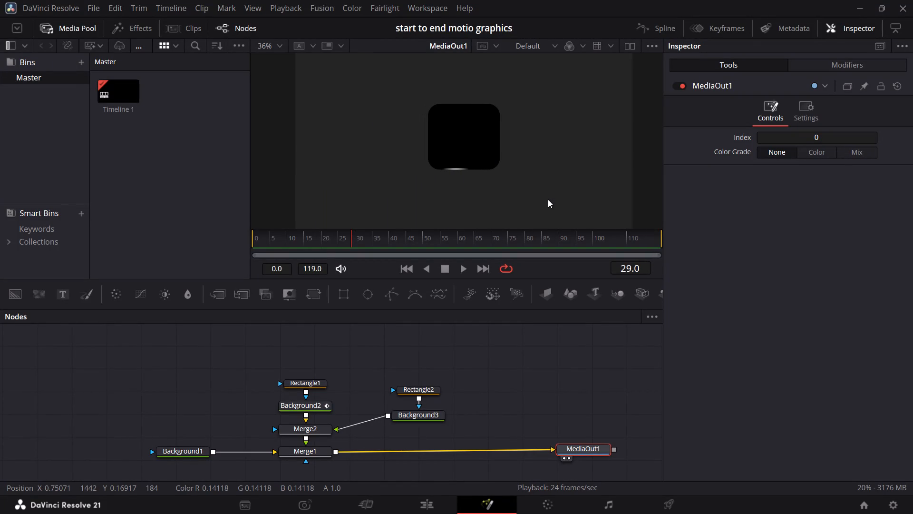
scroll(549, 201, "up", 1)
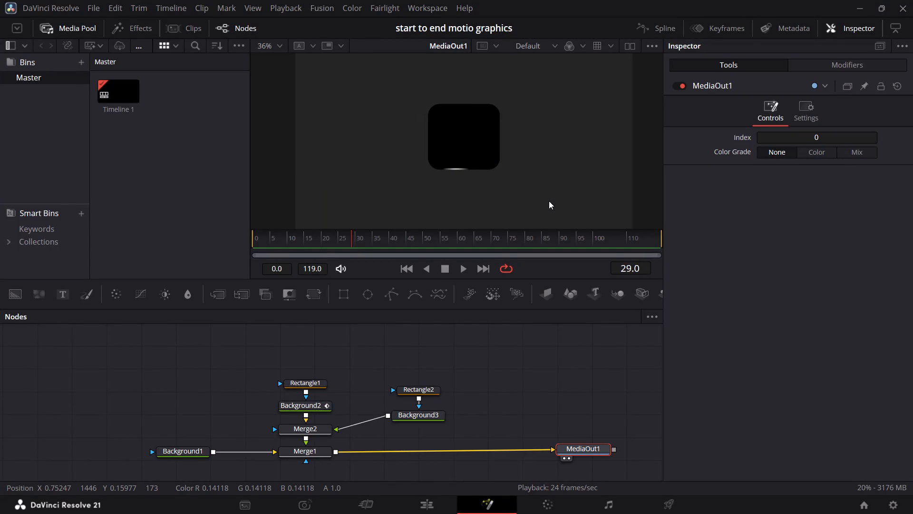
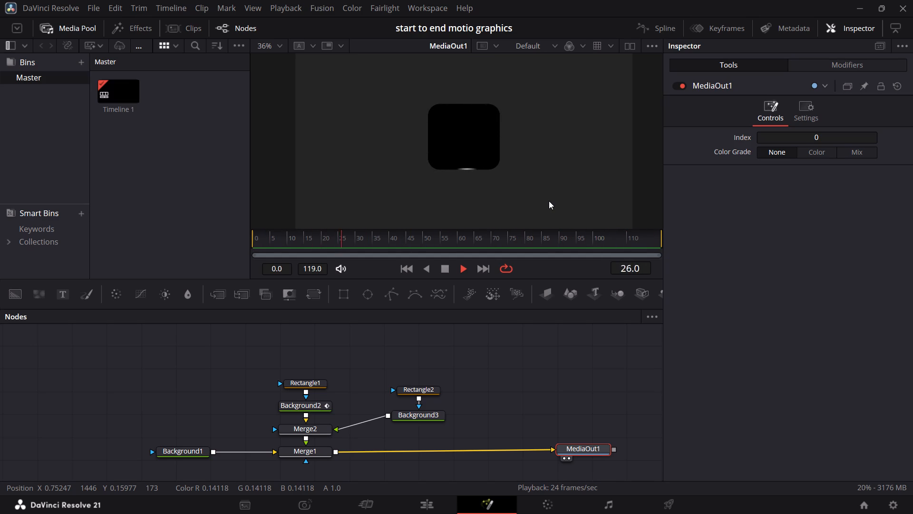
Stop the preview playback of the rotating glowing border animation.
key("space")
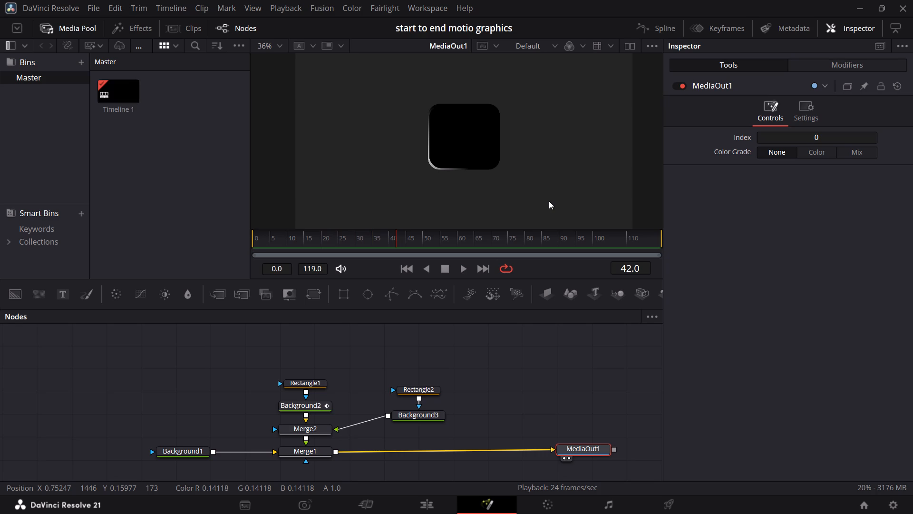
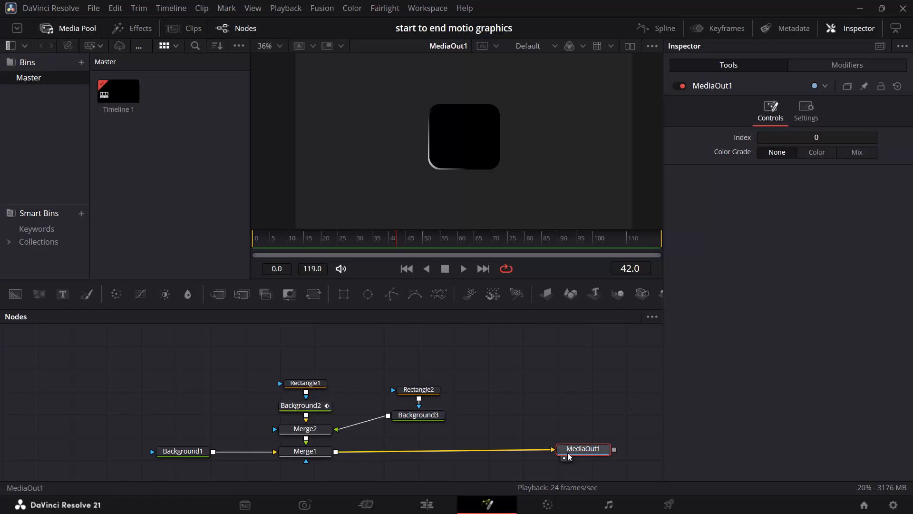
Load the MediaOut1 node into the viewer to check the final composite.
left_click_drag(567, 453, 534, 128)
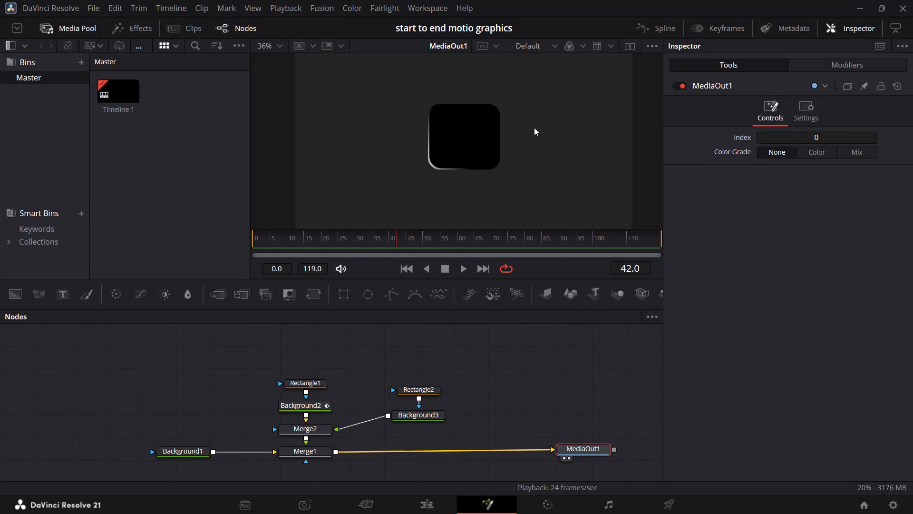
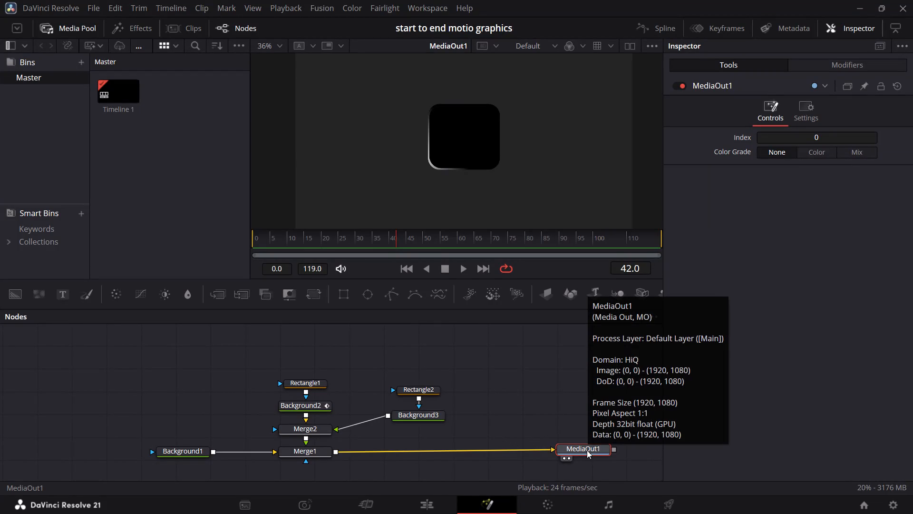
Show the MediaOut1 node's output in the viewer.
left_click_drag(587, 450, 499, 175)
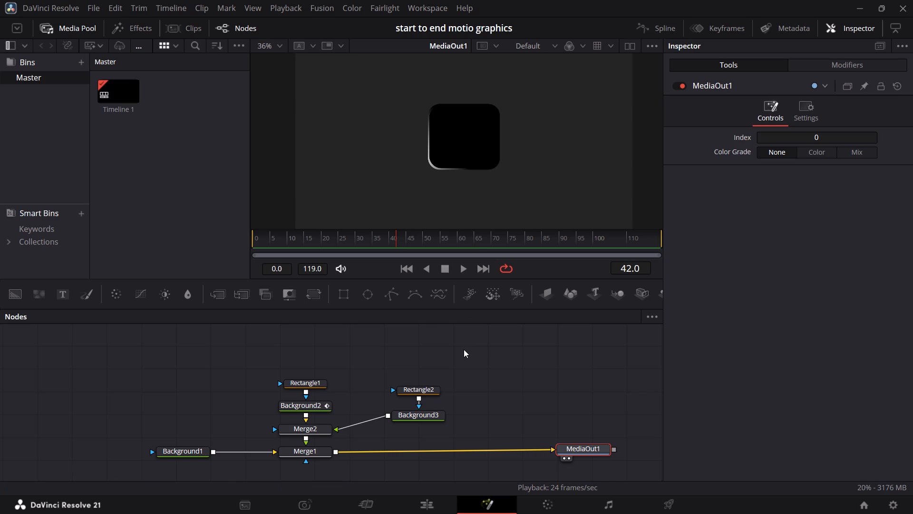
Select the Rectangle2 and Background3 nodes together and examine how the inner rectangle fits inside the glowing border in the viewer.
left_click_drag(417, 375, 425, 420)
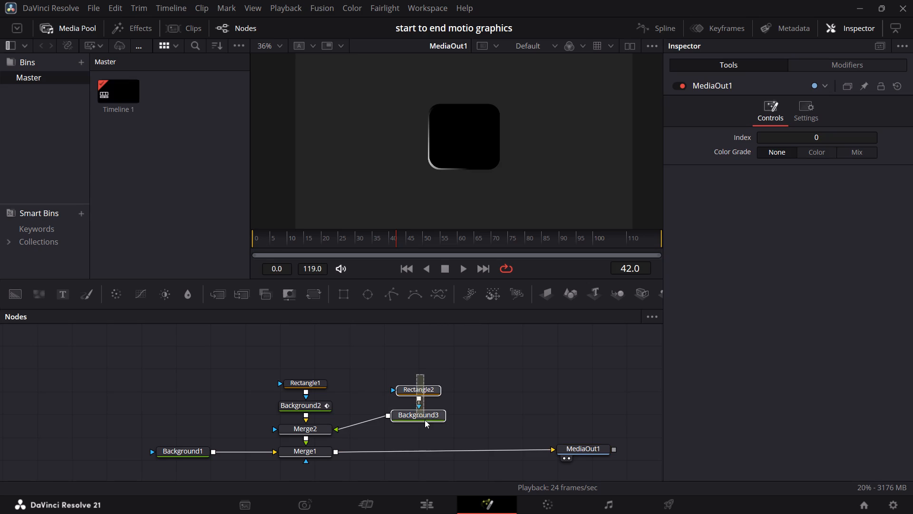
left_click_drag(425, 420, 426, 418)
left_click(522, 323)
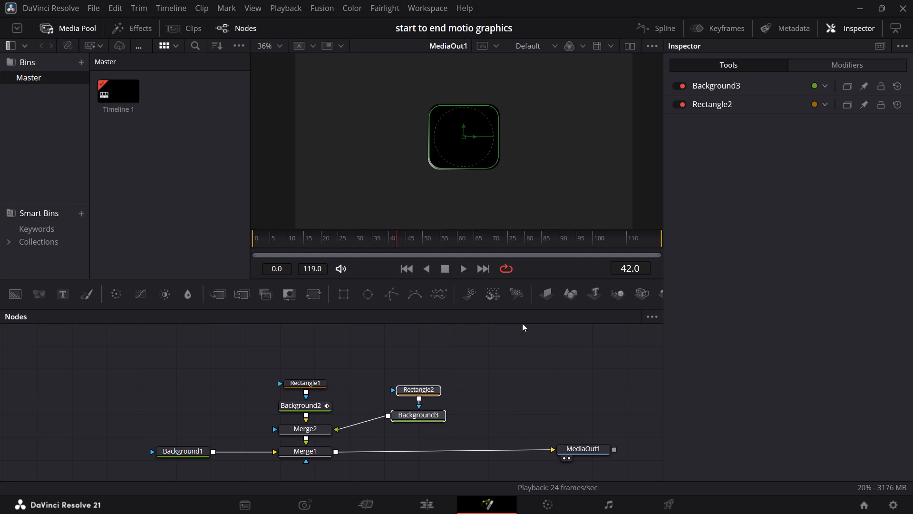
left_click(519, 354)
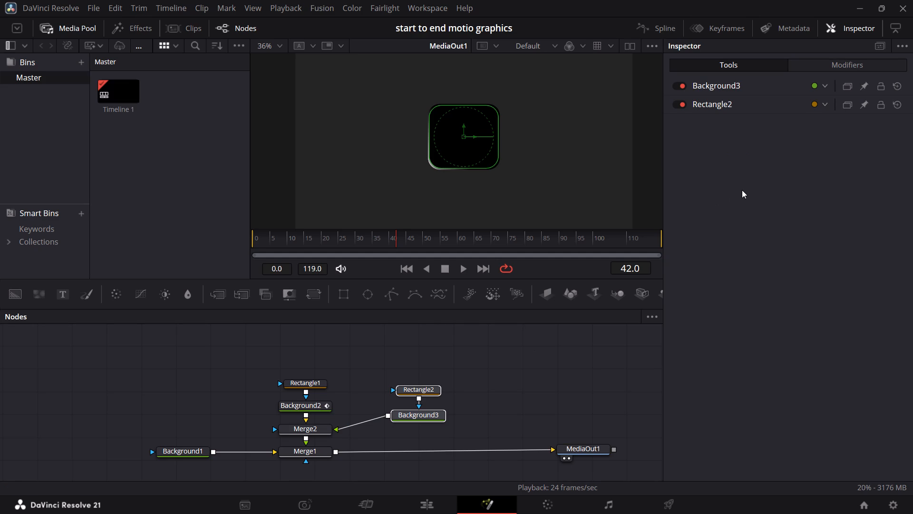
left_click(742, 190)
scroll(574, 149, "up", 1)
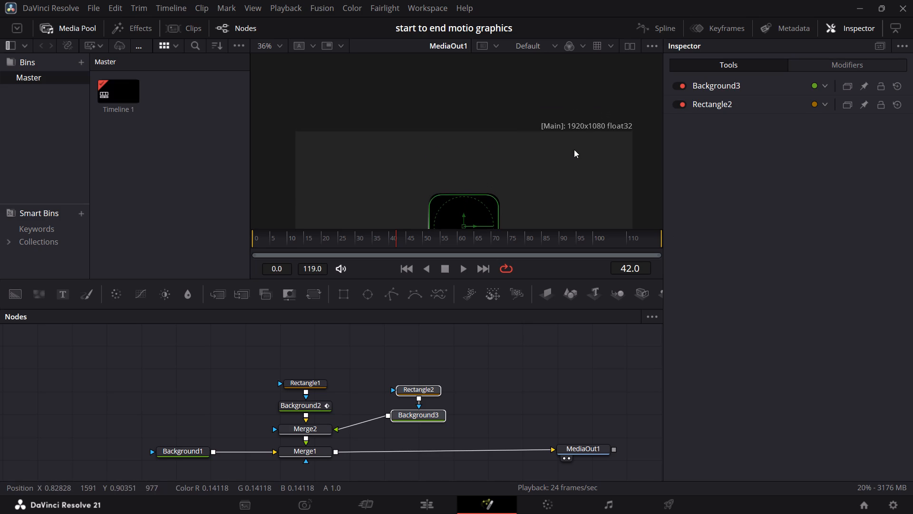
scroll(574, 149, "up", 1)
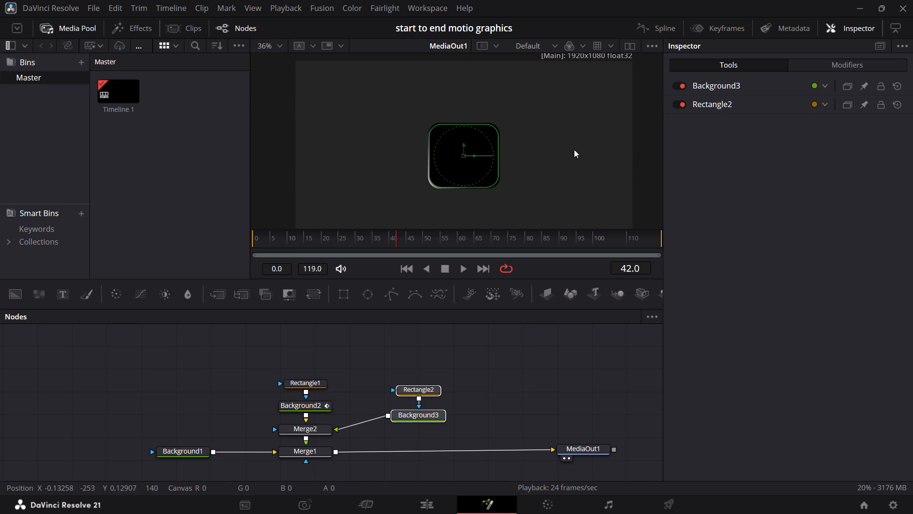
scroll(574, 149, "down", 1)
scroll(574, 149, "up", 1)
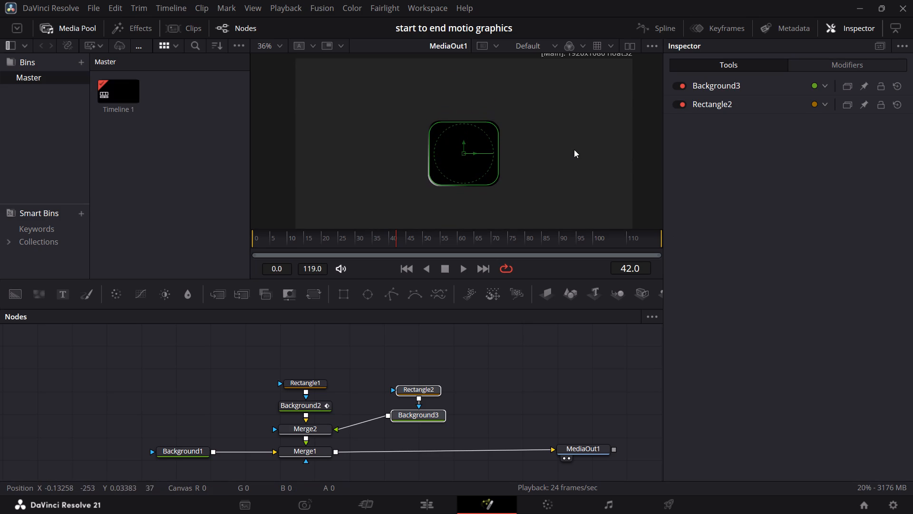
scroll(574, 149, "up", 1)
scroll(574, 149, "down", 1)
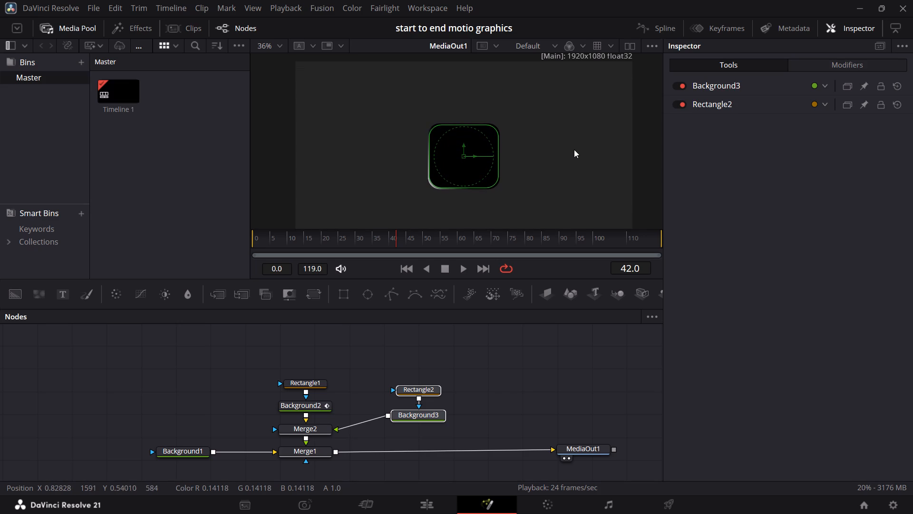
scroll(574, 149, "down", 1, "ctrl")
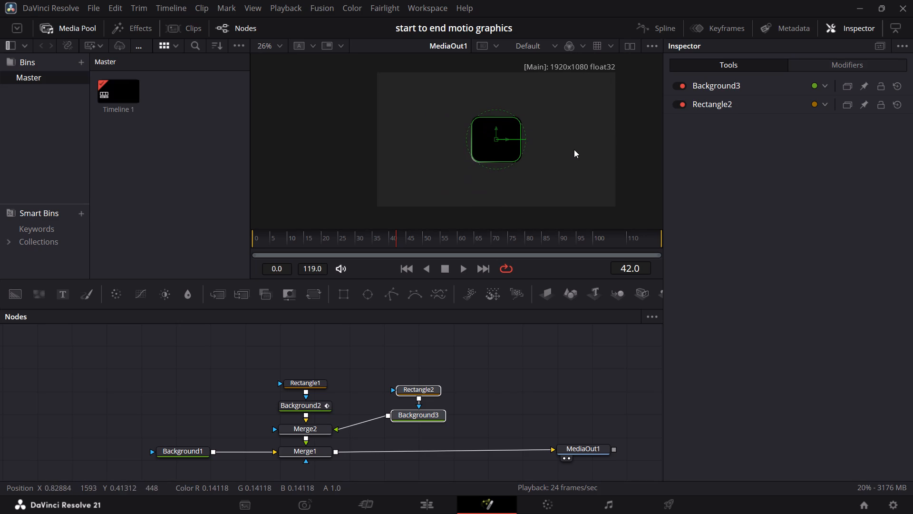
scroll(574, 149, "up", 2, "ctrl")
scroll(574, 149, "down", 2, "ctrl")
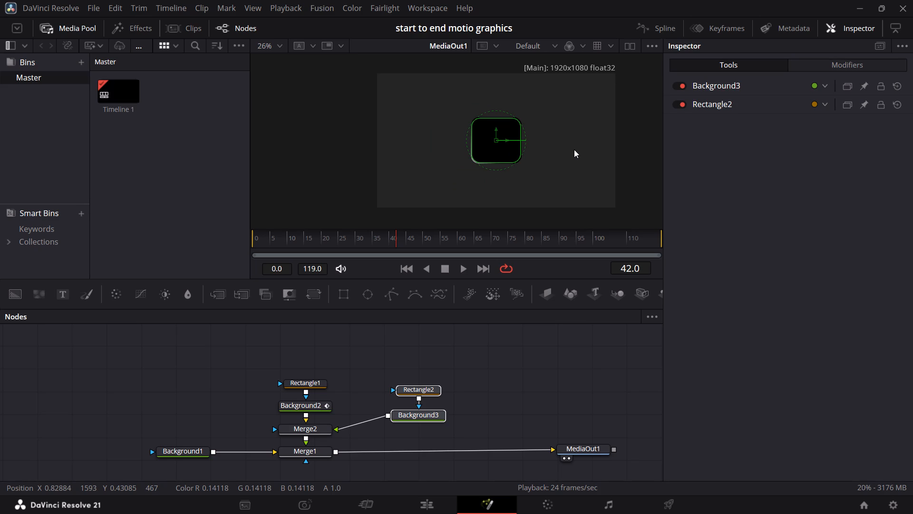
scroll(512, 138, "up", 1, "ctrl")
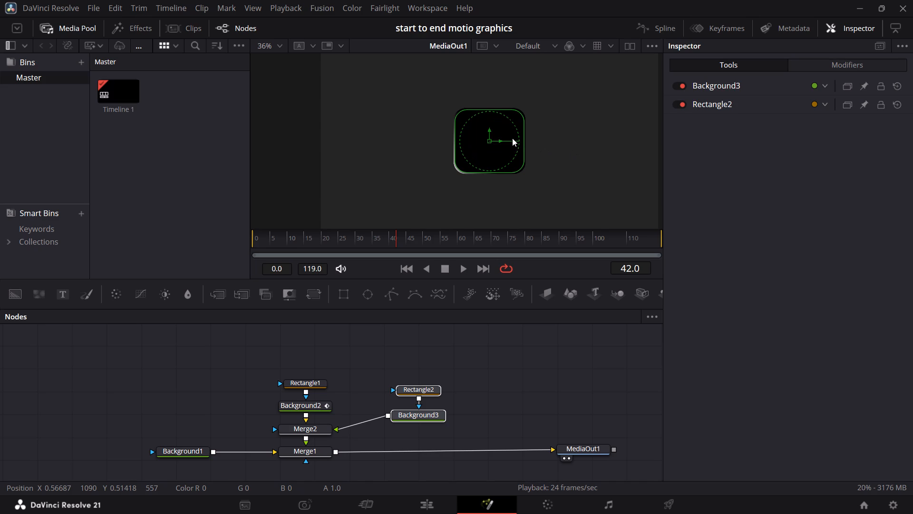
scroll(569, 135, "left", 1)
scroll(569, 135, "up", 1)
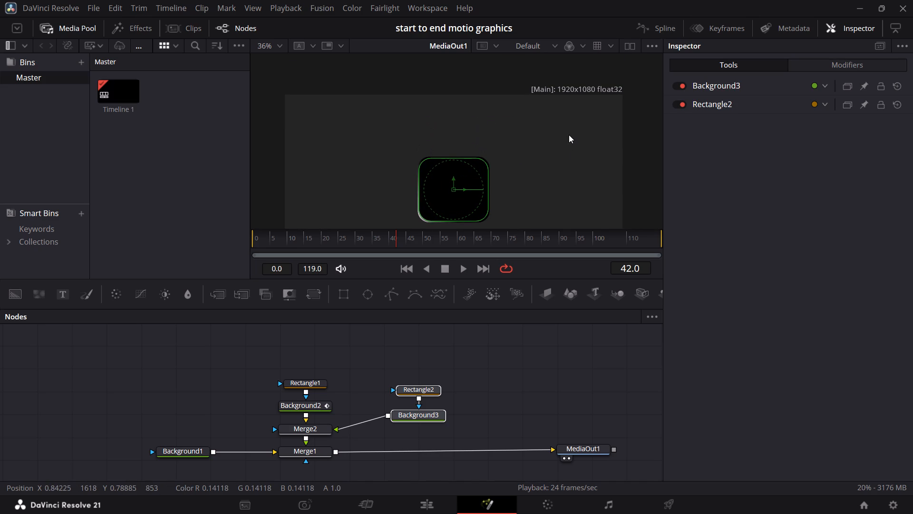
scroll(569, 135, "down", 1)
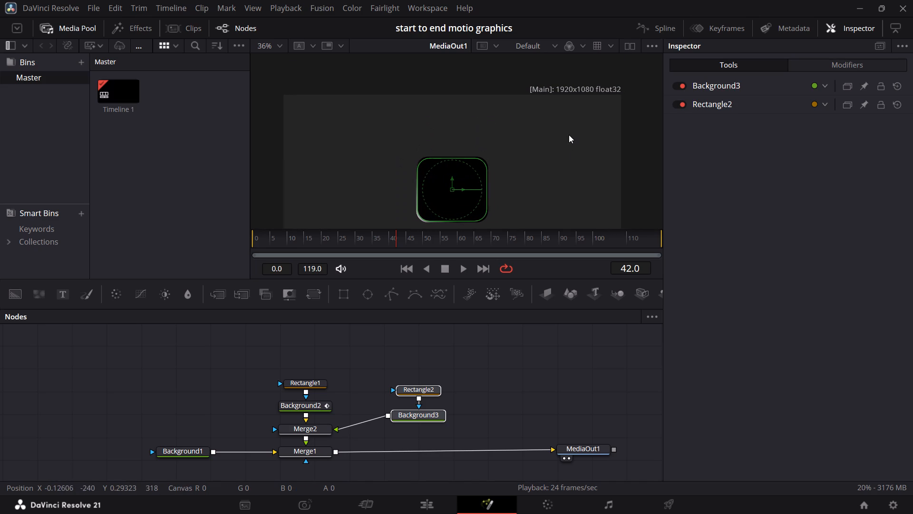
scroll(569, 135, "down", 2)
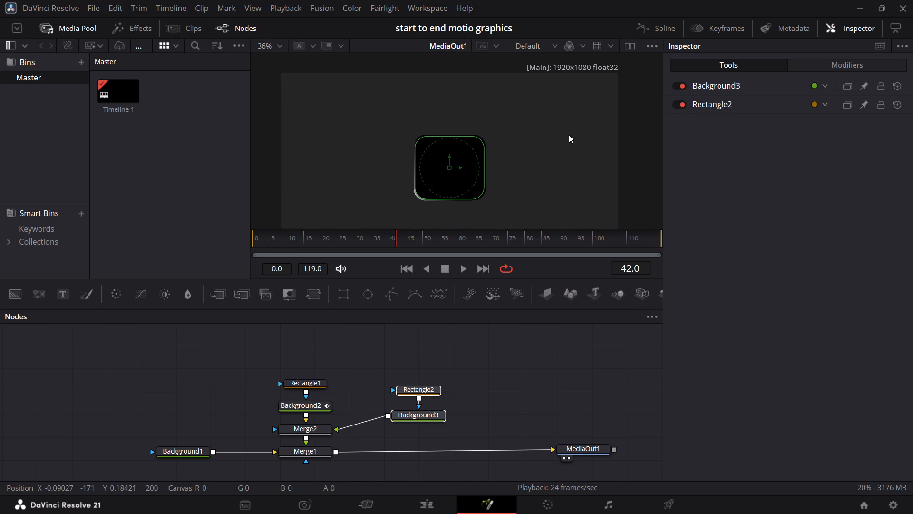
scroll(569, 135, "down", 1)
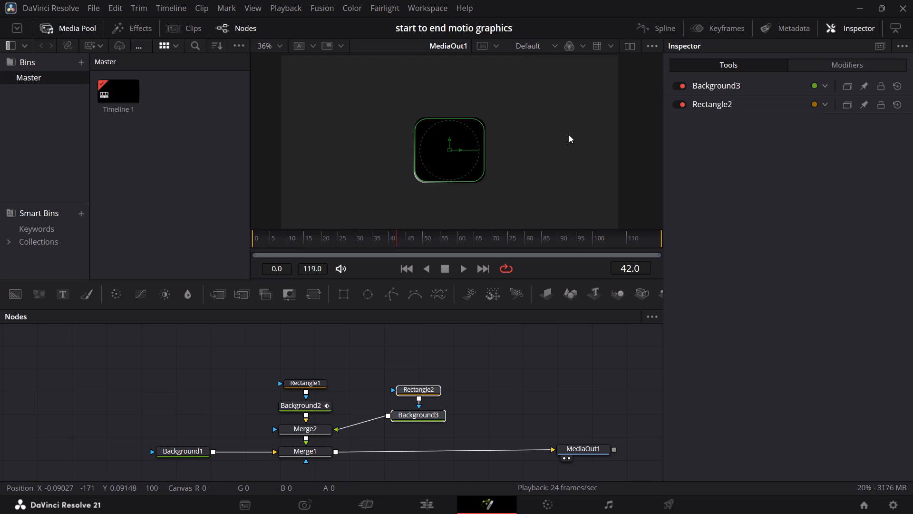
scroll(569, 135, "down", 2, "ctrl")
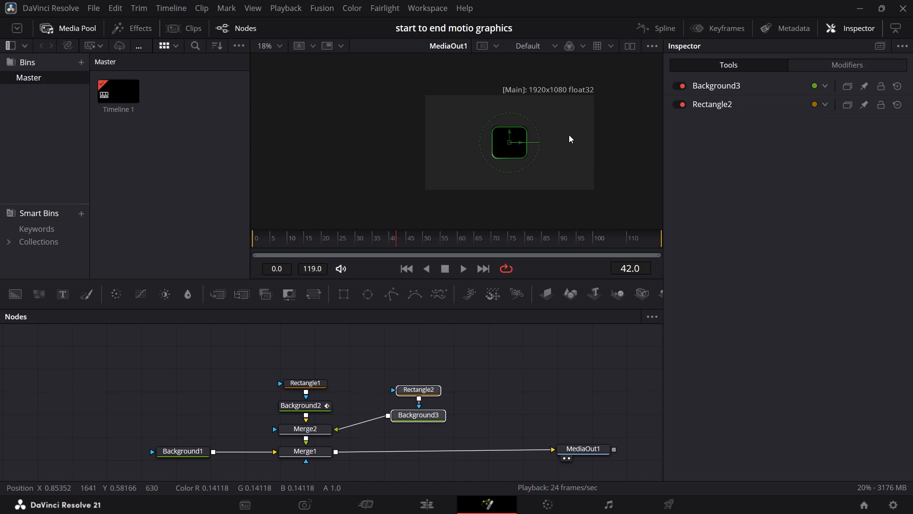
scroll(567, 134, "up", 2, "ctrl")
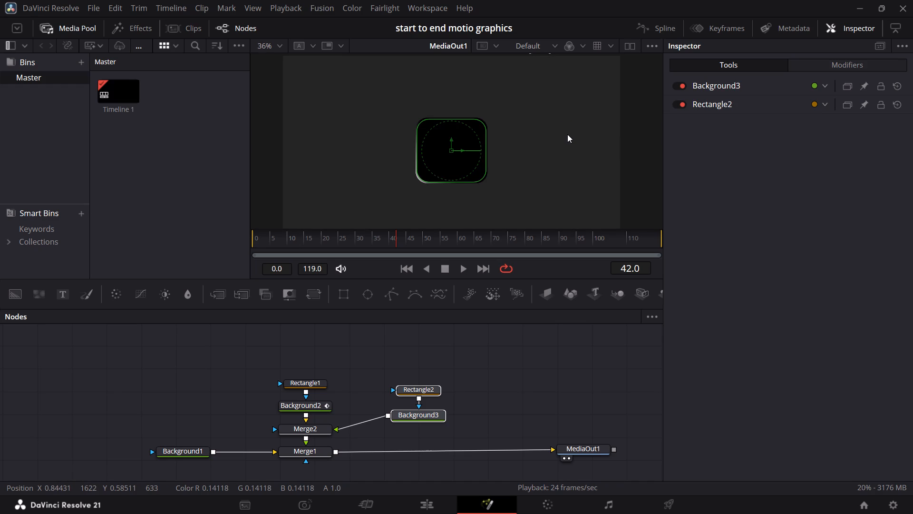
scroll(567, 134, "down", 1, "ctrl")
scroll(567, 134, "up", 2, "ctrl")
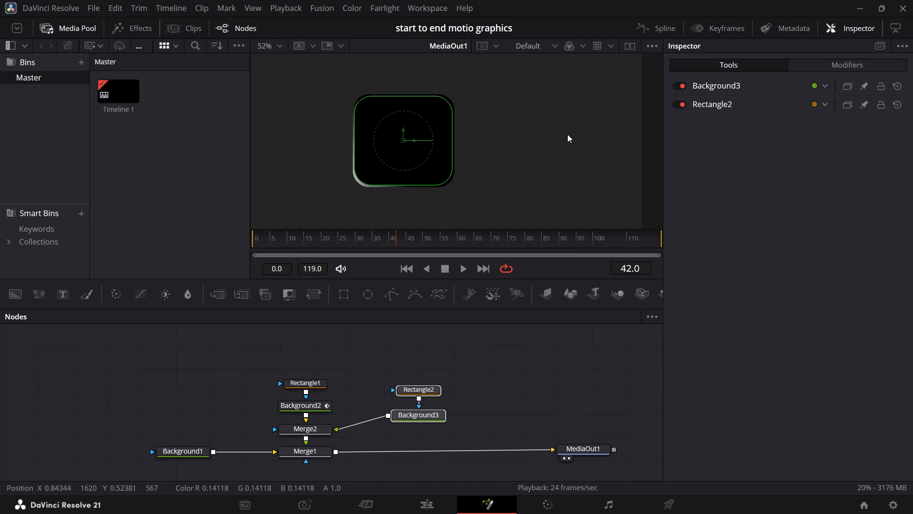
scroll(567, 134, "down", 1, "ctrl")
scroll(567, 134, "up", 1)
scroll(567, 134, "down", 1)
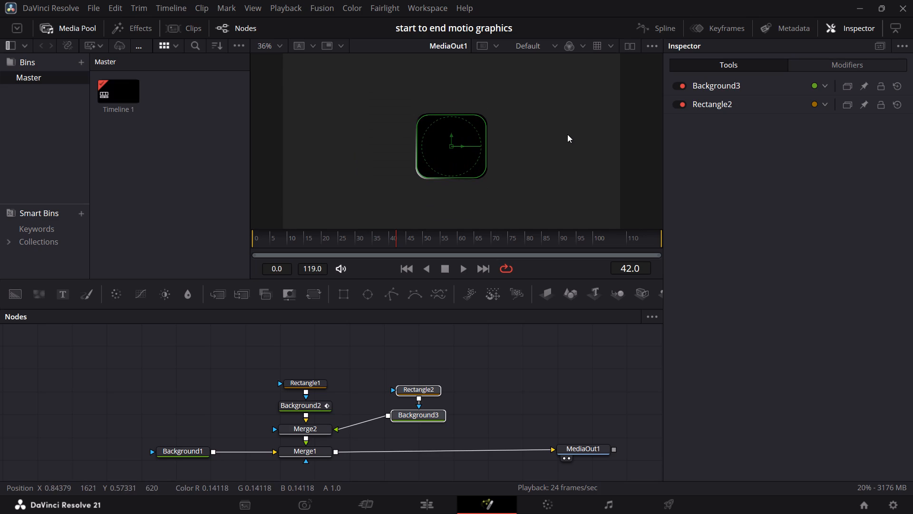
scroll(567, 134, "down", 2)
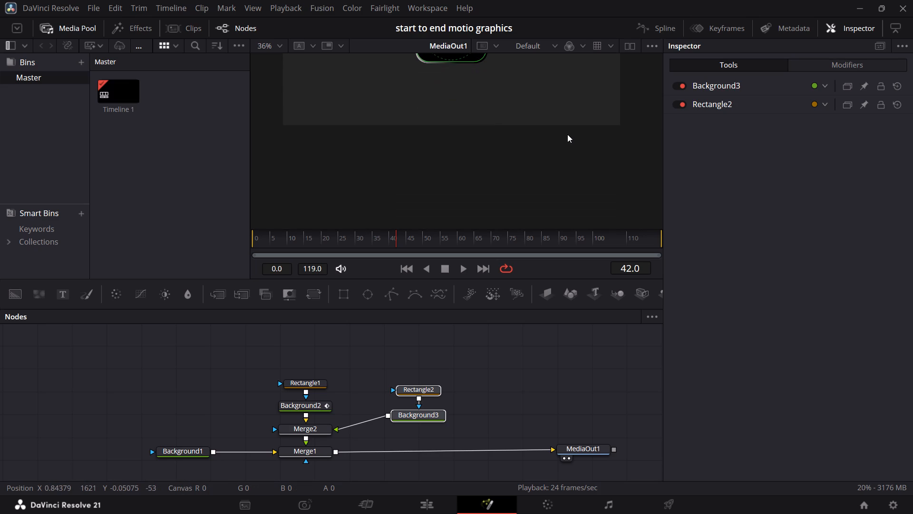
scroll(567, 134, "up", 1)
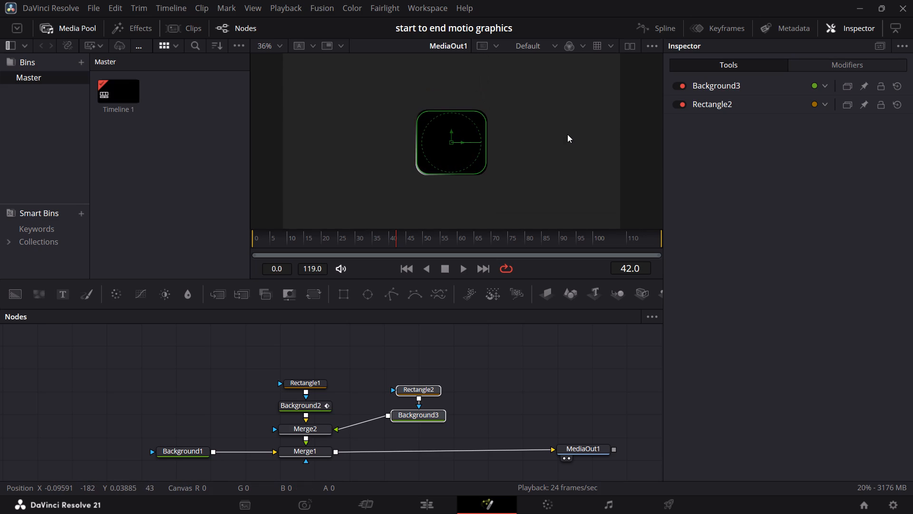
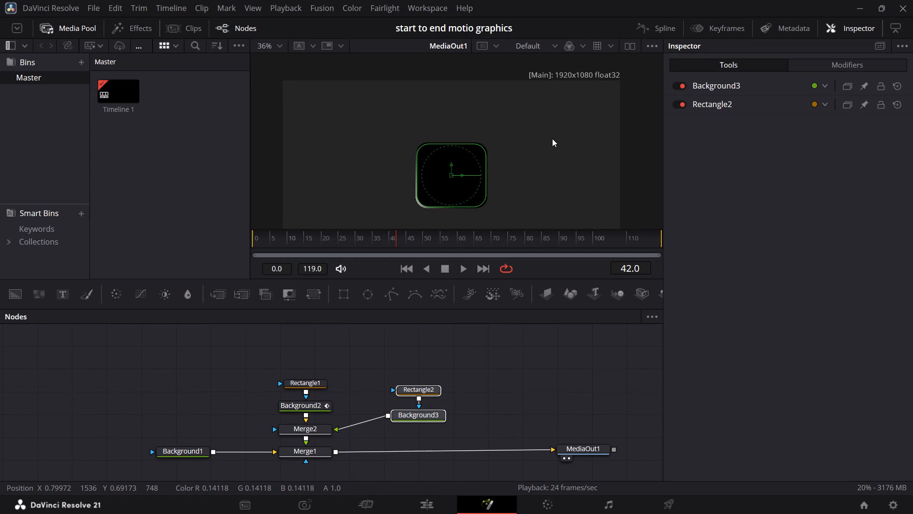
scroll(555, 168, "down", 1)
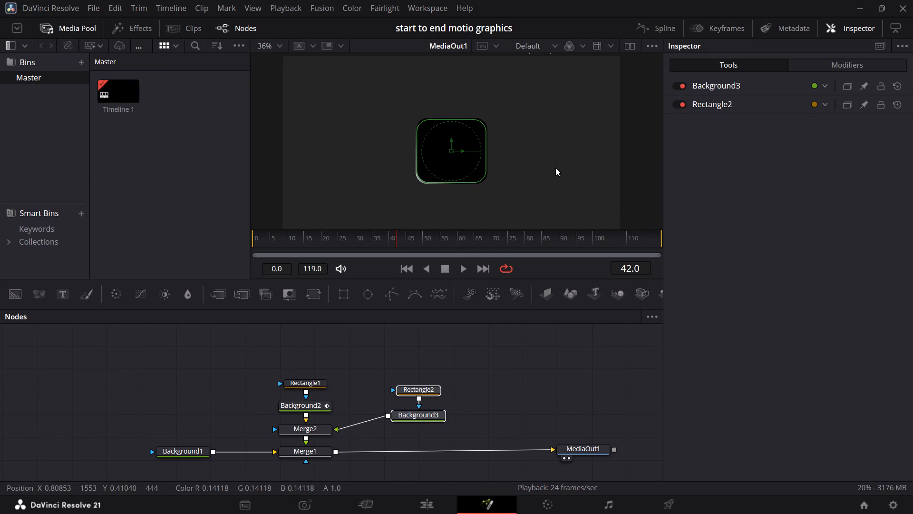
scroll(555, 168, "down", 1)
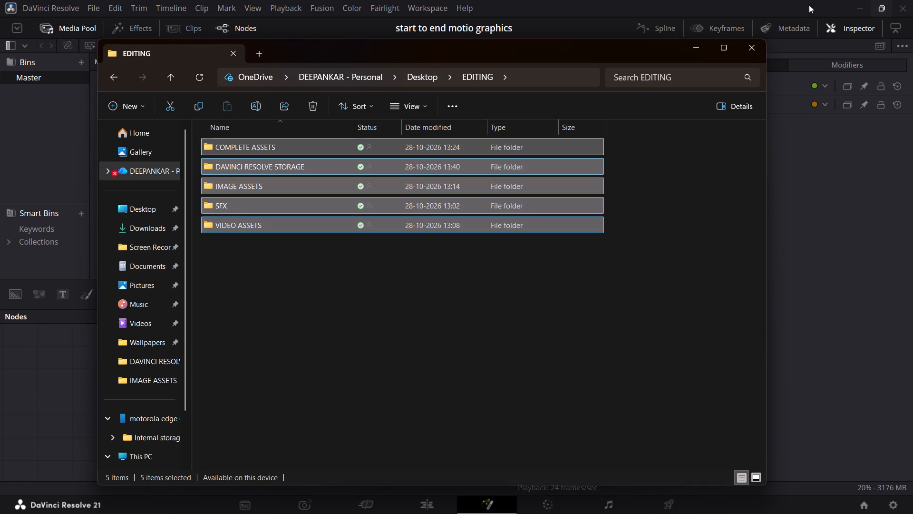
Clear the screen to the desktop by closing the EDITING folder window and minimizing the Chrome and DaVinci Resolve windows.
left_click(754, 53)
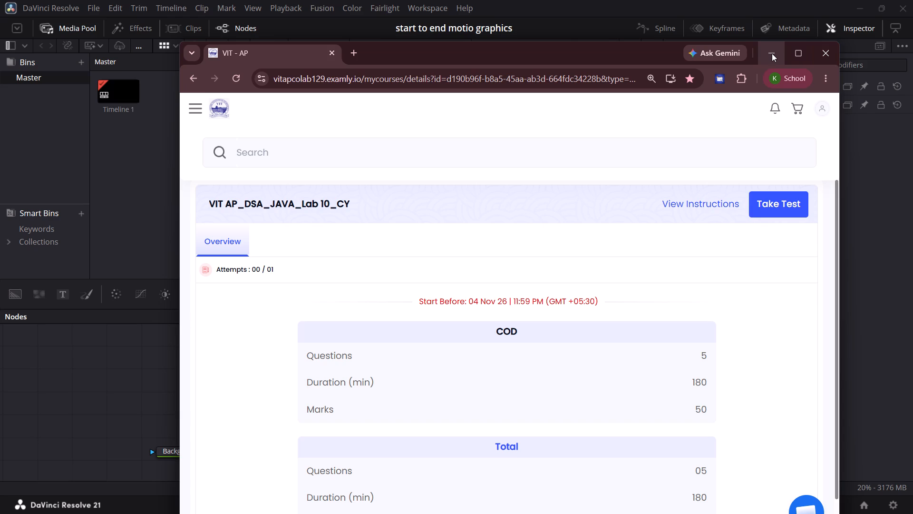
left_click(772, 53)
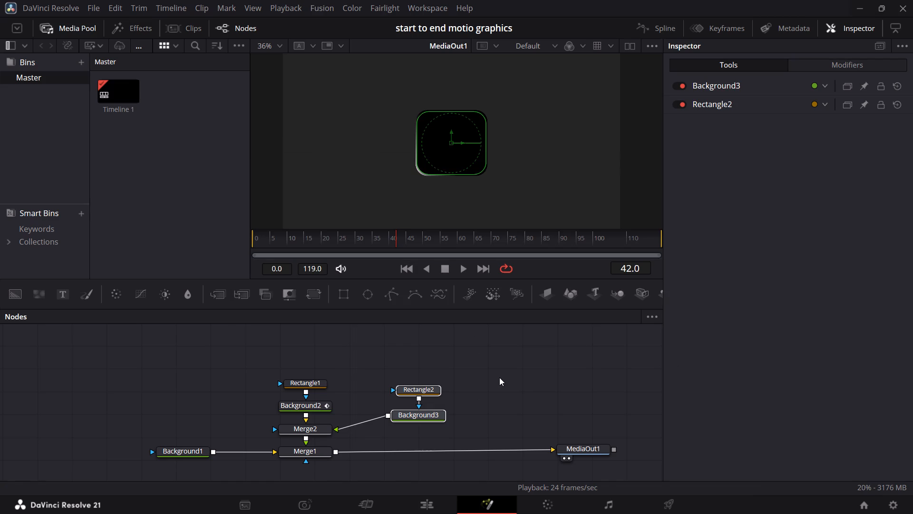
left_click(857, 4)
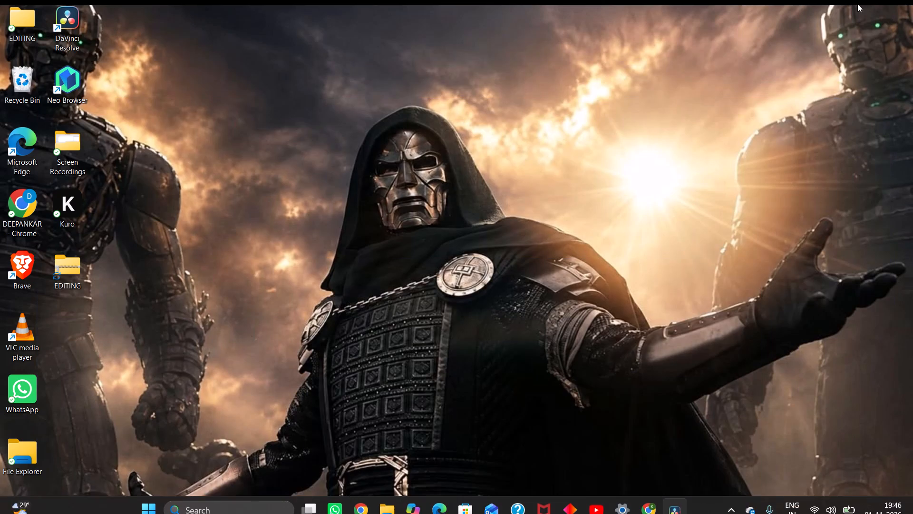
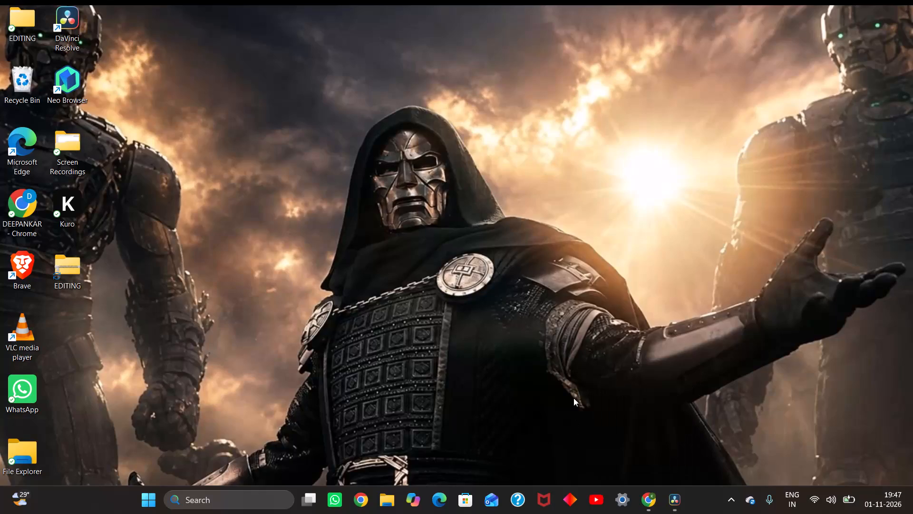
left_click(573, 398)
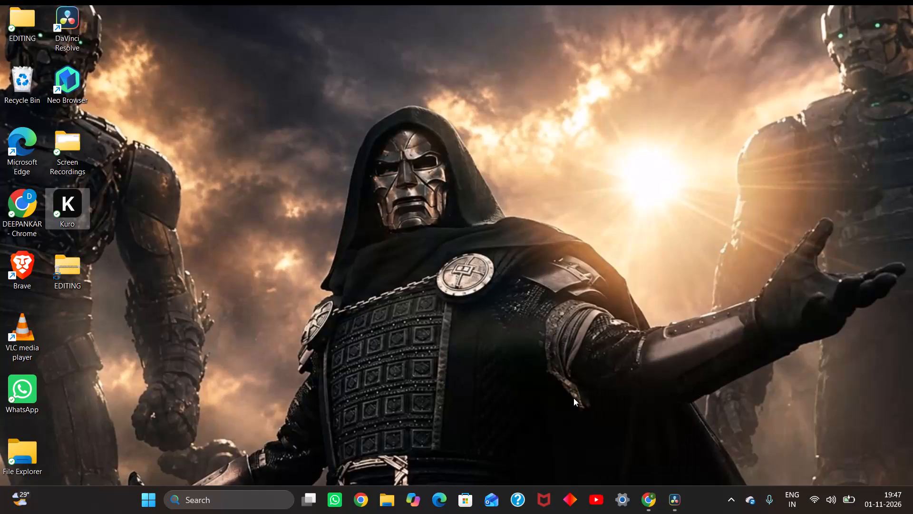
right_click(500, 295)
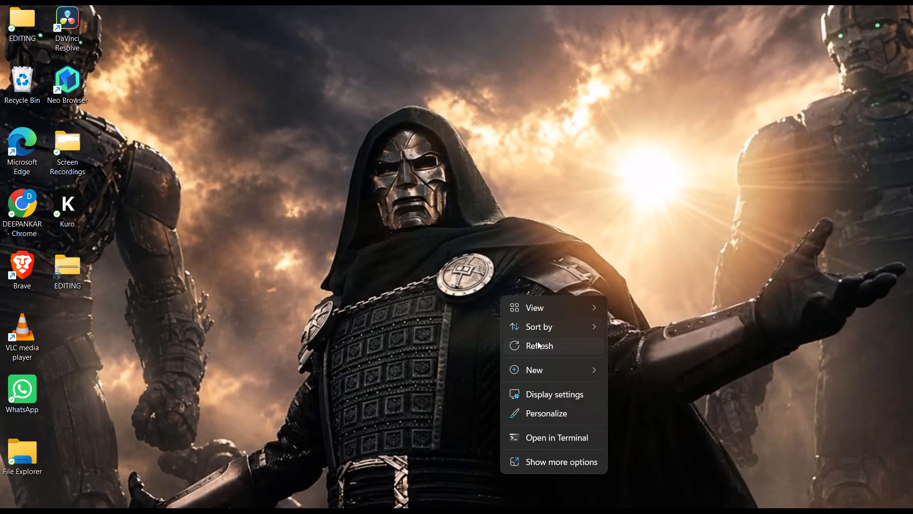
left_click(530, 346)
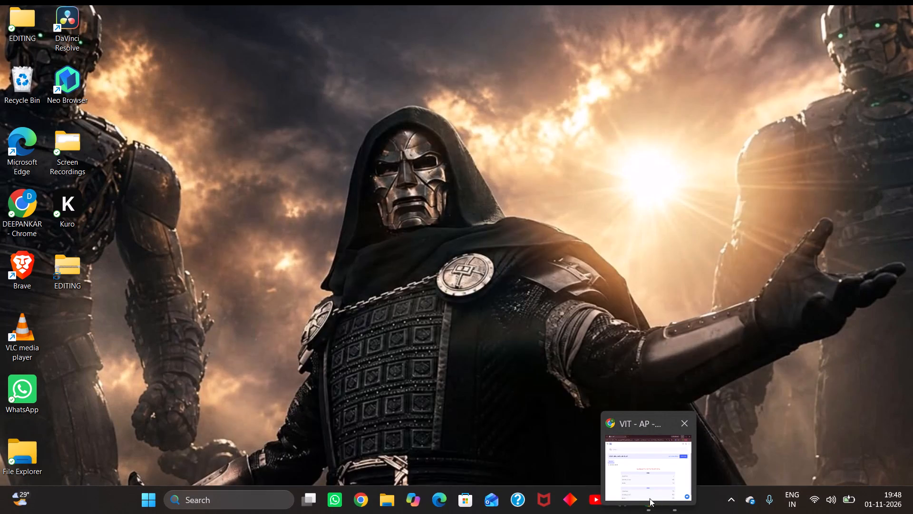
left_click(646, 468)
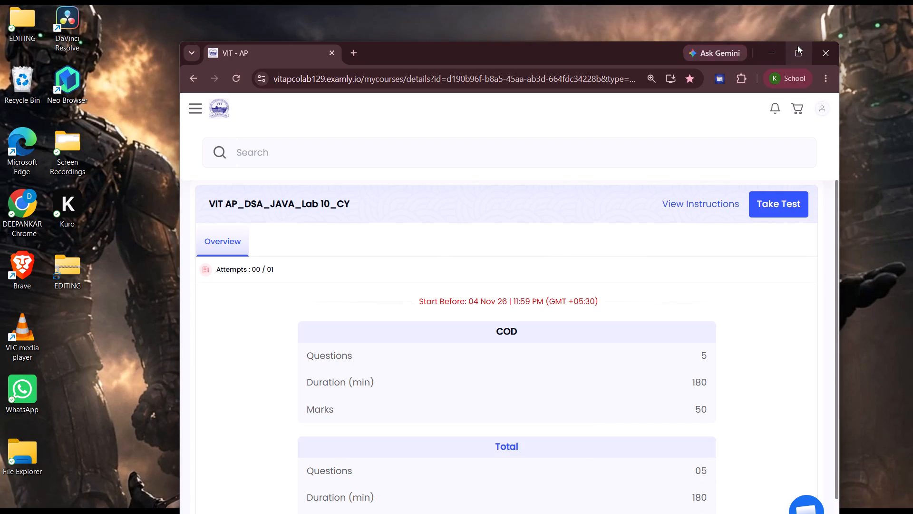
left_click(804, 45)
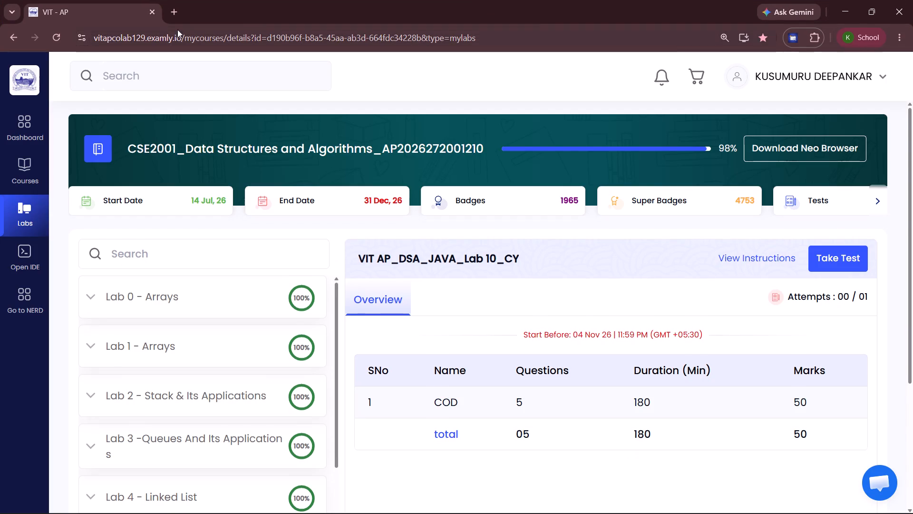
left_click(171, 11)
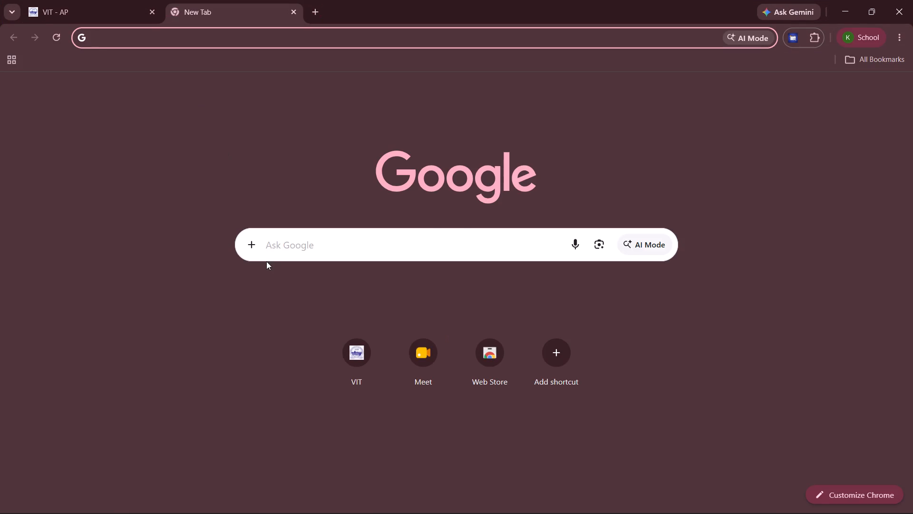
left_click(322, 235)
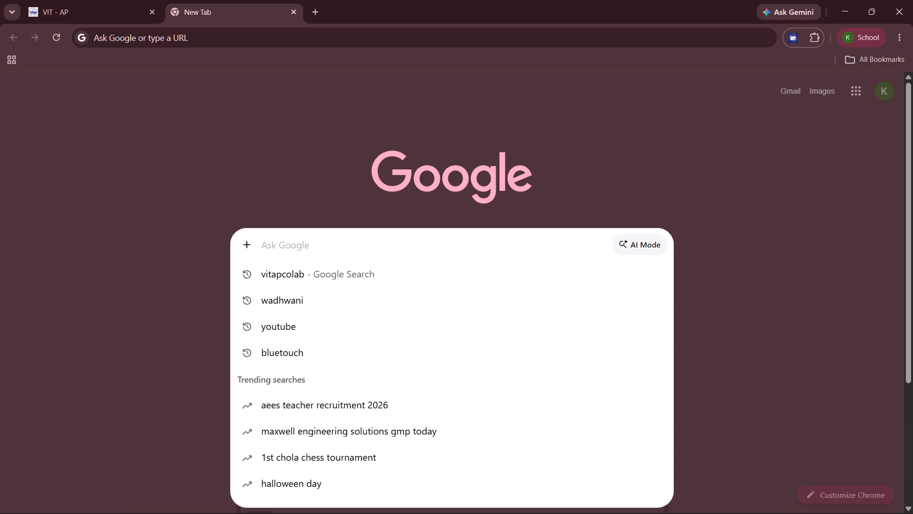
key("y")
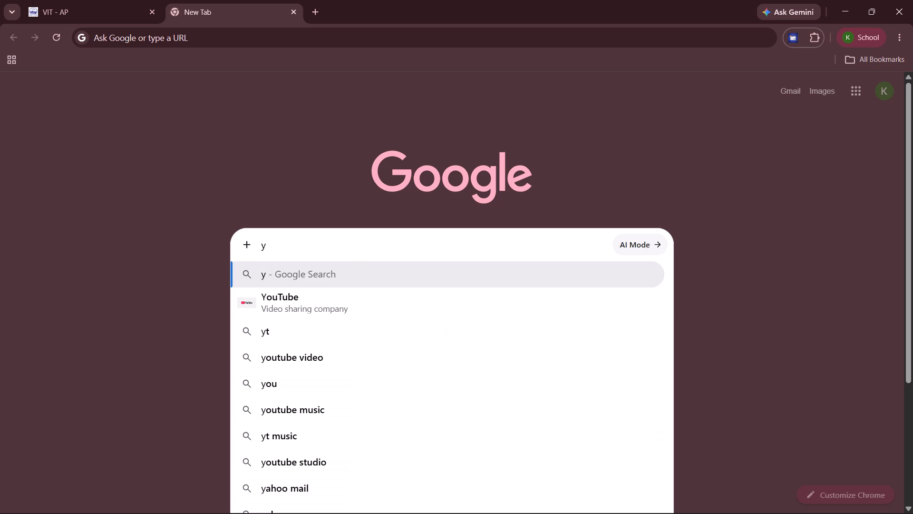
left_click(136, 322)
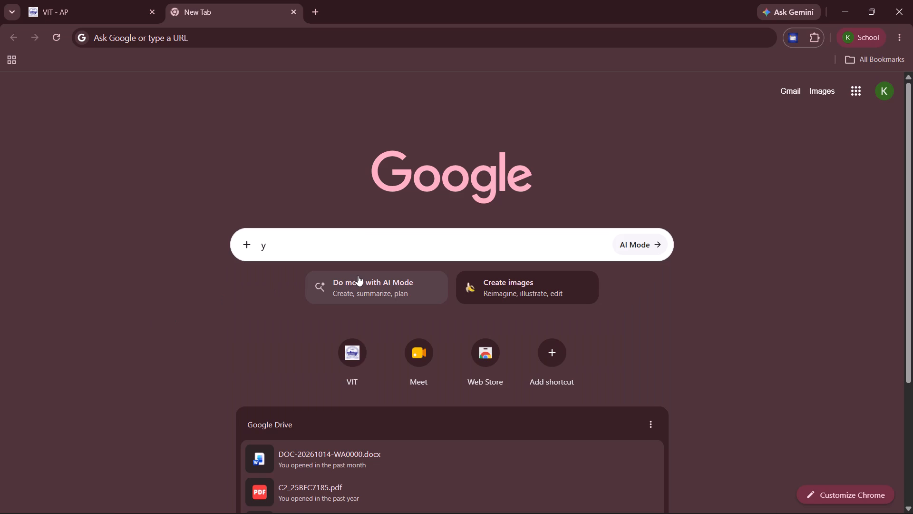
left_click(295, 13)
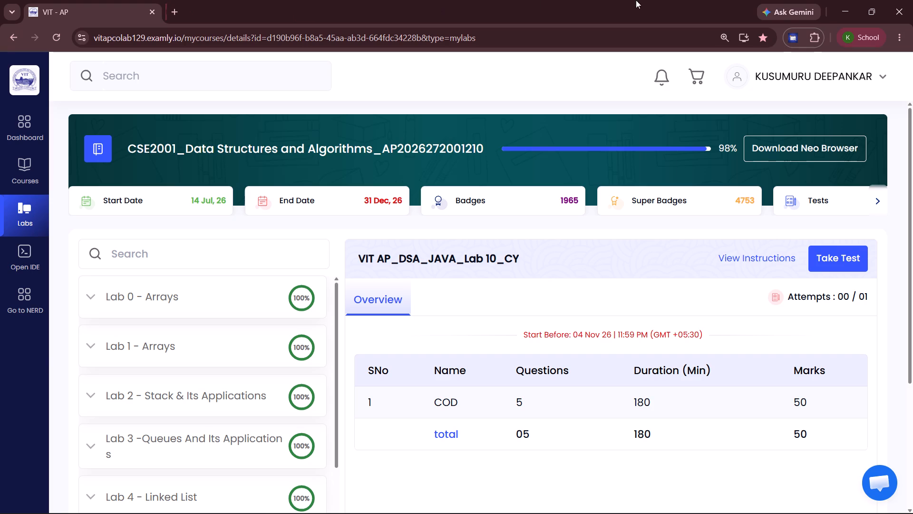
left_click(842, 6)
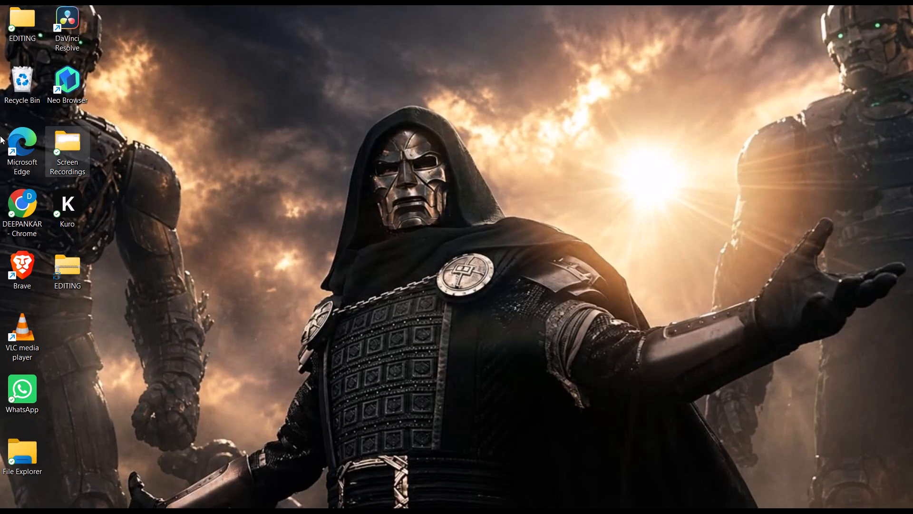
Switch to the personal Chrome profile, look over the YouTube home page, and minimize the window.
double_click(19, 194)
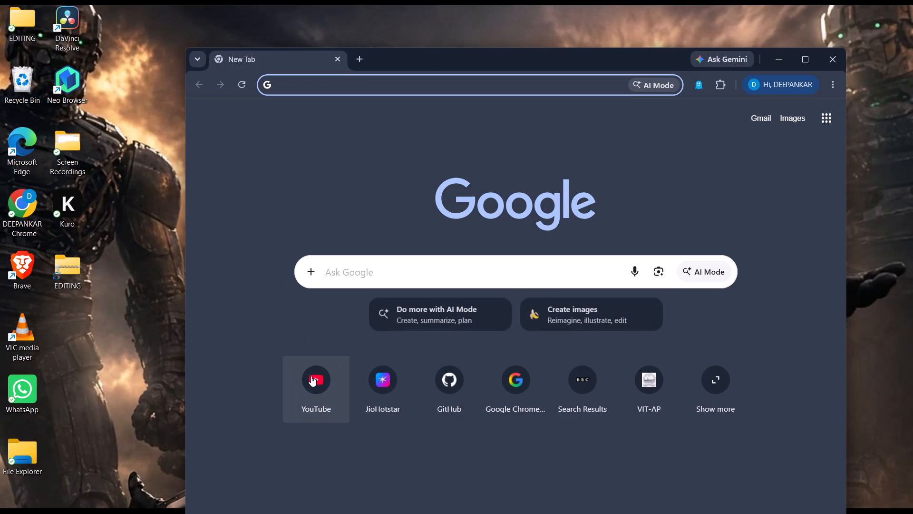
left_click(311, 376)
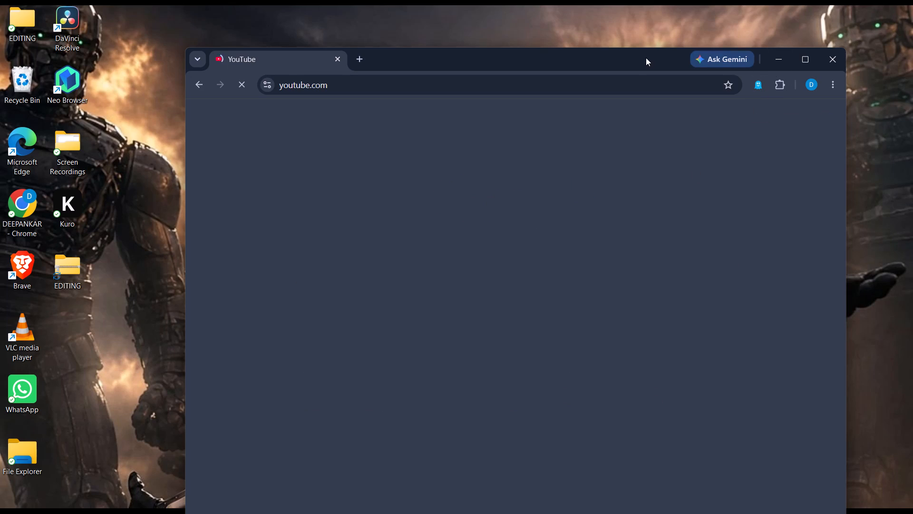
left_click_drag(646, 58, 626, 20)
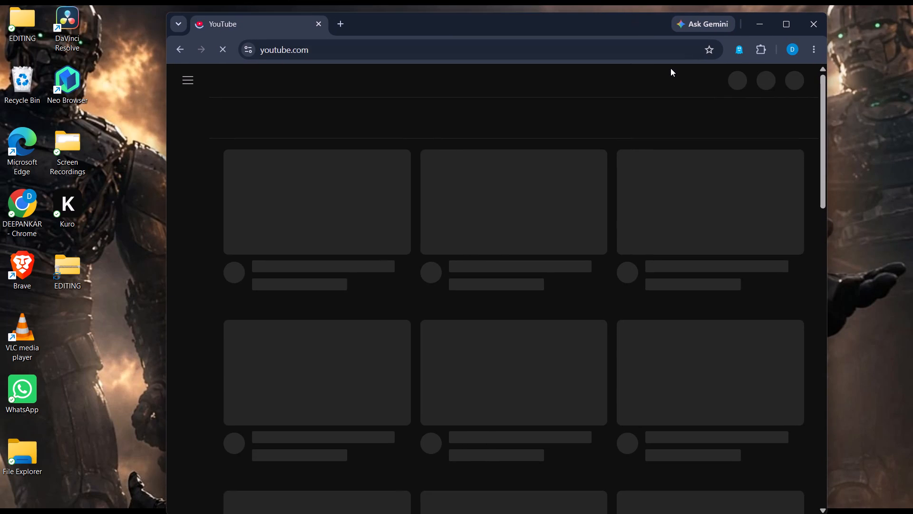
scroll(604, 172, "down", 1)
scroll(604, 172, "up", 1)
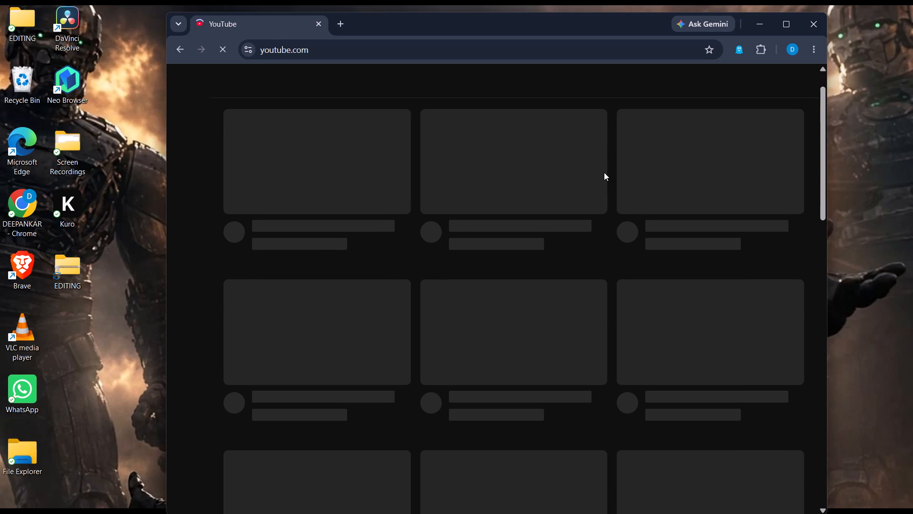
scroll(604, 172, "up", 1)
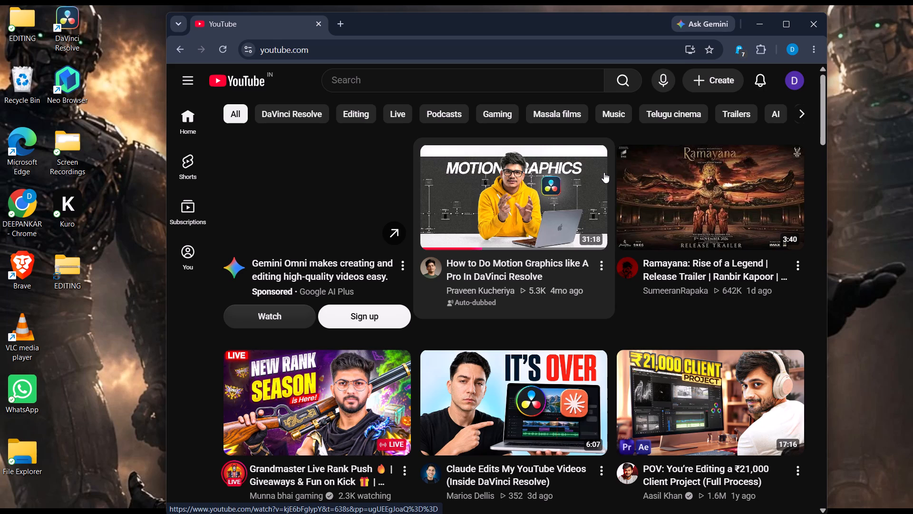
left_click(767, 28)
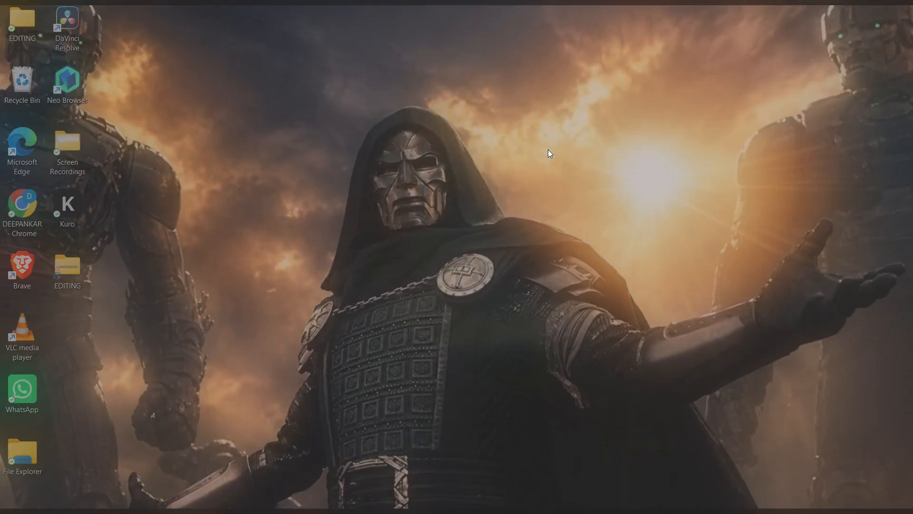
Switch to DaVinci Resolve, play back the MediaOut1 border animation in the viewer, and return the playhead to frame 0.
left_click(597, 224)
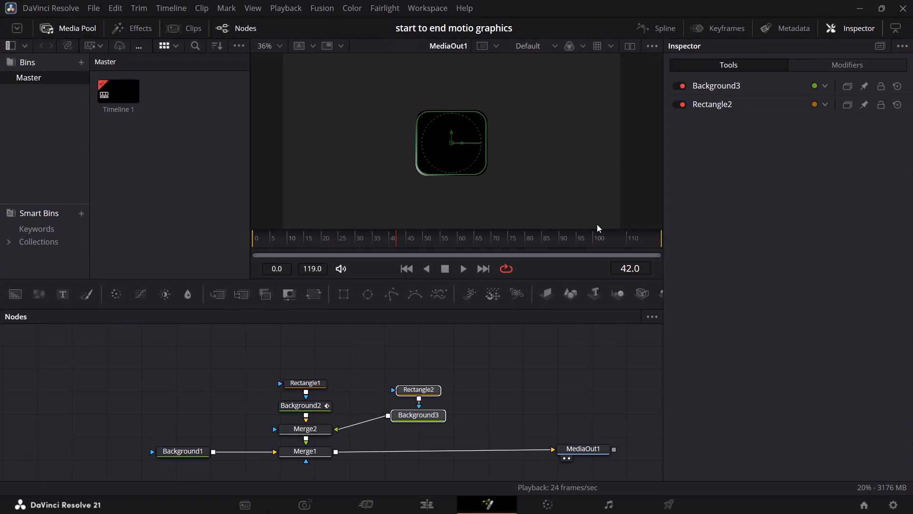
left_click_drag(583, 448, 486, 148)
key("space")
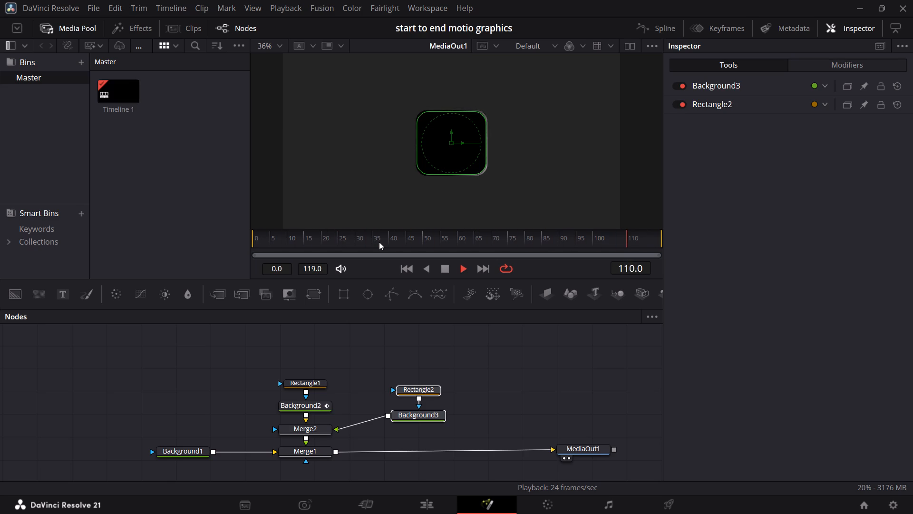
key("space")
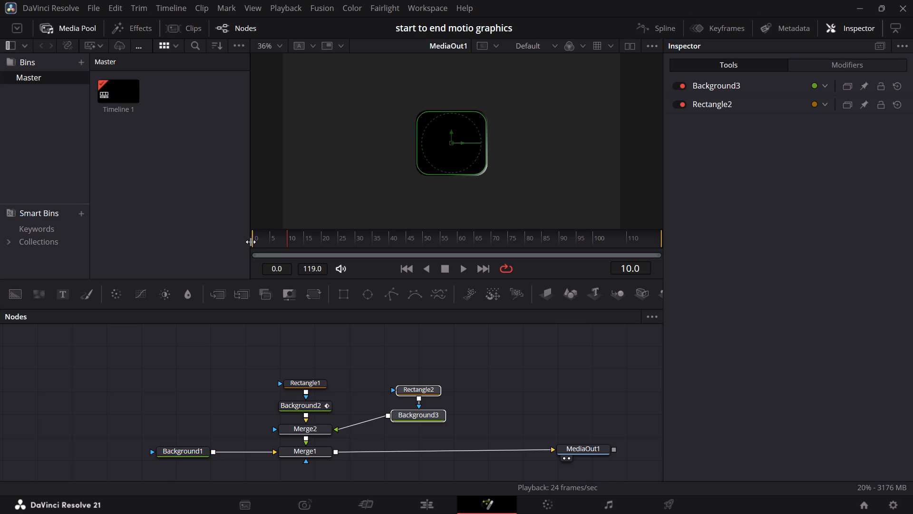
left_click_drag(286, 242, 240, 241)
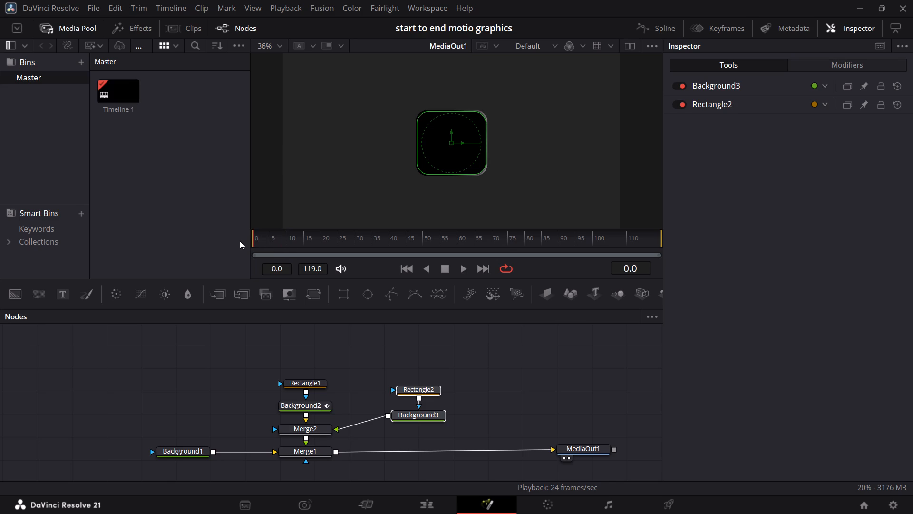